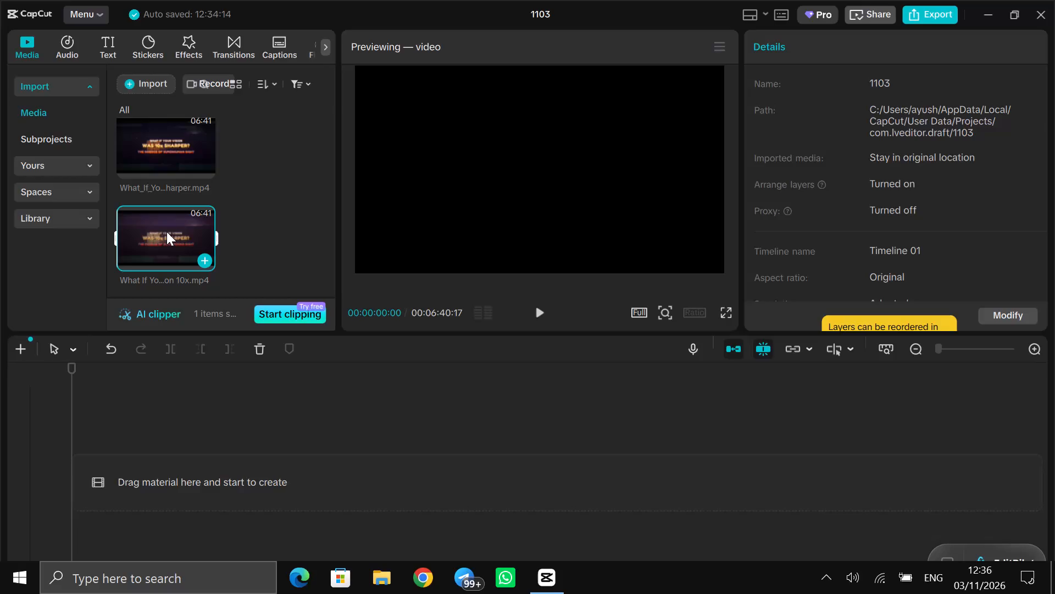
Add What If Your Vision 10x.mp4 to the empty timeline, starting at 00:00.
drag(166, 232, 168, 464)
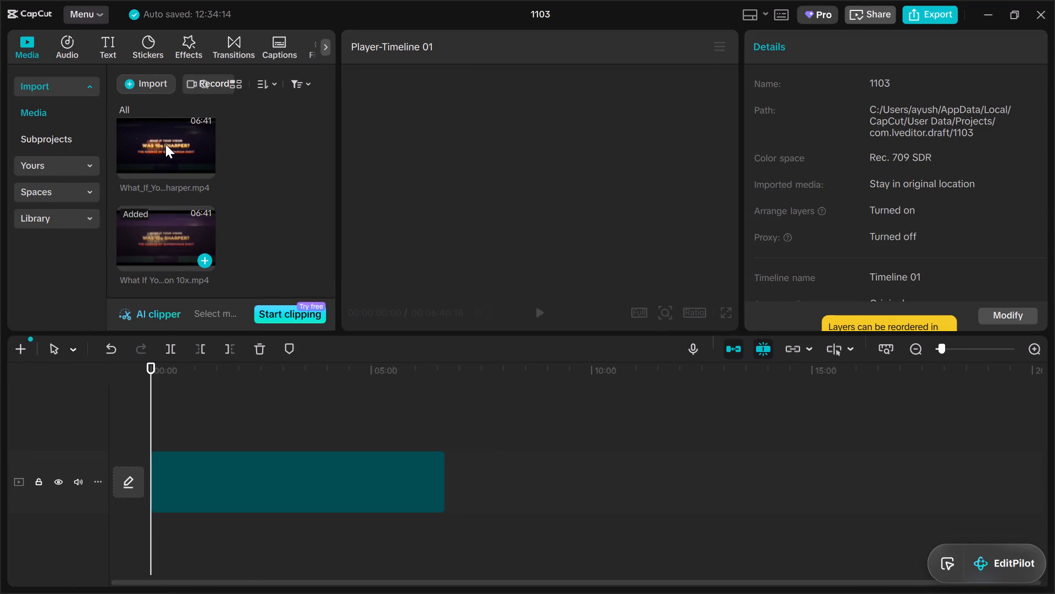
Add What_If_Your_Vision_Was_10x_Sharper.mp4 to the timeline on its own track, aligned with the other clip at 00:00.
drag(170, 147, 195, 265)
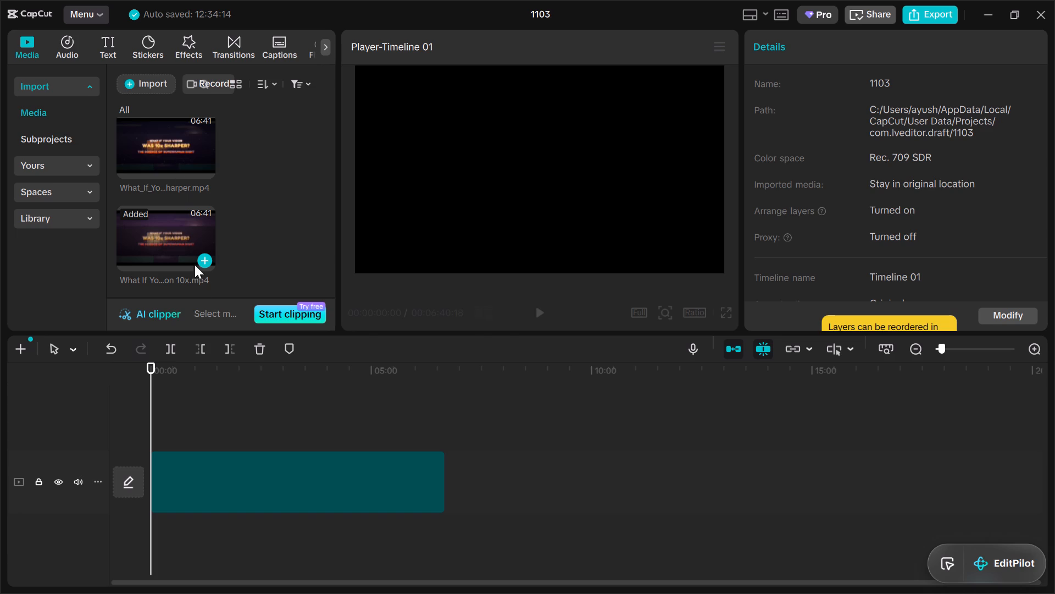
drag(195, 265, 236, 493)
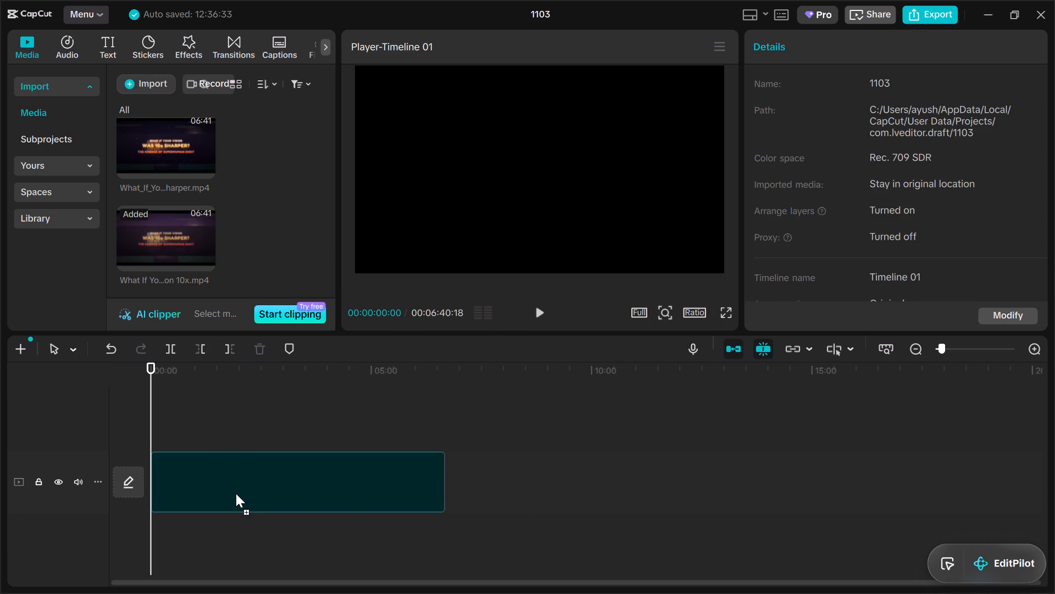
drag(236, 493, 146, 528)
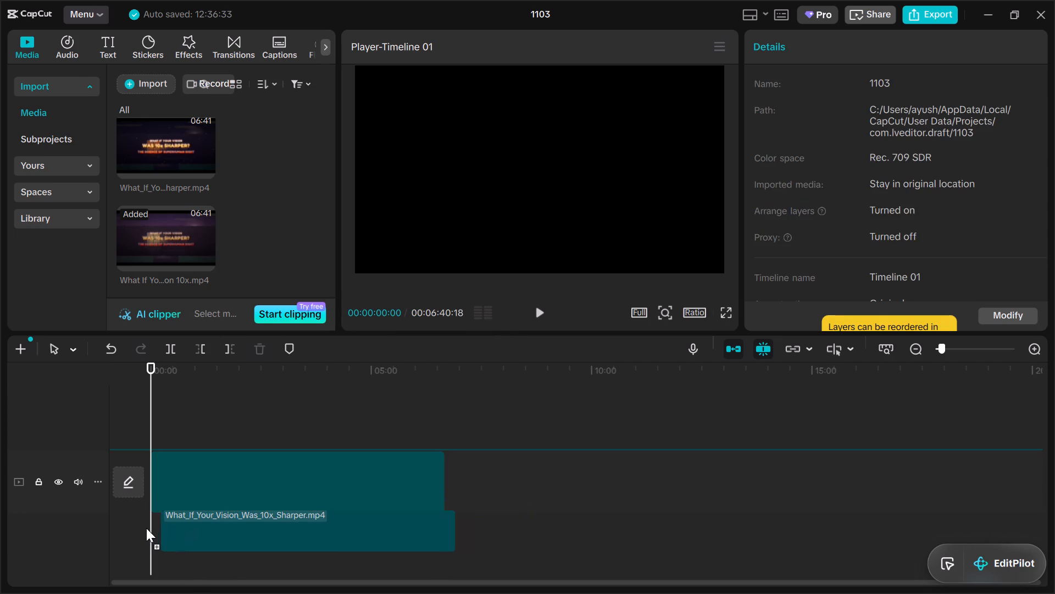
drag(146, 528, 146, 535)
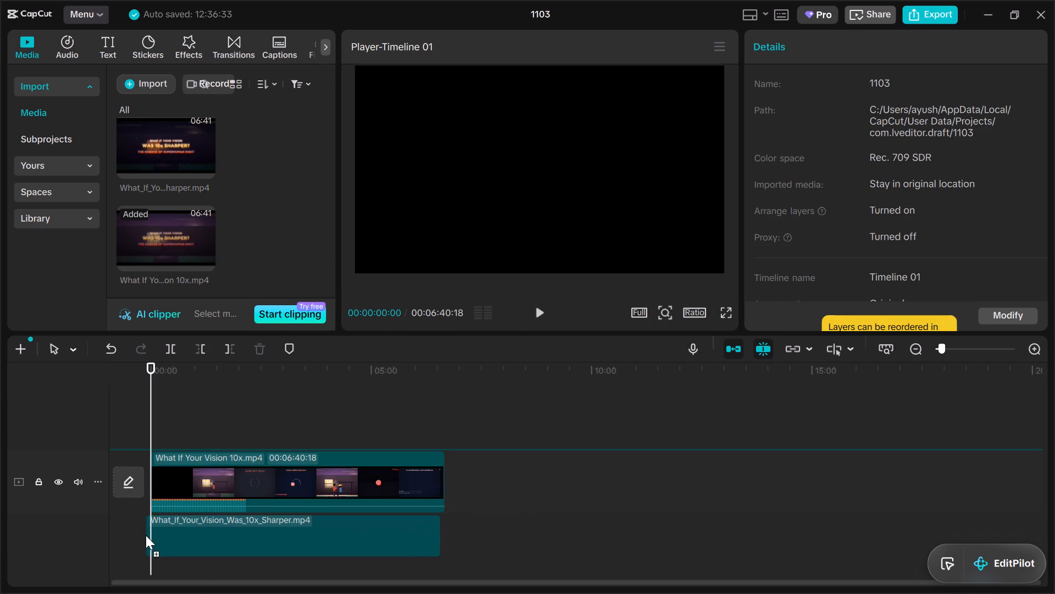
drag(146, 535, 152, 535)
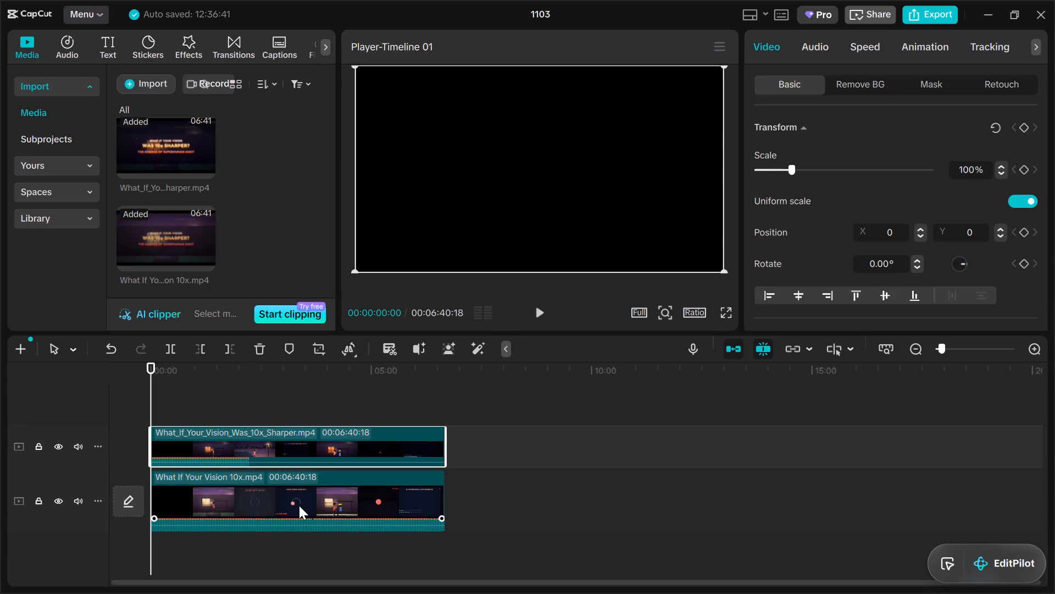
Stack both clips on overlay tracks above the empty main track, with What If Your Vision 10x.mp4 above What_If_Your_Vision_Was_10x_Sharper.mp4.
drag(299, 505, 295, 405)
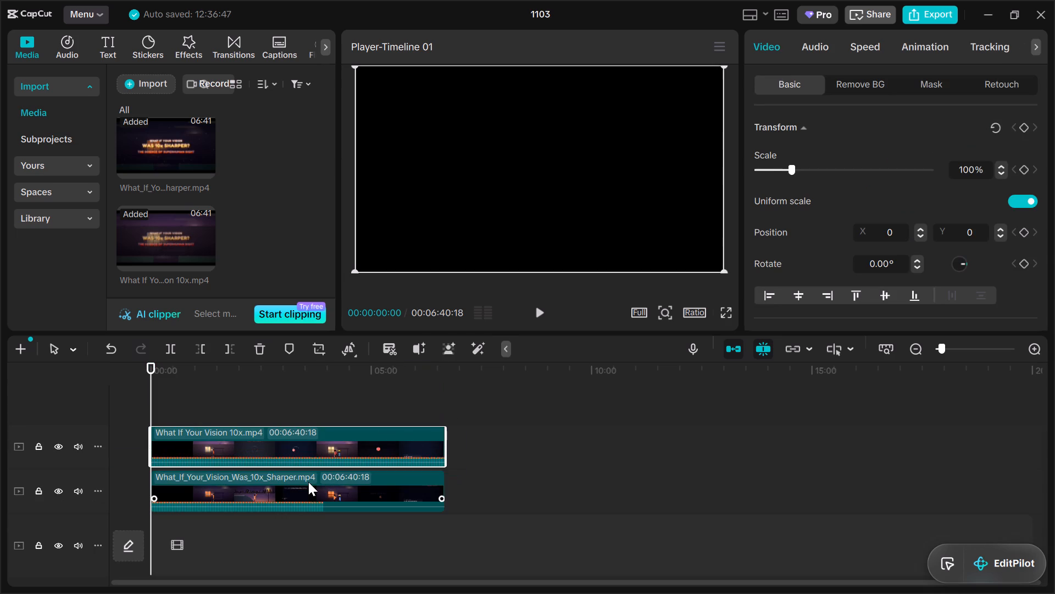
drag(305, 483, 304, 535)
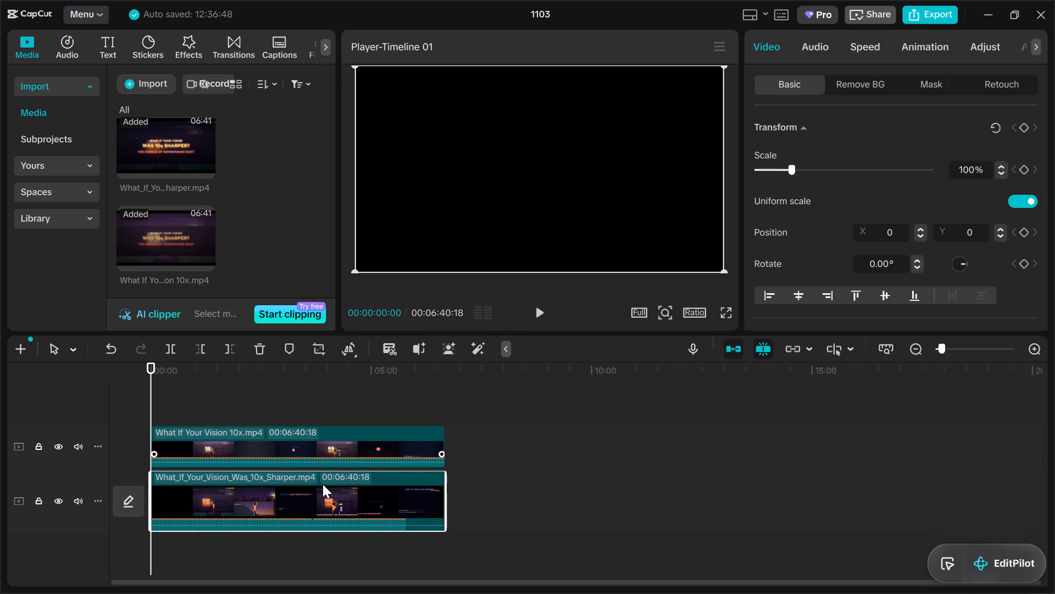
drag(323, 449, 323, 390)
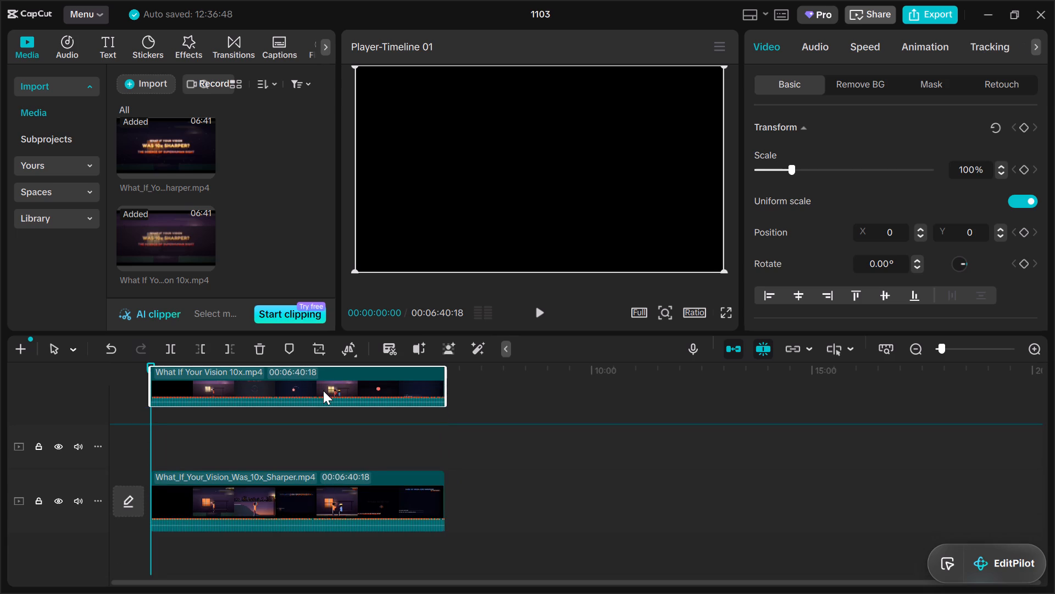
drag(319, 484, 323, 384)
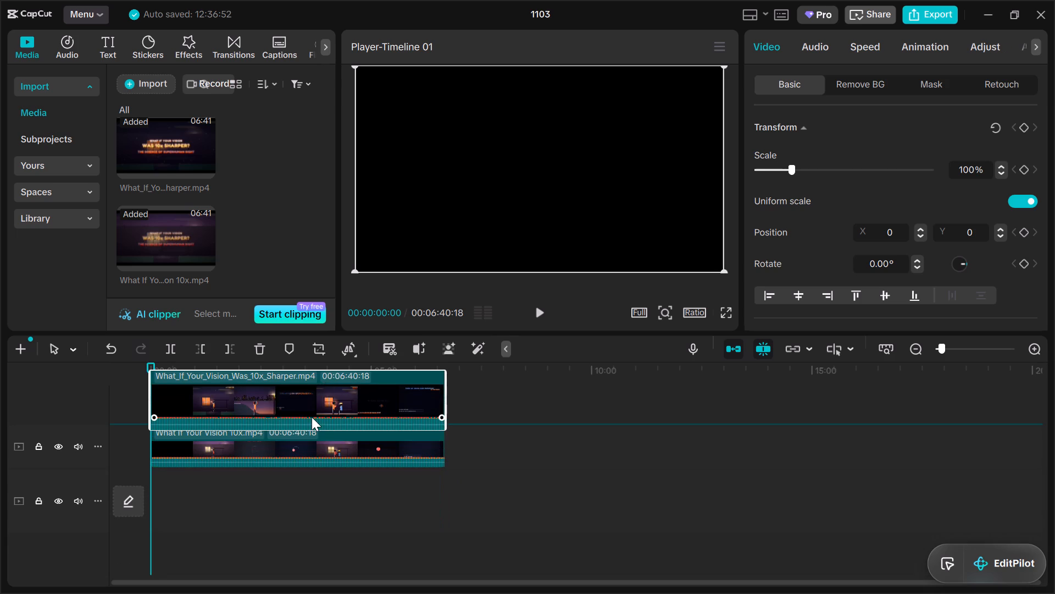
drag(295, 486, 296, 397)
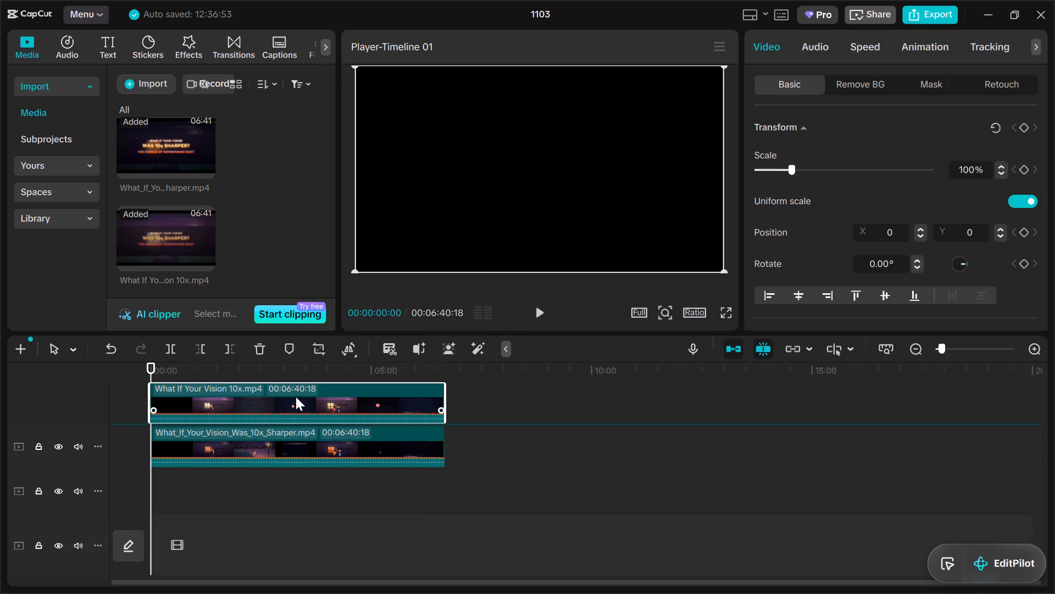
scroll(290, 481, down, 3)
scroll(290, 478, up, 1)
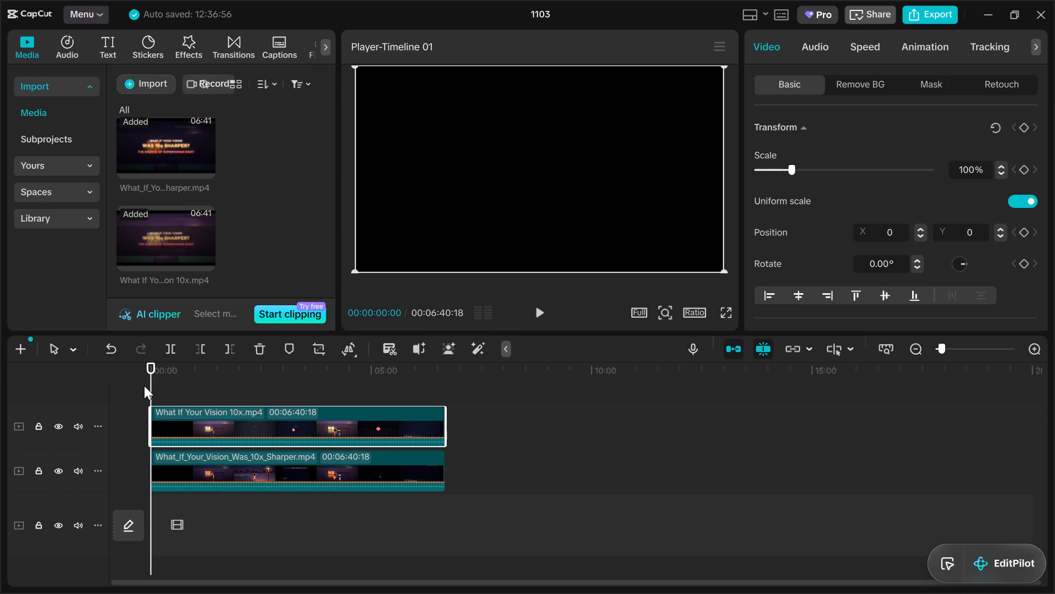
Mute the upper track holding What If Your Vision 10x.mp4, with the playhead at the timeline start.
drag(148, 376, 143, 377)
click(79, 425)
Play the opening seconds with What If Your Vision 10x.mp4 on top, pausing to examine its picture, and return to the start.
click(538, 315)
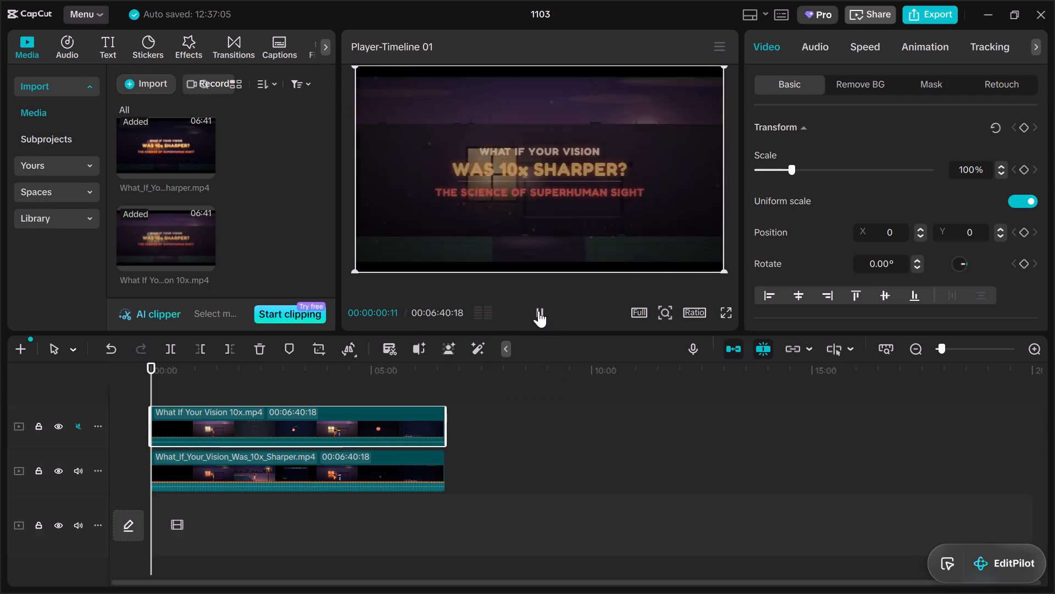
click(538, 311)
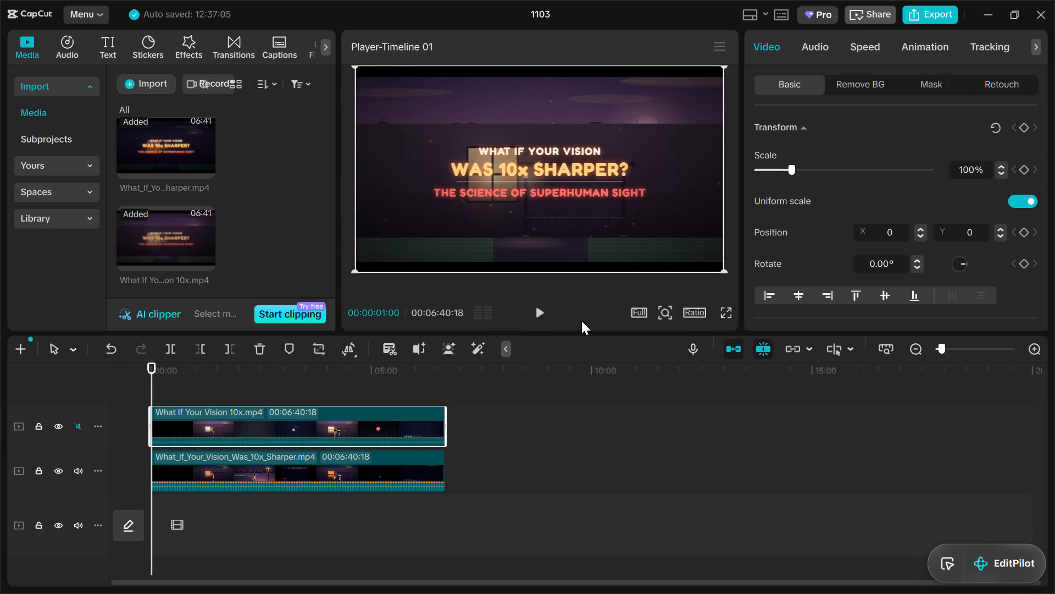
click(542, 315)
click(542, 315)
click(542, 315)
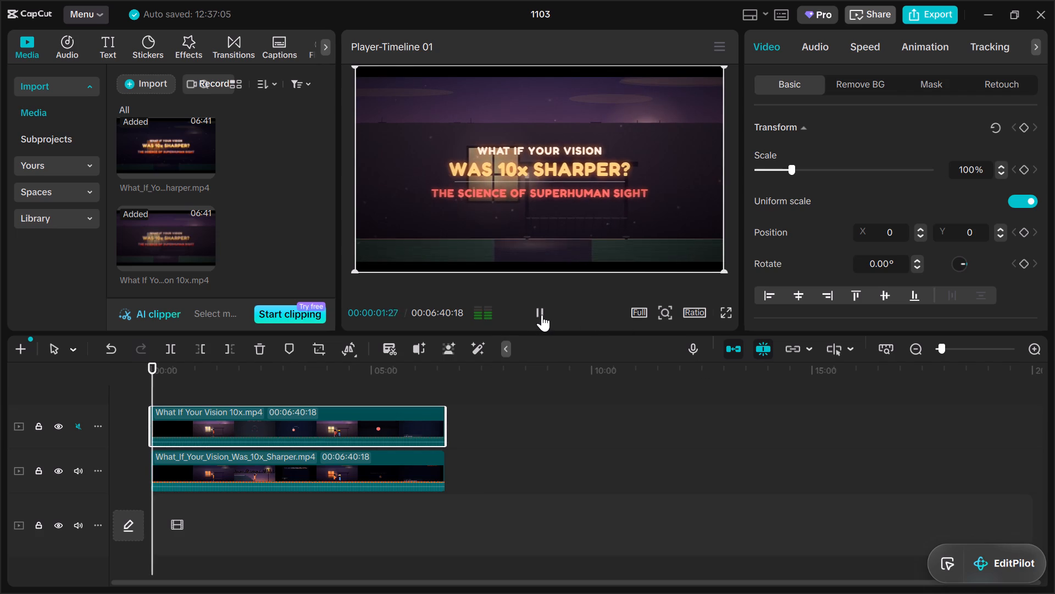
double_click(542, 315)
click(542, 315)
click(542, 315)
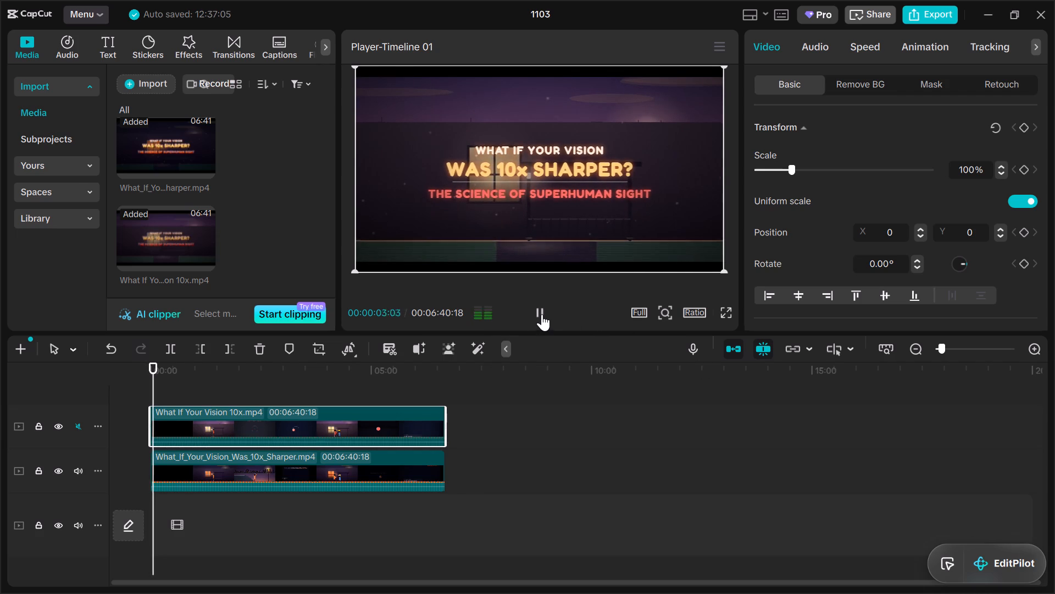
click(542, 314)
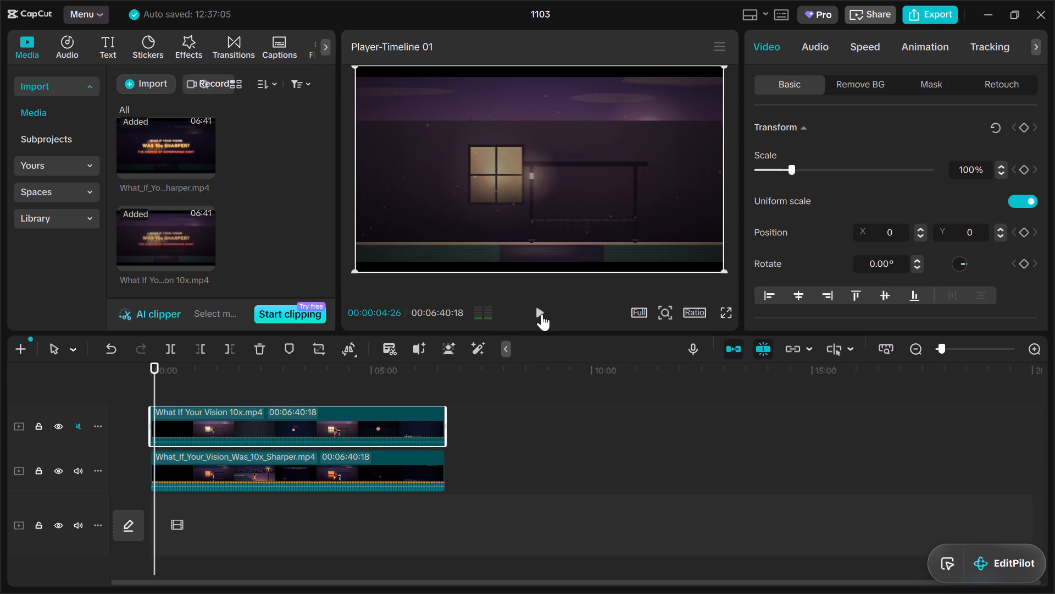
click(541, 312)
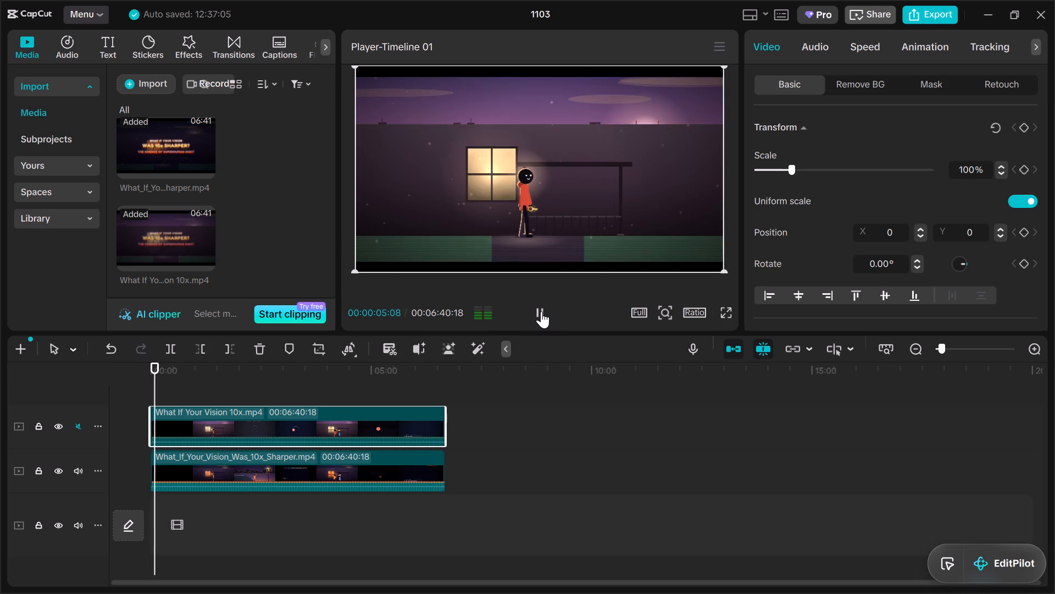
click(541, 311)
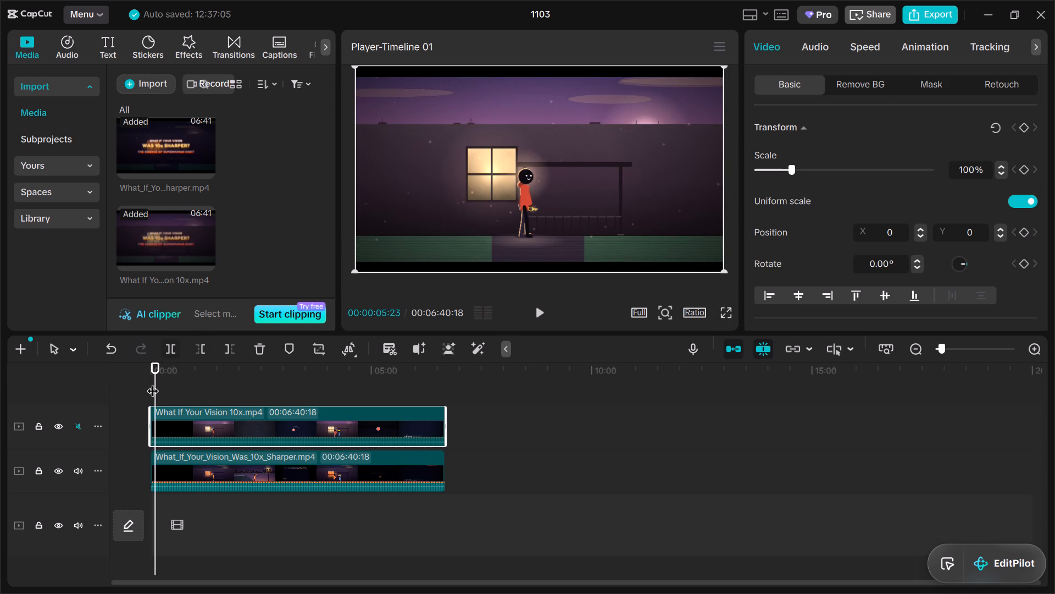
drag(152, 382, 140, 373)
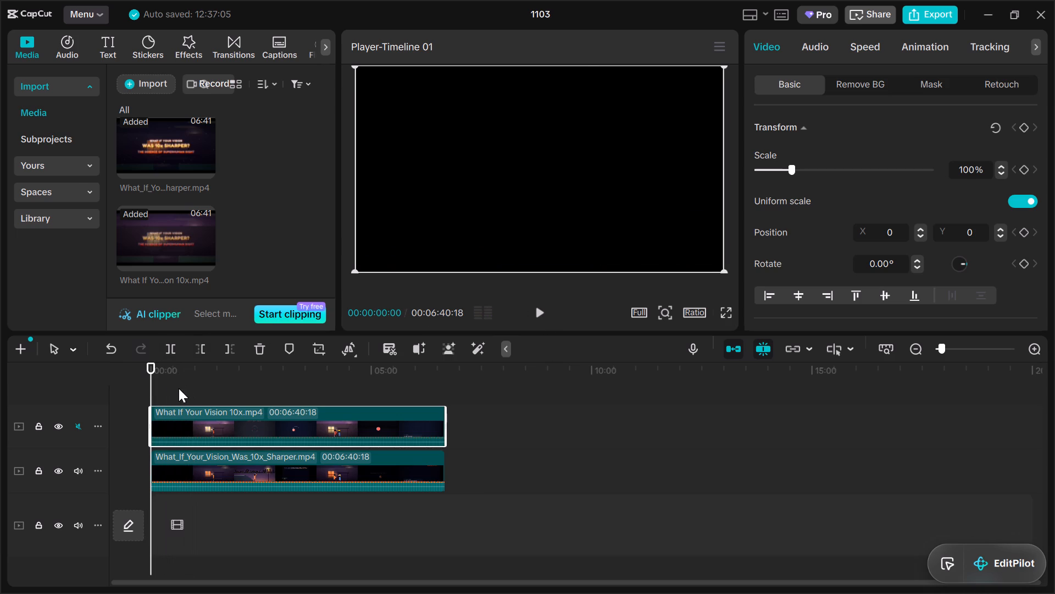
Select What_If_Your_Vision_Was_10x_Sharper.mp4, return the playhead to the start, and hide the track holding What If Your Vision 10x.mp4.
click(164, 385)
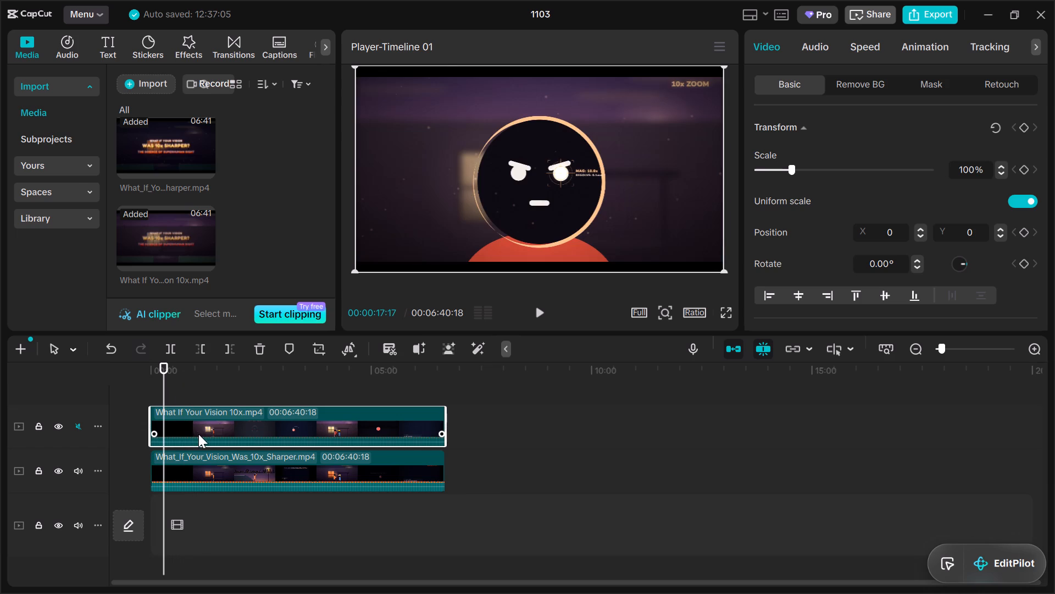
click(199, 466)
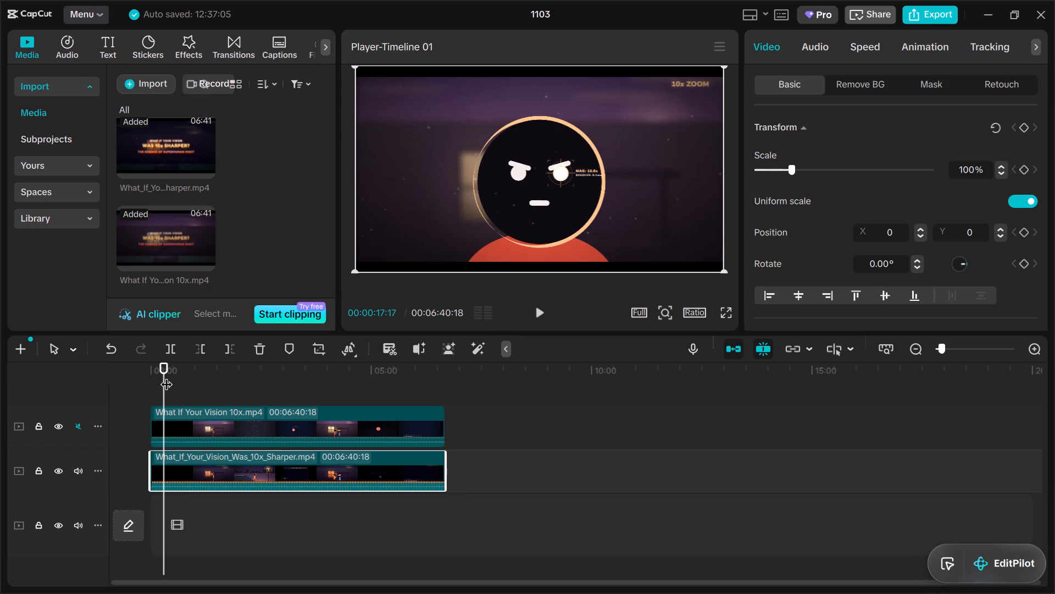
drag(165, 375, 149, 378)
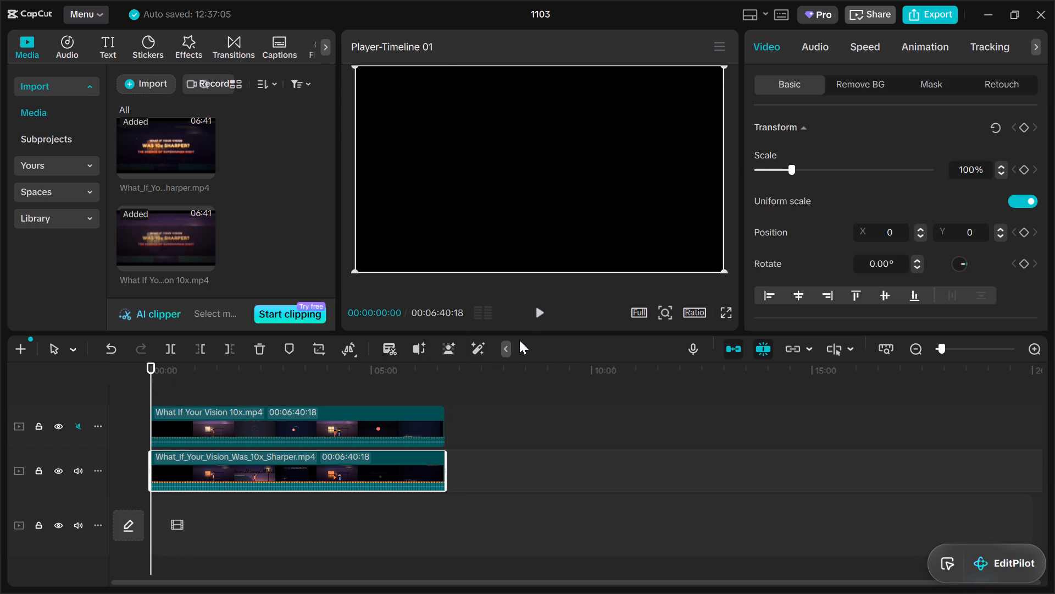
click(55, 427)
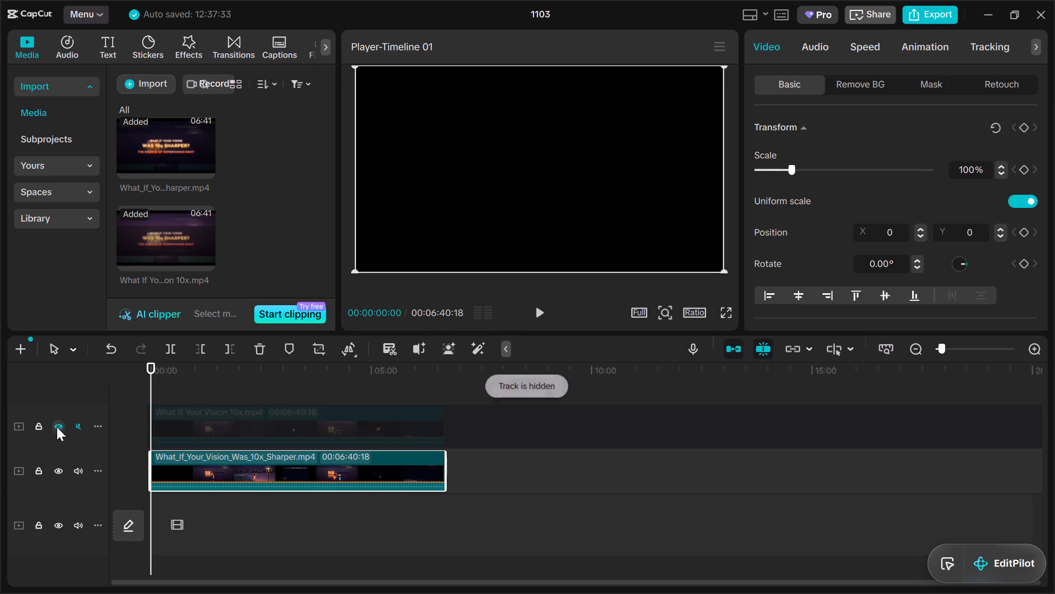
Play the opening seconds of What_If_Your_Vision_Was_10x_Sharper.mp4 from the start, pausing repeatedly to examine its picture and colours.
click(540, 317)
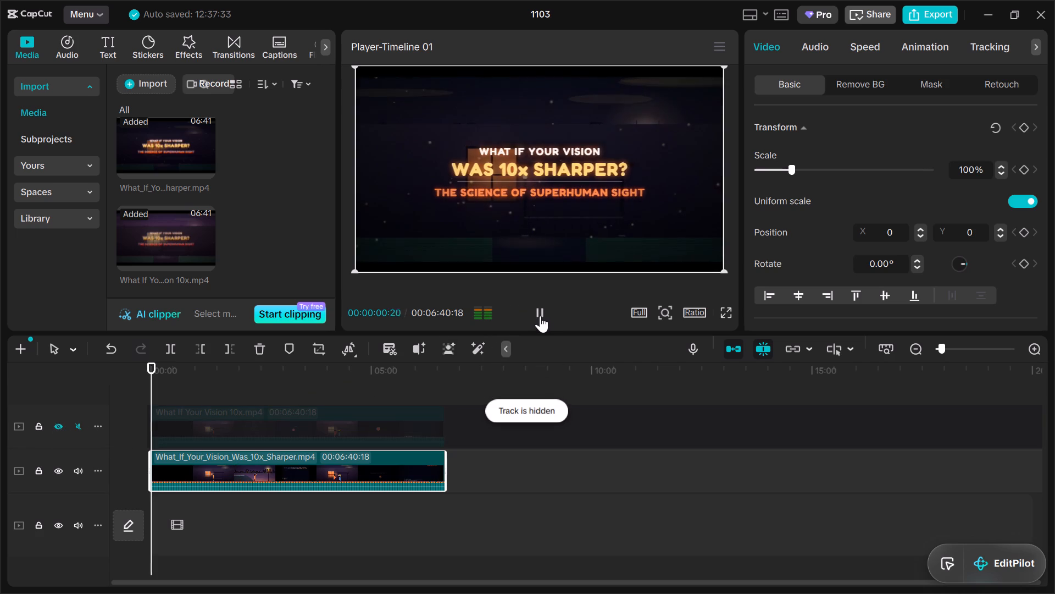
click(541, 312)
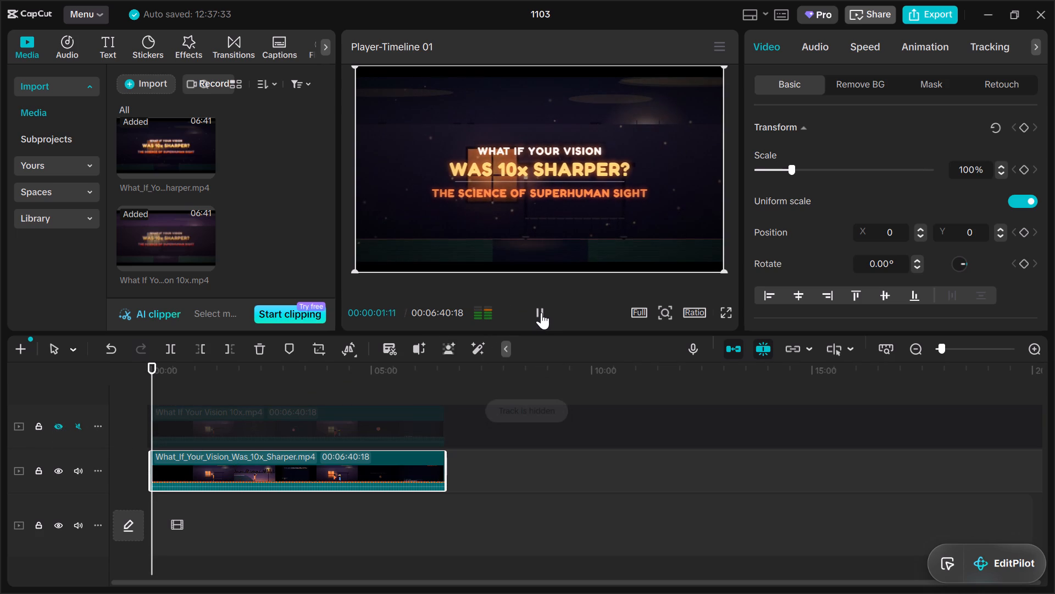
click(541, 312)
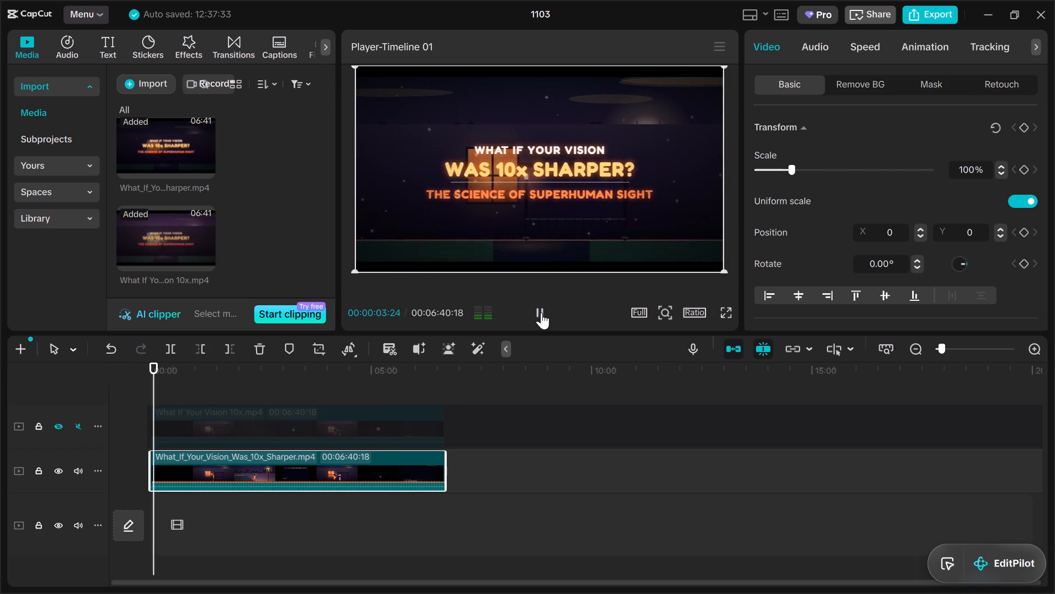
click(541, 311)
click(541, 311)
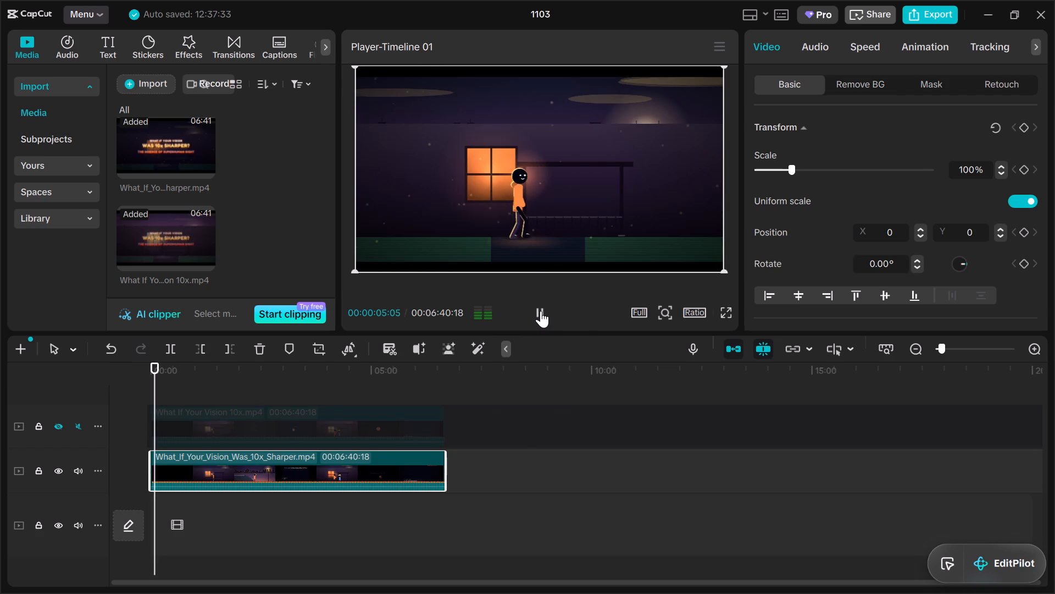
click(541, 311)
click(541, 310)
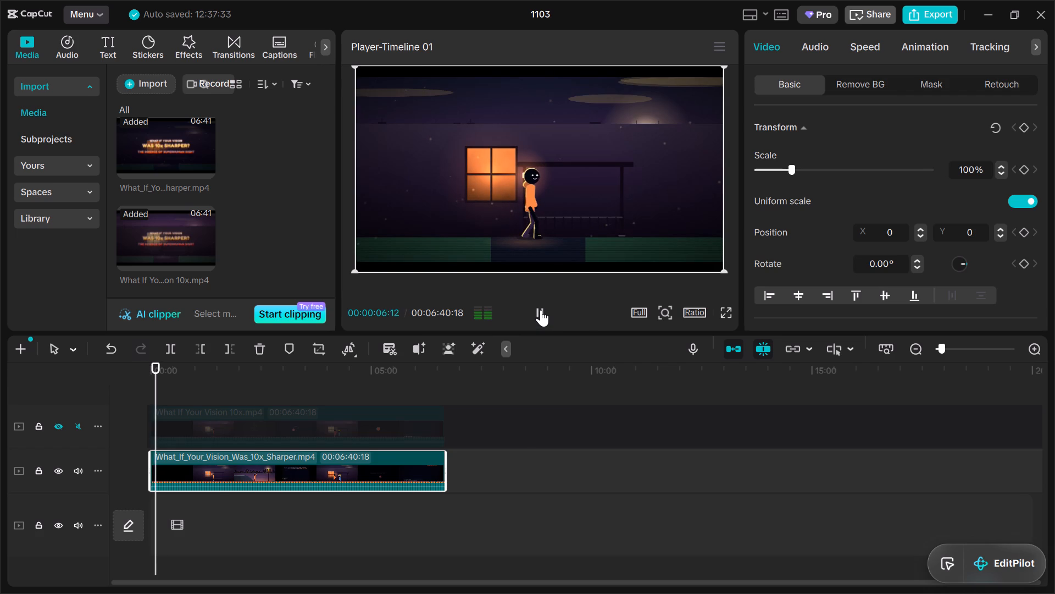
click(541, 310)
click(541, 310)
click(541, 310)
click(541, 309)
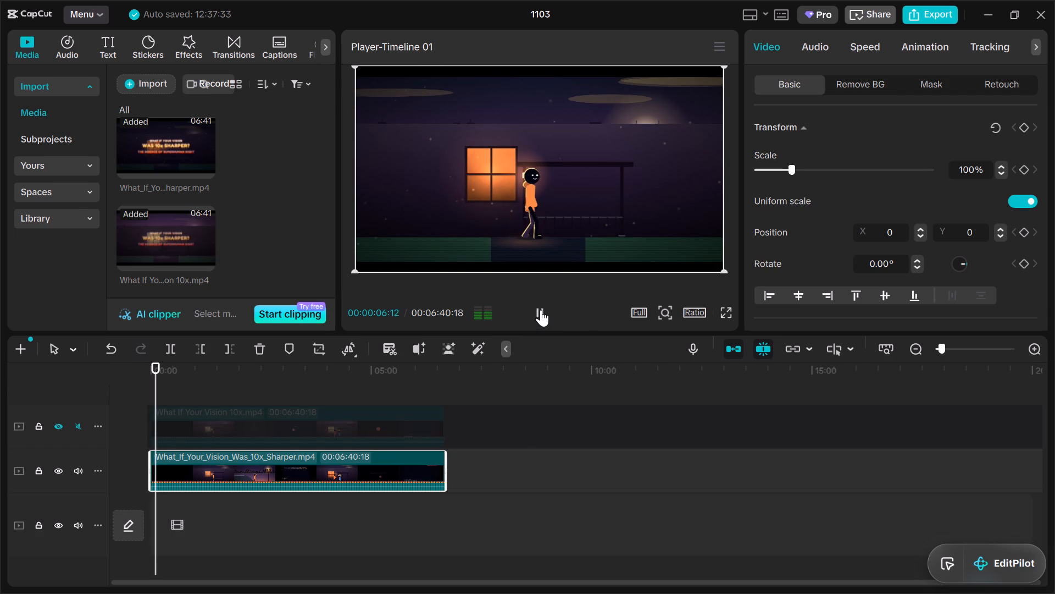
click(541, 309)
click(541, 309)
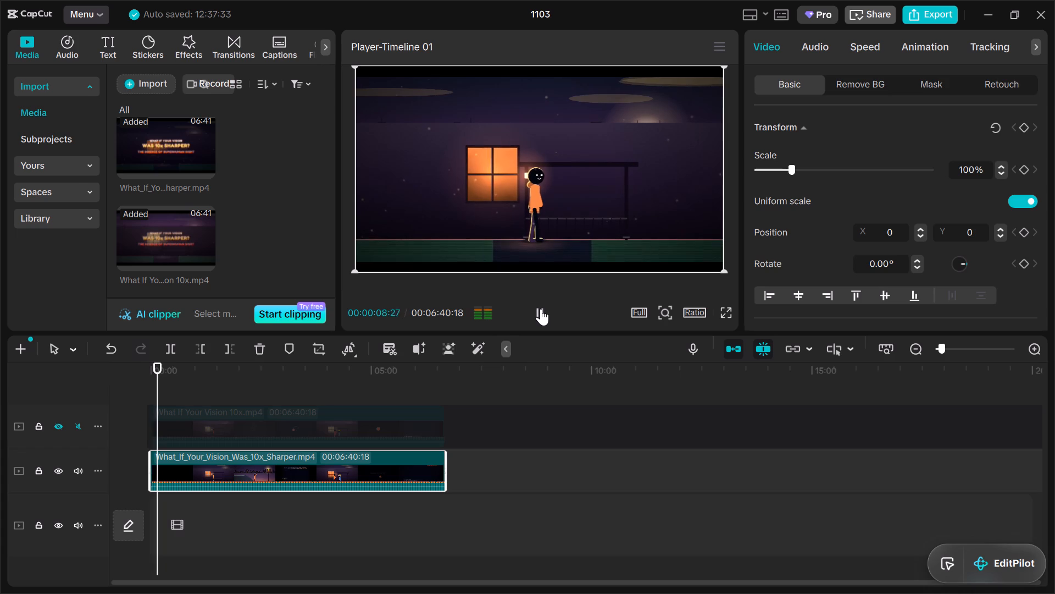
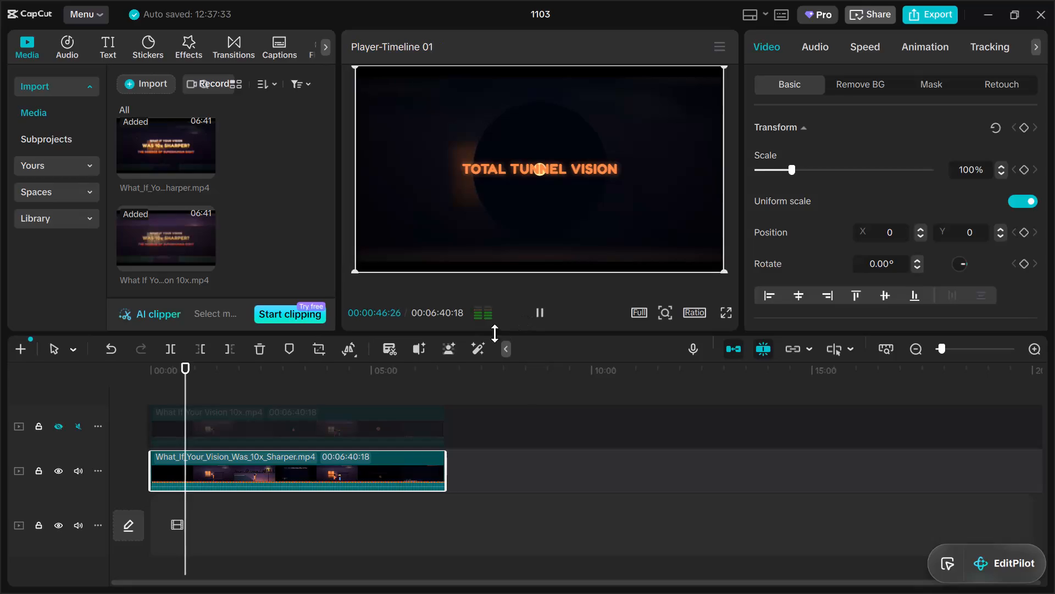
Pause playback, mute and hide the track holding What_If_Your_Vision_Was_10x_Sharper.mp4, and show and unmute the track holding What If Your Vision 10x.mp4.
click(536, 312)
click(74, 469)
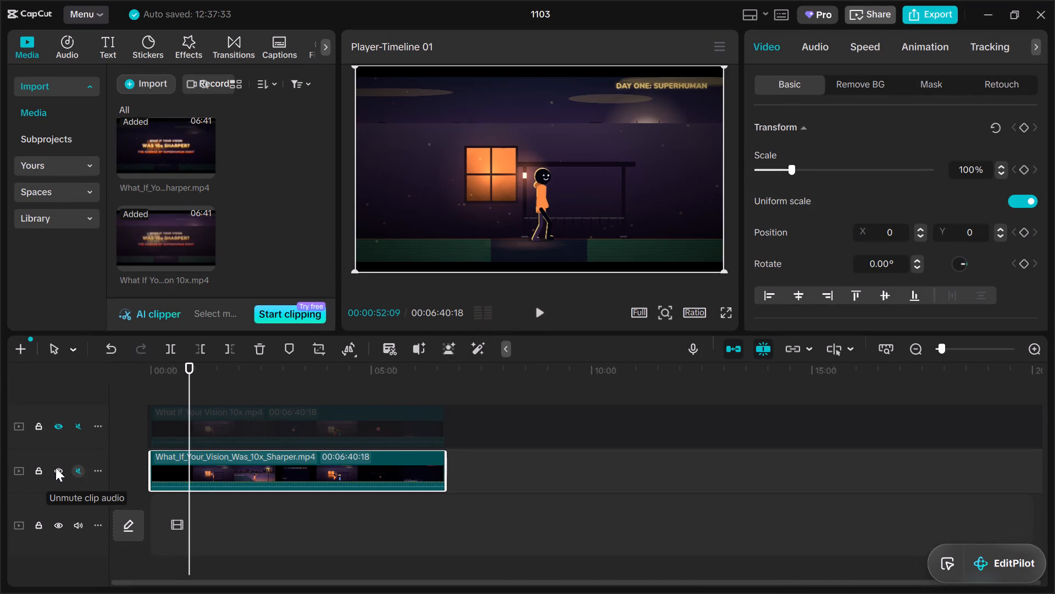
click(55, 469)
click(59, 426)
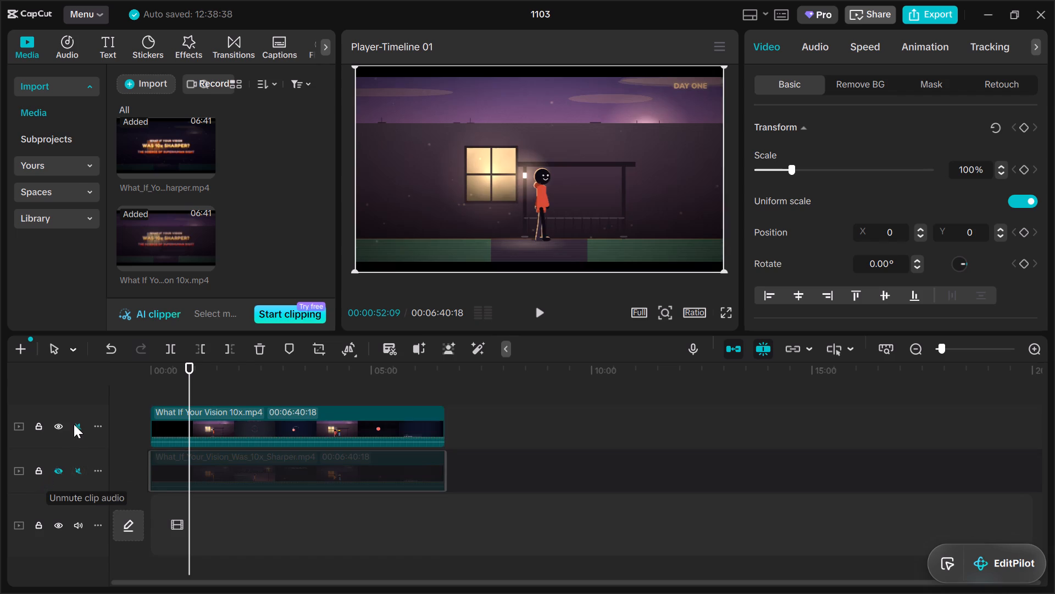
click(79, 424)
Play What If Your Vision 10x.mp4 from near the timeline start to examine its picture, dismissing the performance reminder.
drag(186, 373, 155, 378)
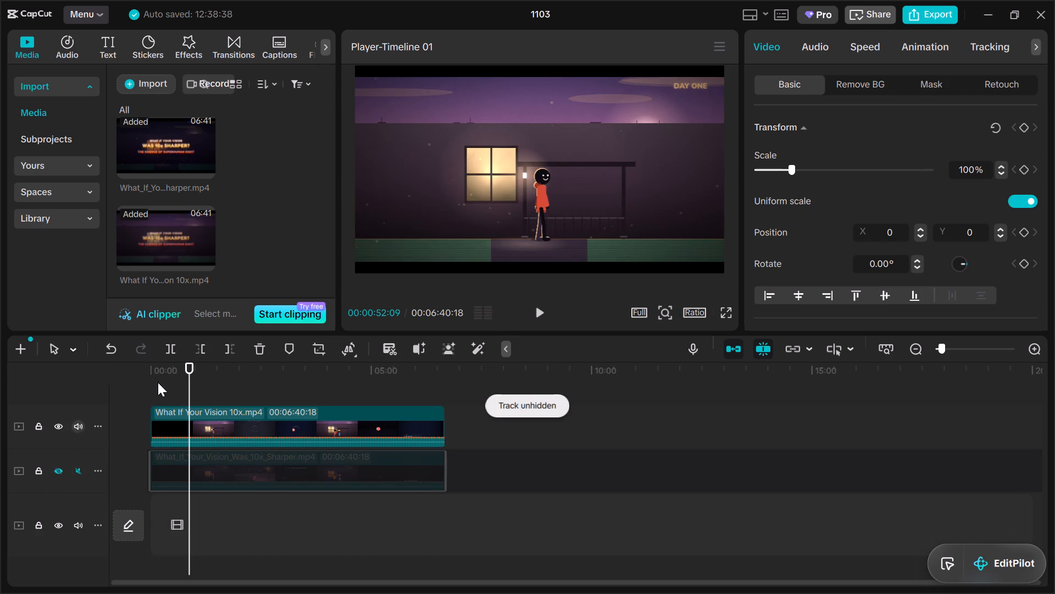
click(537, 310)
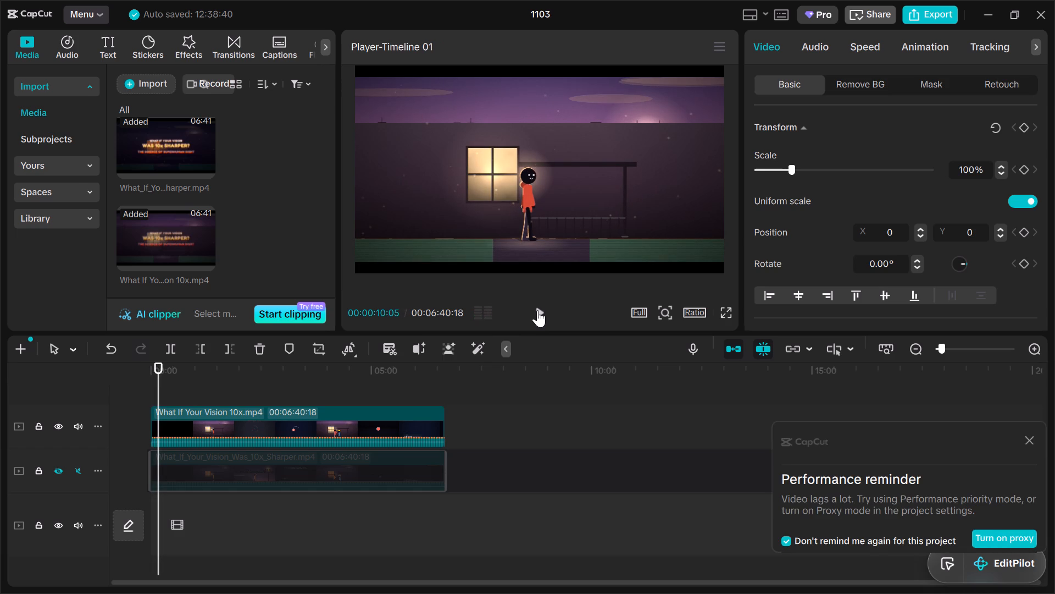
click(537, 310)
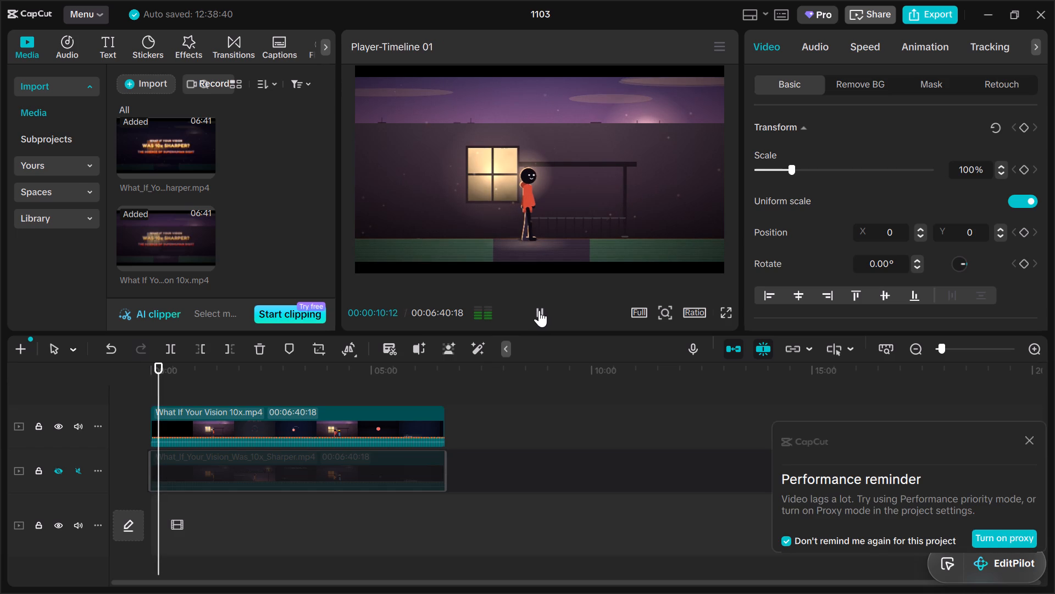
click(1031, 437)
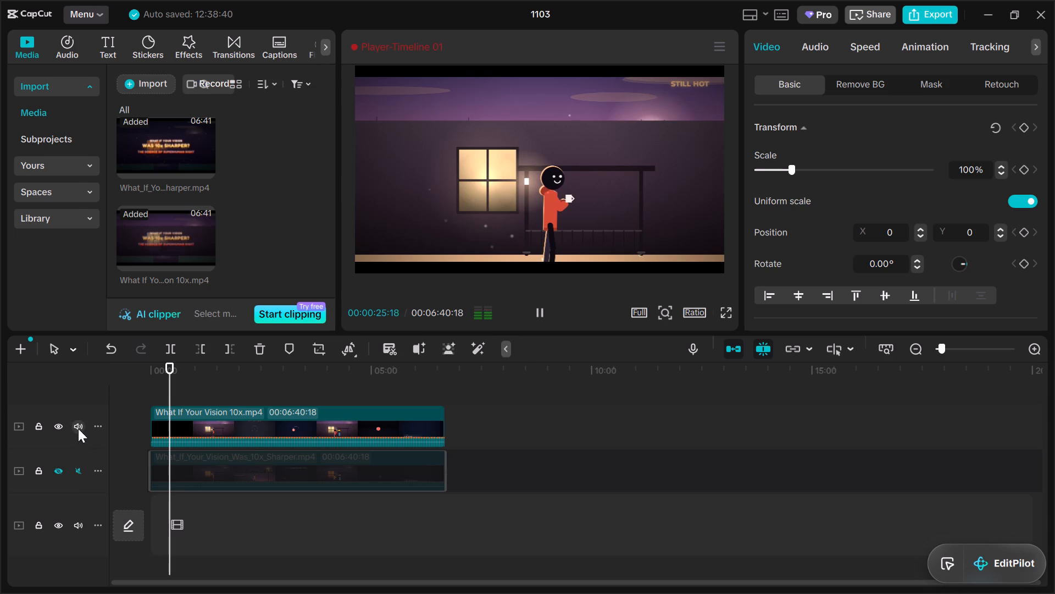
Mute the track holding What If Your Vision 10x.mp4, pause playback, and unhide the track holding What_If_Your_Vision_Was_10x_Sharper.mp4.
click(79, 426)
click(78, 470)
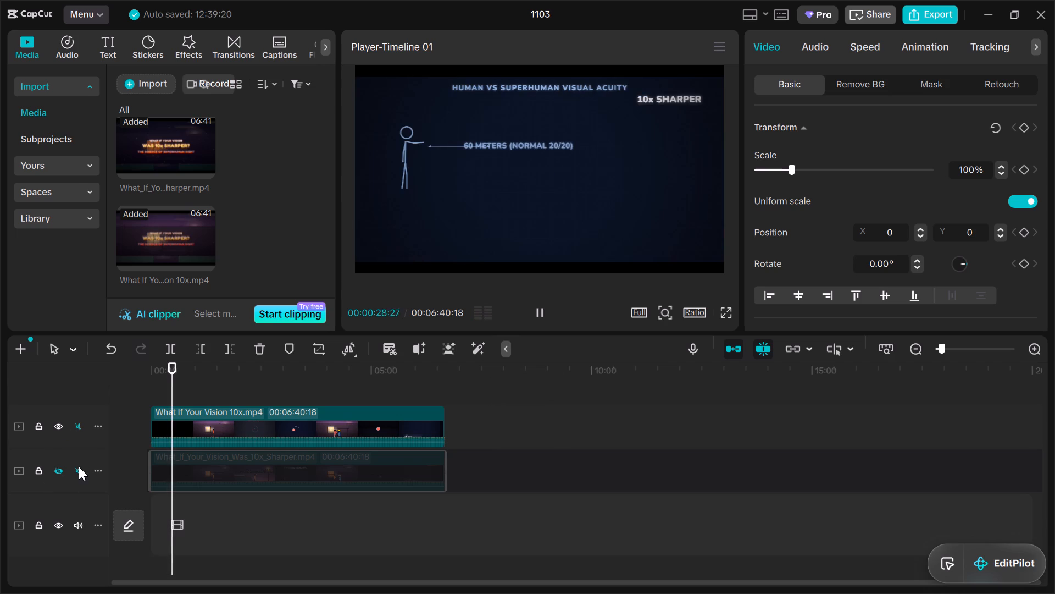
click(544, 320)
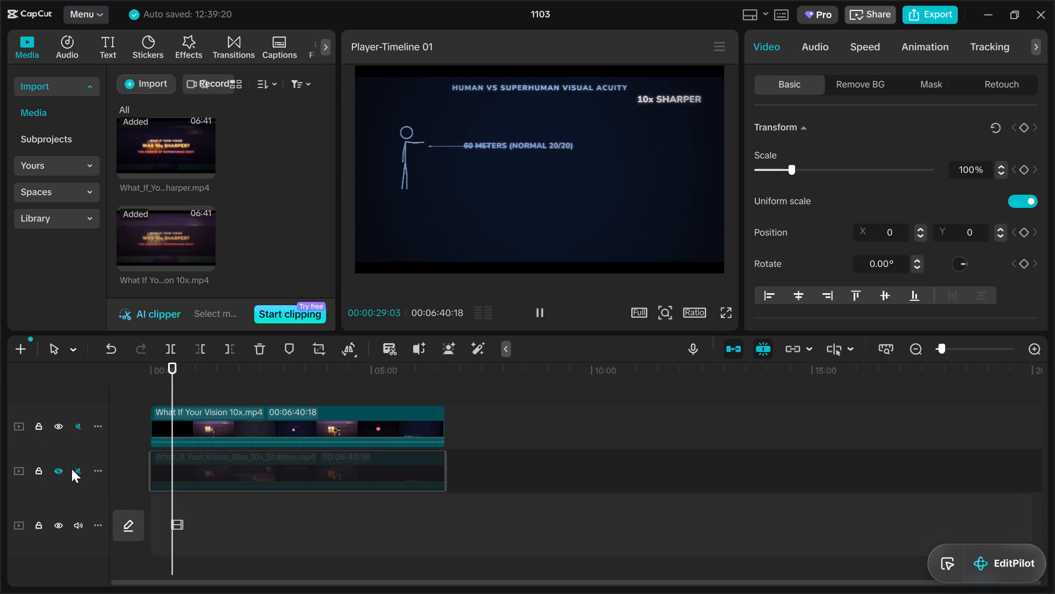
click(59, 472)
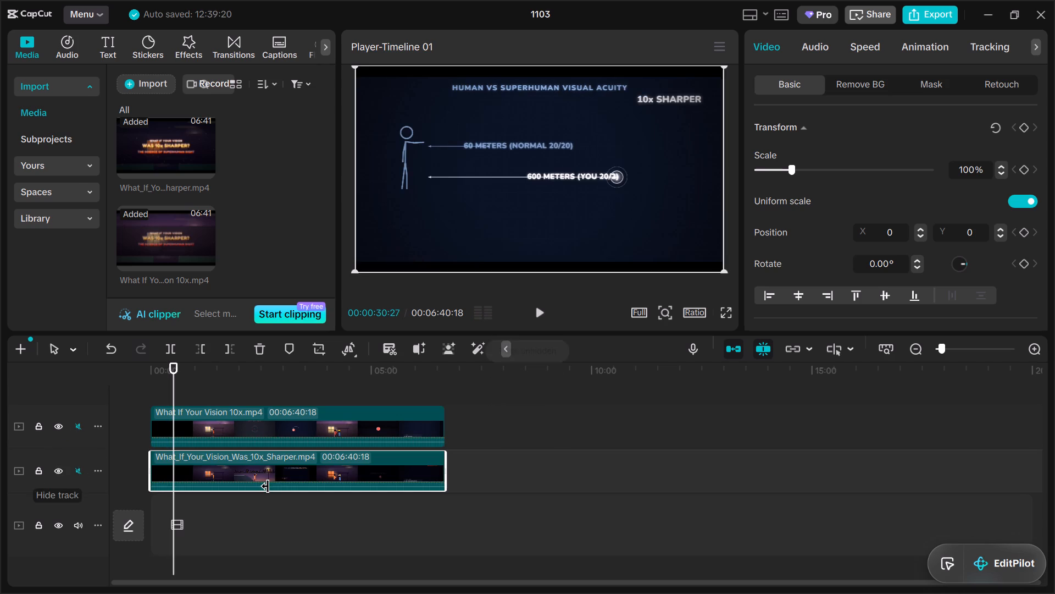
Move What If Your Vision 10x.mp4 onto the same track, directly after What_If_Your_Vision_Was_10x_Sharper.mp4.
drag(327, 417, 603, 445)
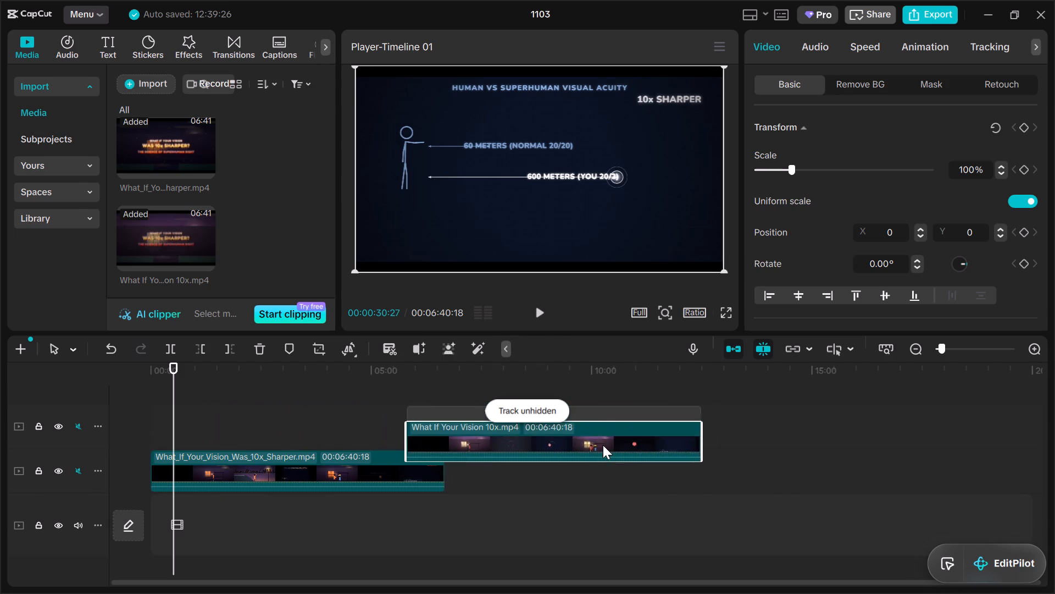
drag(603, 445, 624, 470)
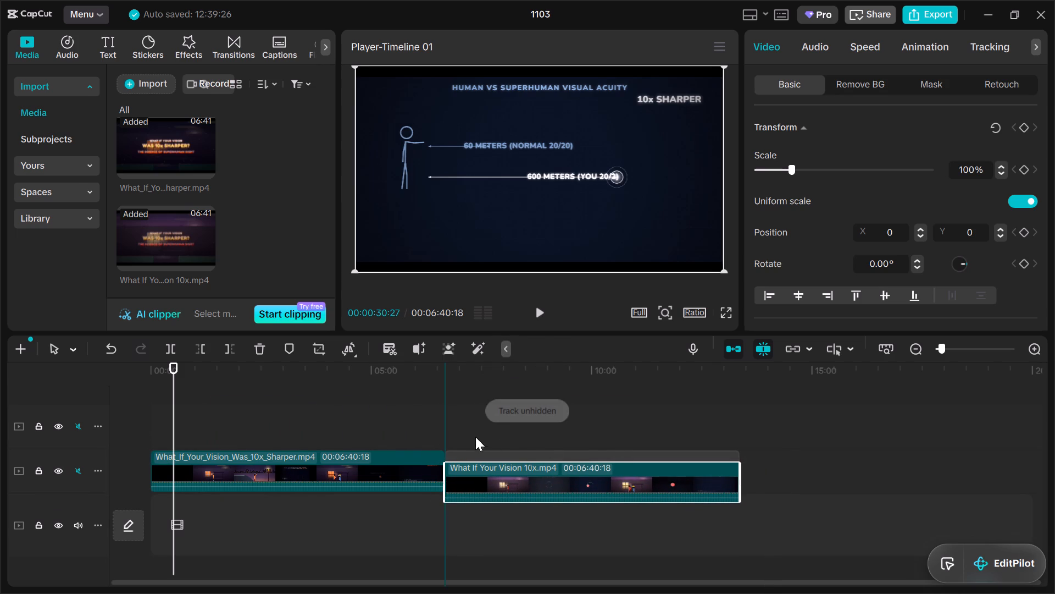
Start playback around 4:30 in What_If_Your_Vision_Was_10x_Sharper.mp4 and unmute the track holding both clips.
click(205, 408)
drag(204, 405, 207, 411)
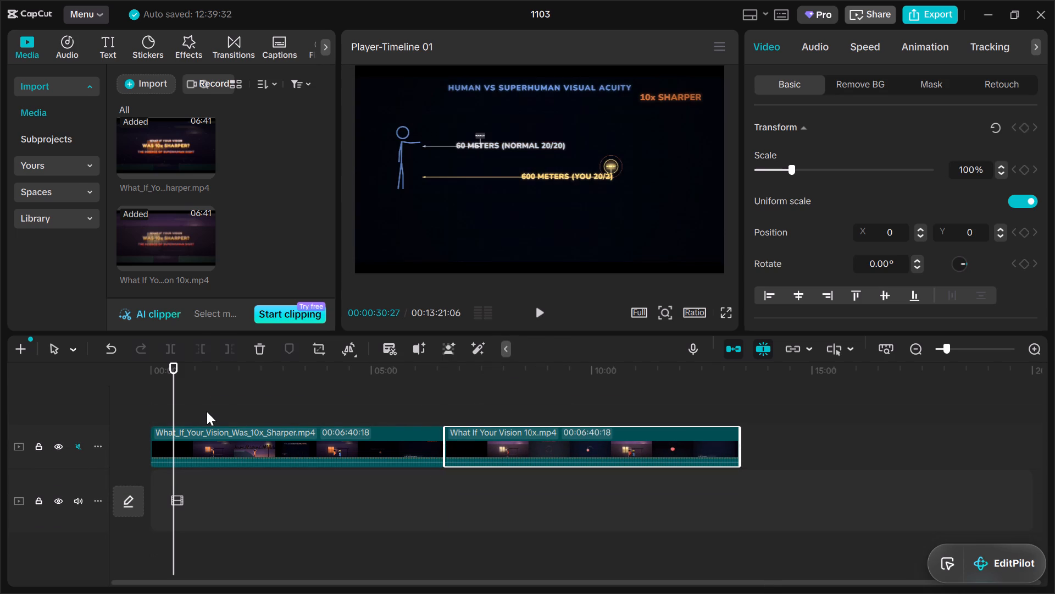
drag(207, 411, 369, 397)
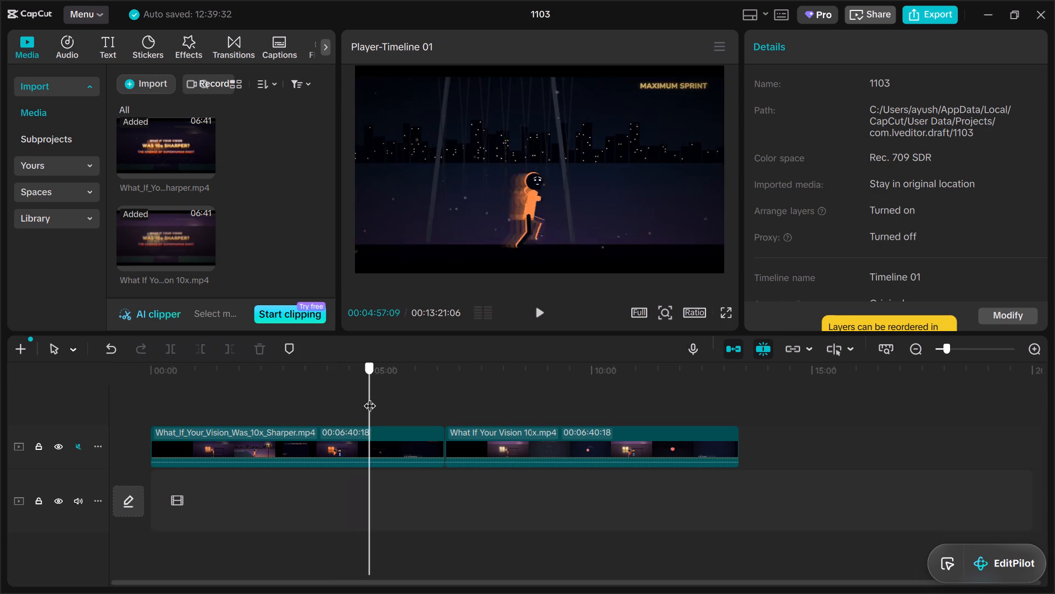
drag(369, 397, 362, 405)
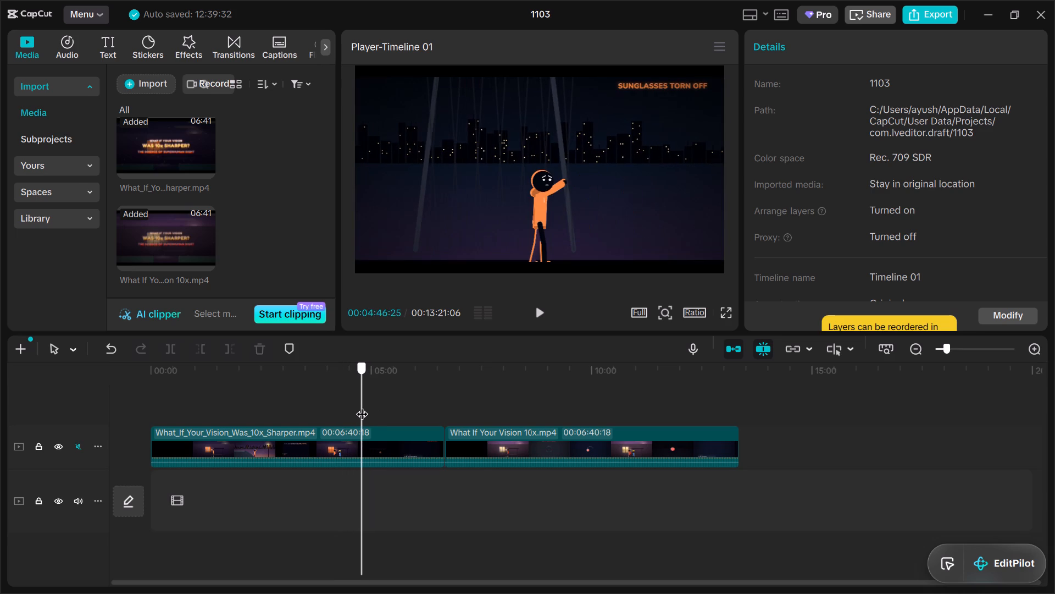
drag(362, 405, 348, 411)
click(531, 311)
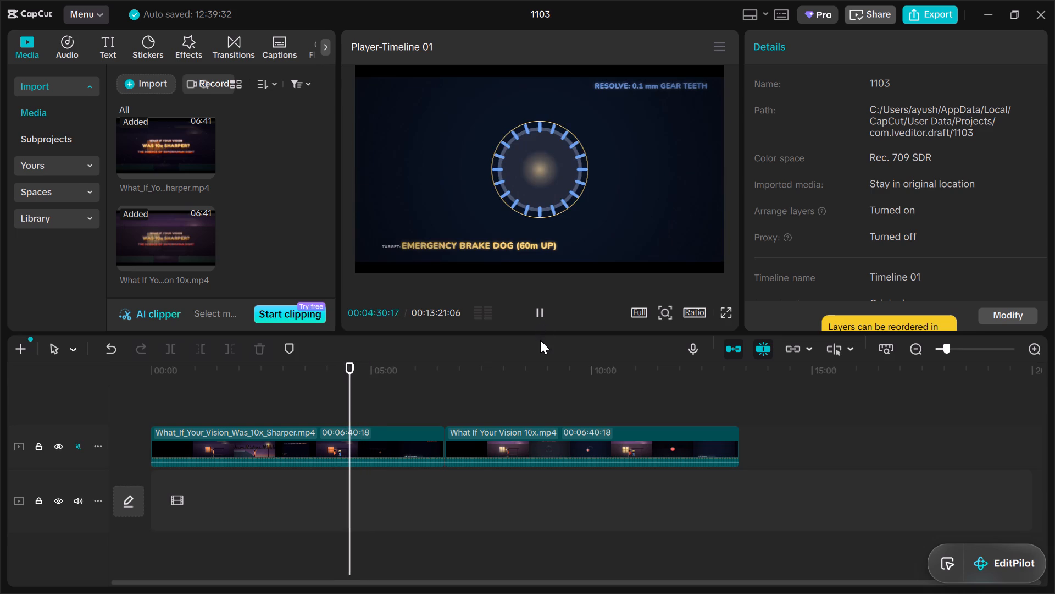
click(78, 447)
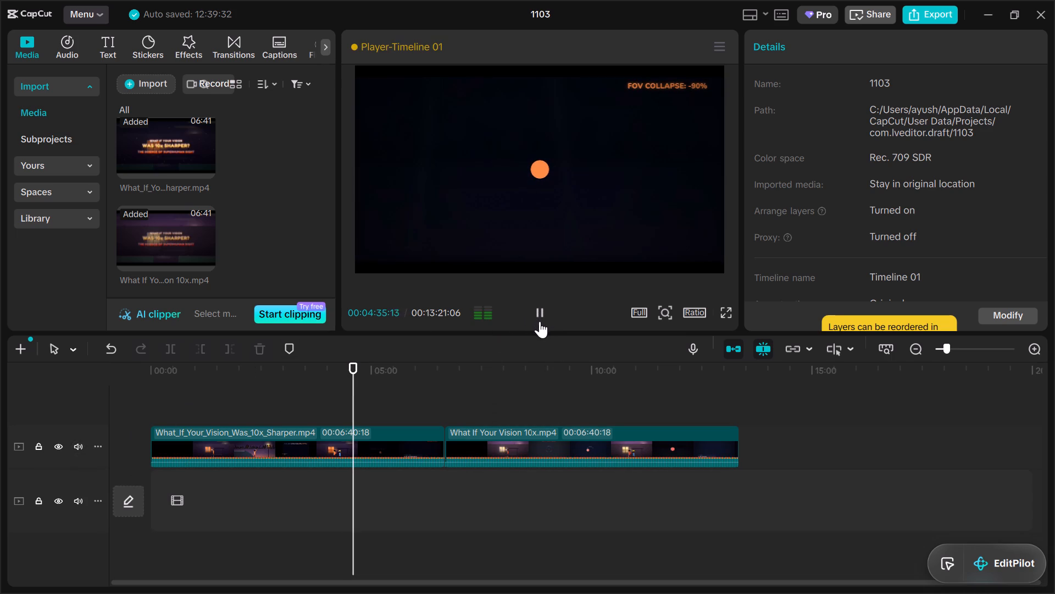
Play What_If_Your_Vision_Was_10x_Sharper.mp4 from about 4:02 to review its picture and sound, and pause.
click(330, 395)
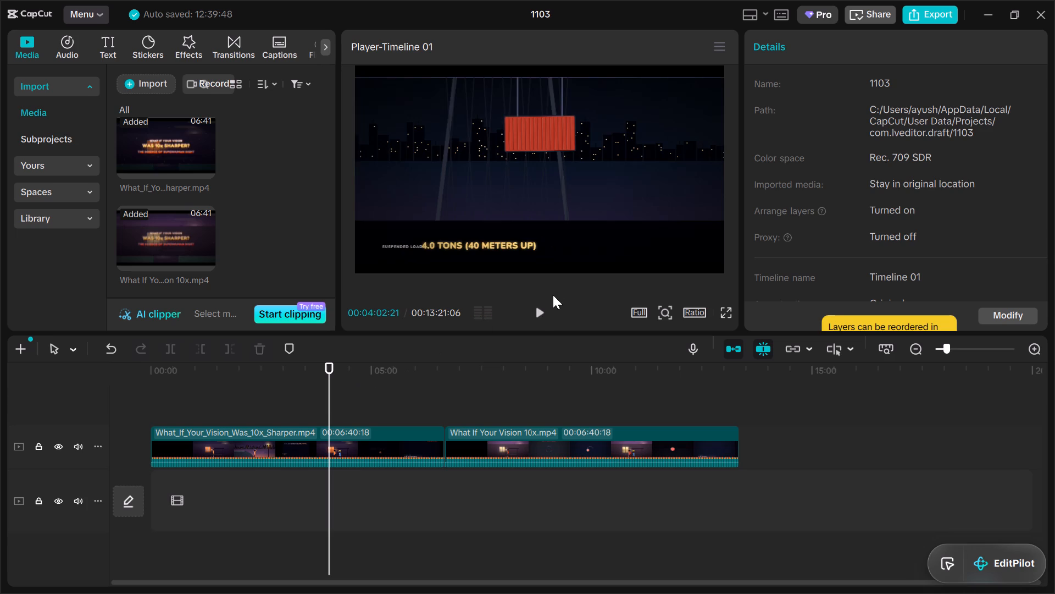
click(541, 312)
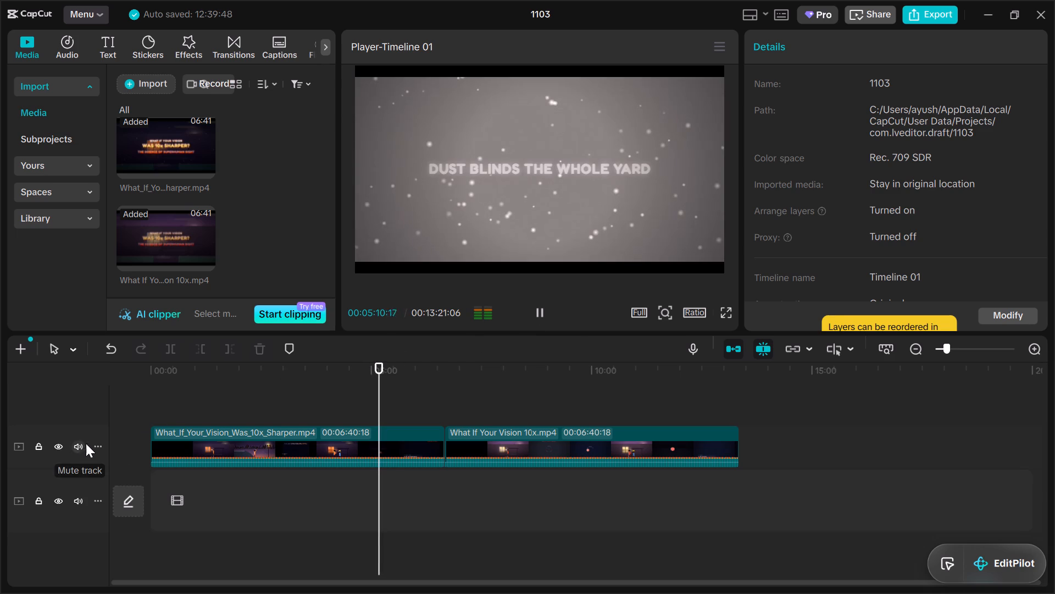
click(541, 317)
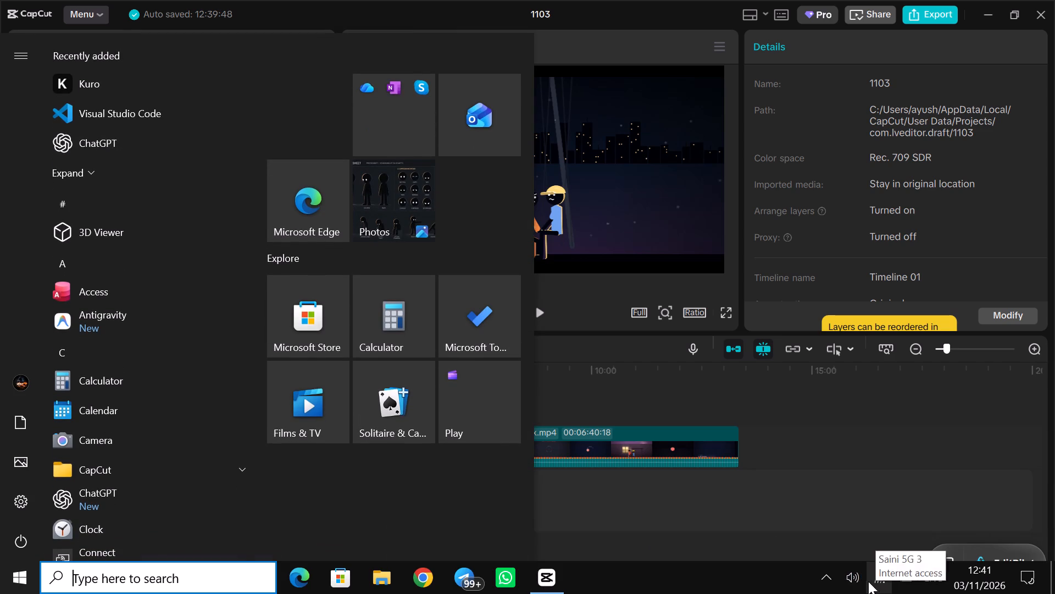
Lower the system speaker volume to 52.
click(856, 579)
drag(919, 530, 919, 533)
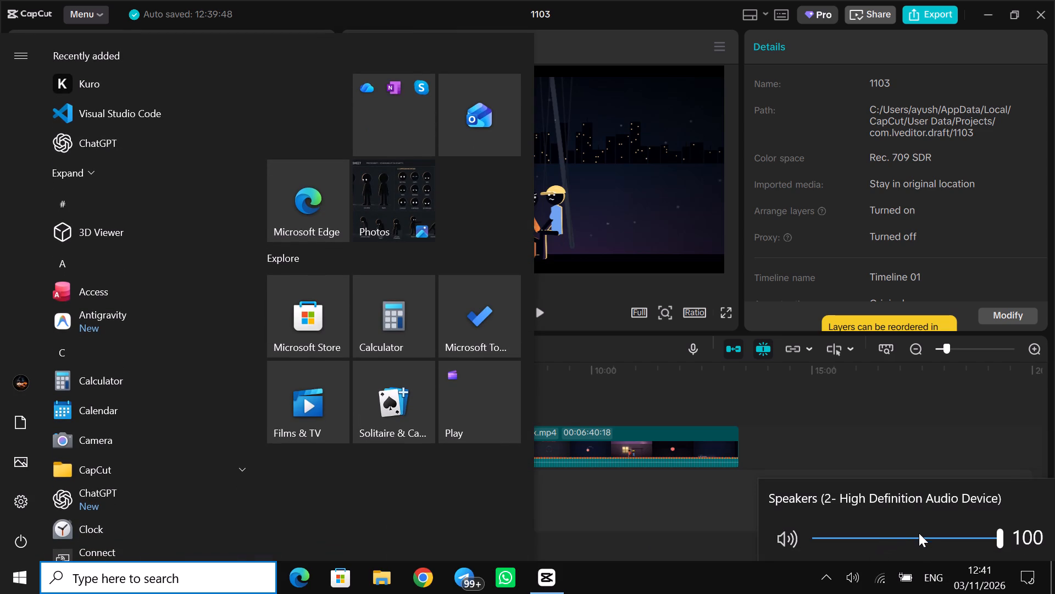
drag(919, 533, 919, 535)
click(912, 537)
click(835, 434)
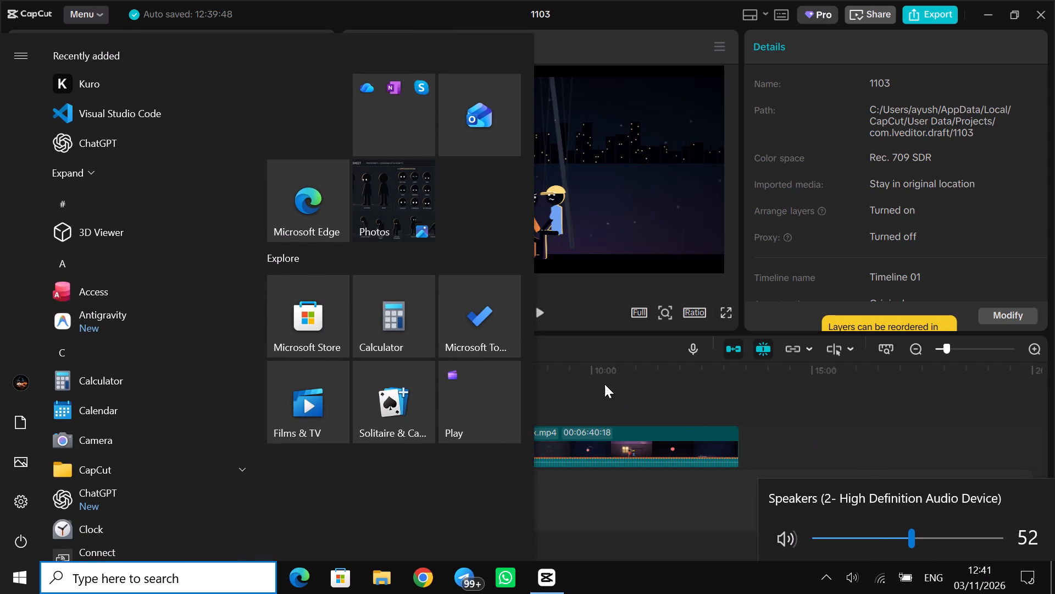
Sample playback at about 10:03, 5:50, 6:09 and 1:44 on the timeline to review both clips' picture and sound.
click(594, 373)
click(537, 307)
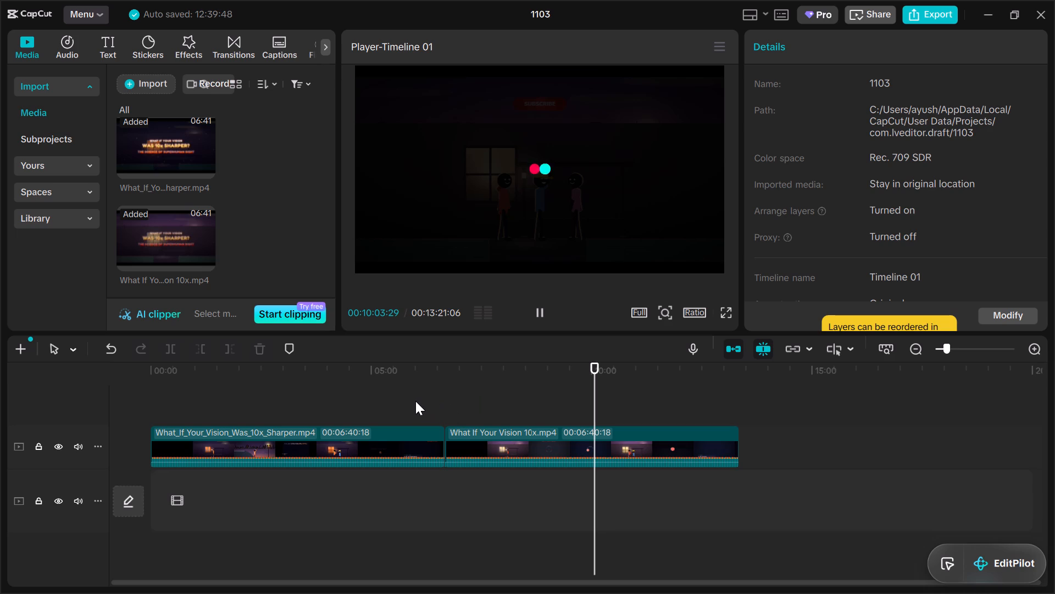
click(408, 398)
click(543, 315)
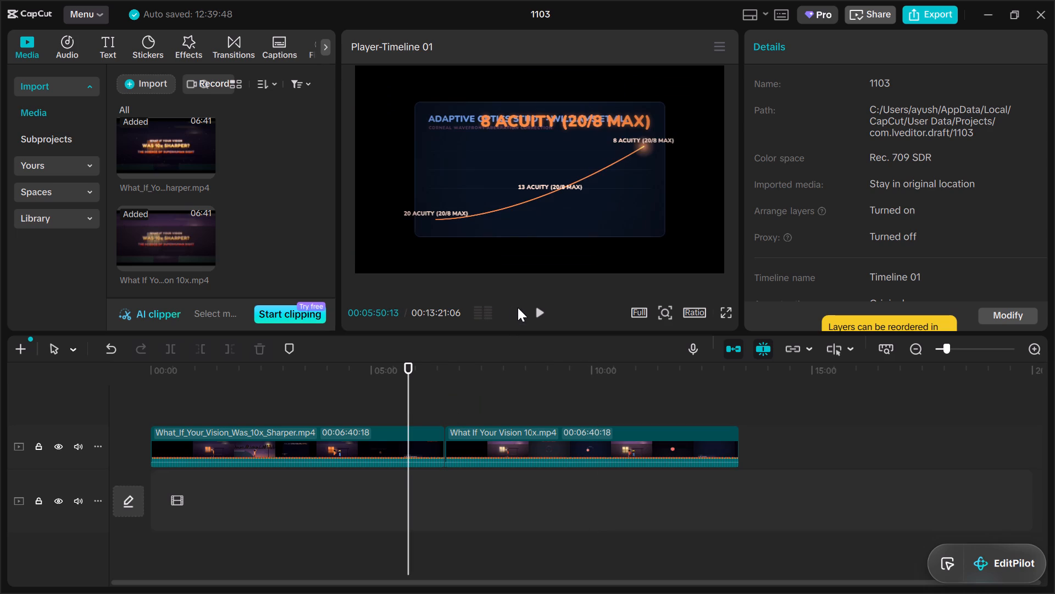
drag(411, 397, 422, 394)
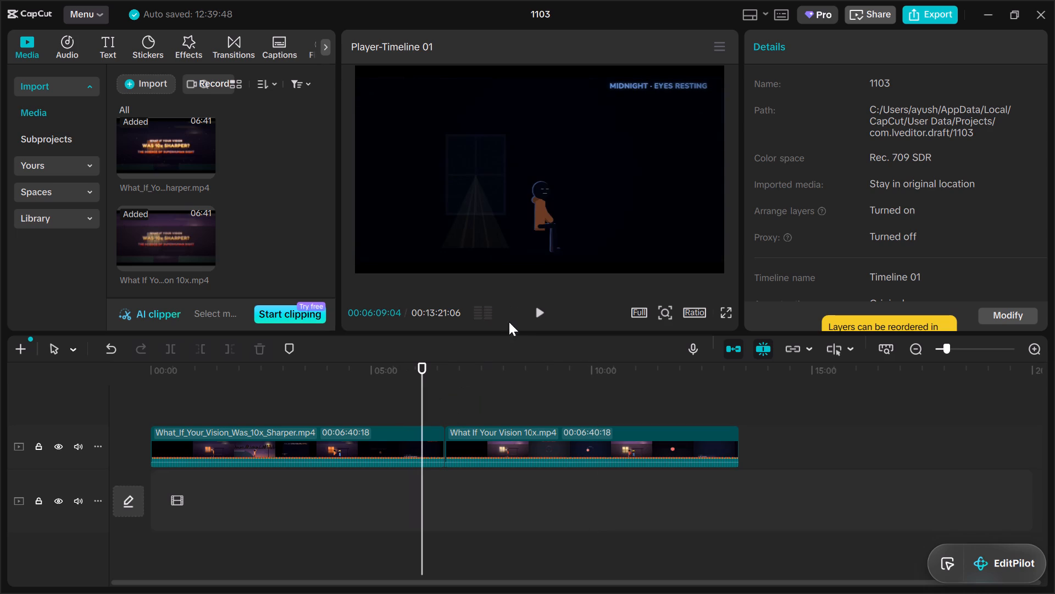
click(544, 311)
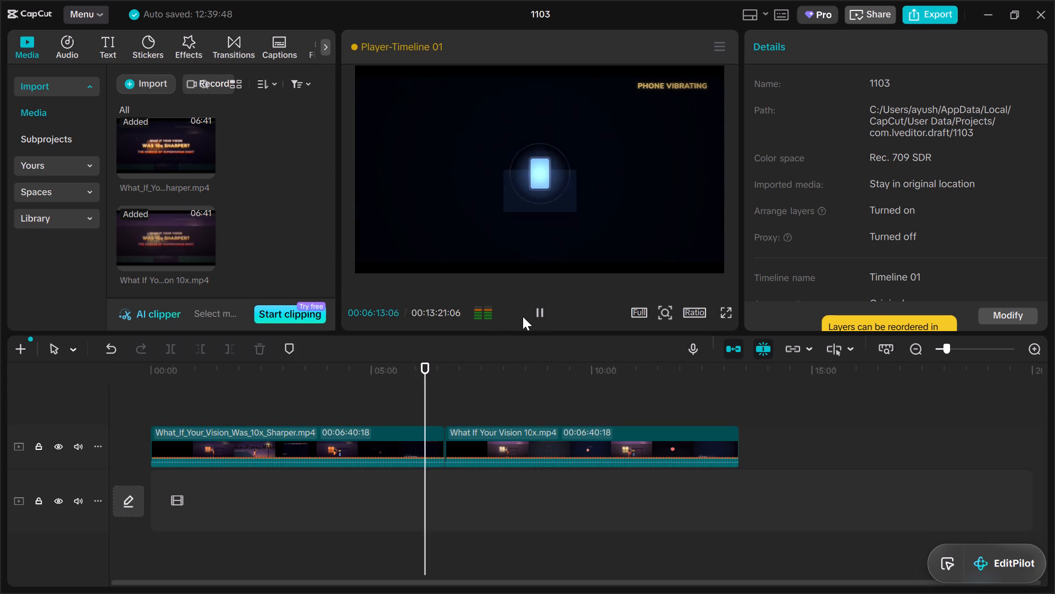
click(314, 392)
drag(314, 392, 285, 395)
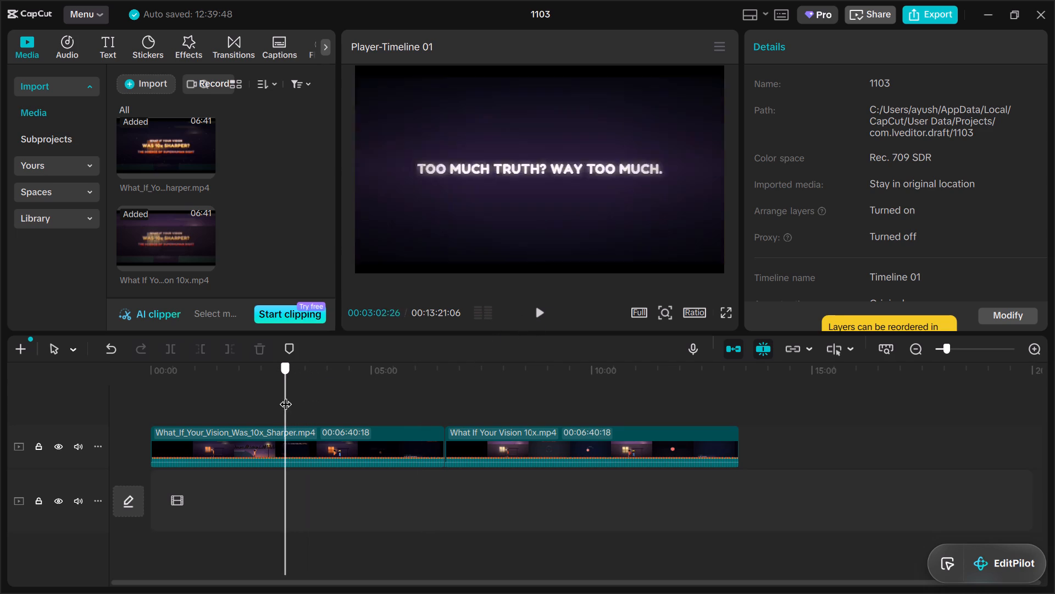
drag(285, 395, 229, 395)
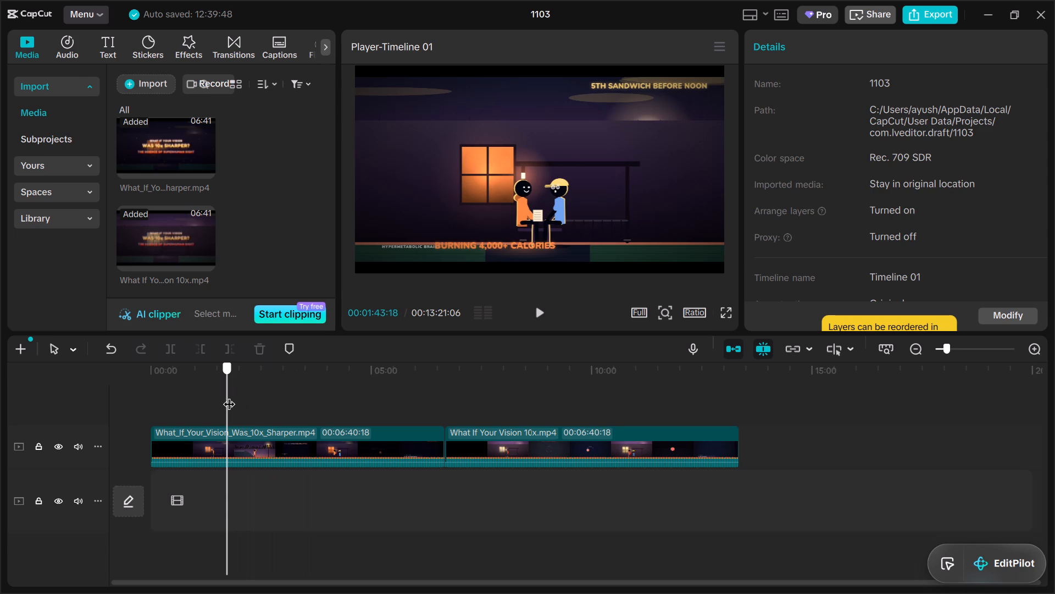
drag(229, 395, 230, 395)
click(540, 318)
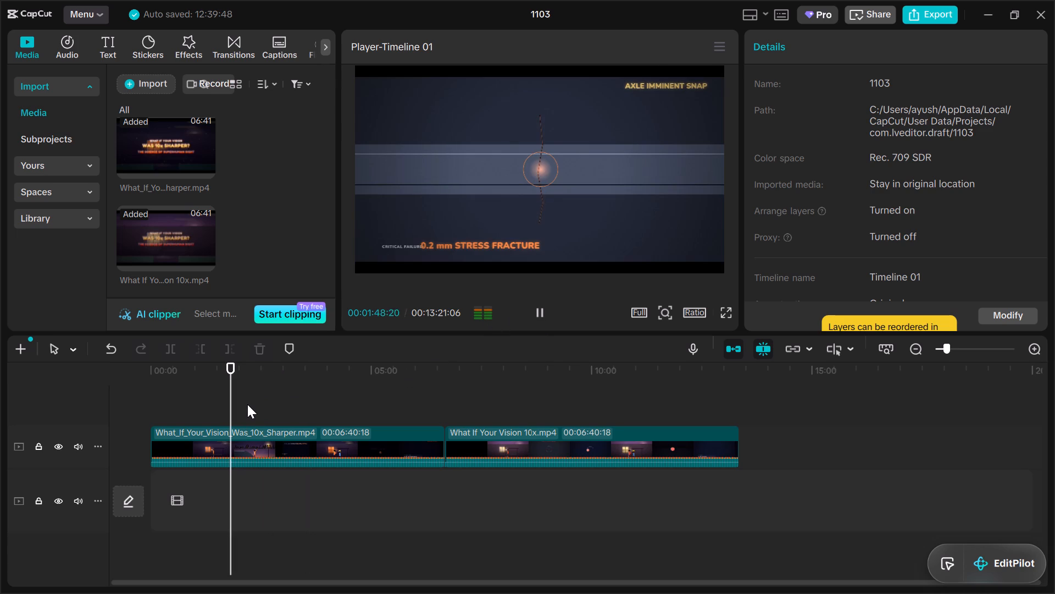
Step forward through What_If_Your_Vision_Was_10x_Sharper.mp4 from about 1:49 to 2:11, examining the stress fracture and playing-card scenes.
key(Right)
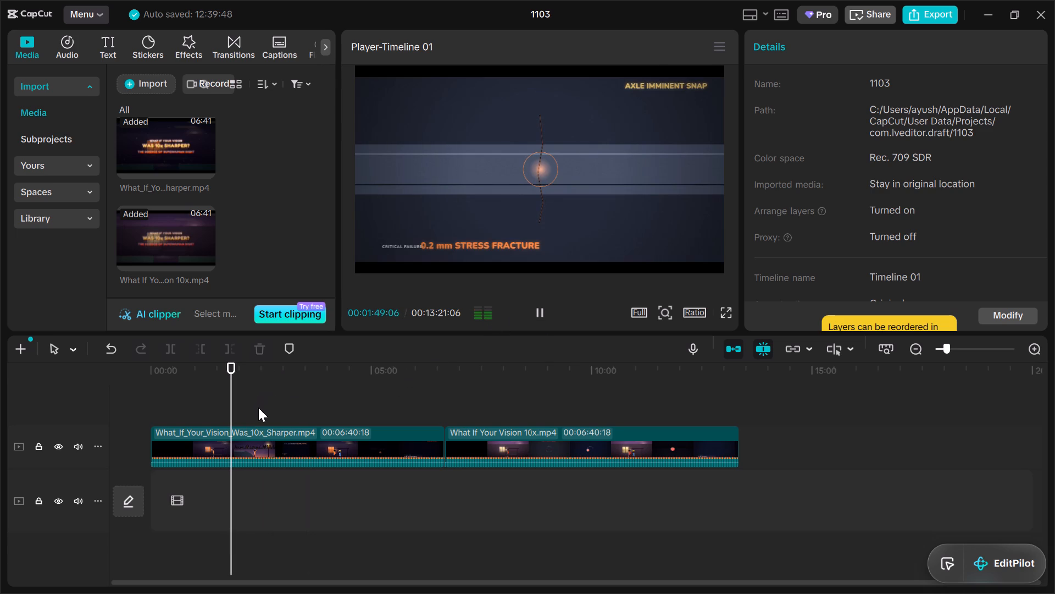
key(Right)
key(Right)
key(Right)
key(Right)
key(Right)
key(Right)
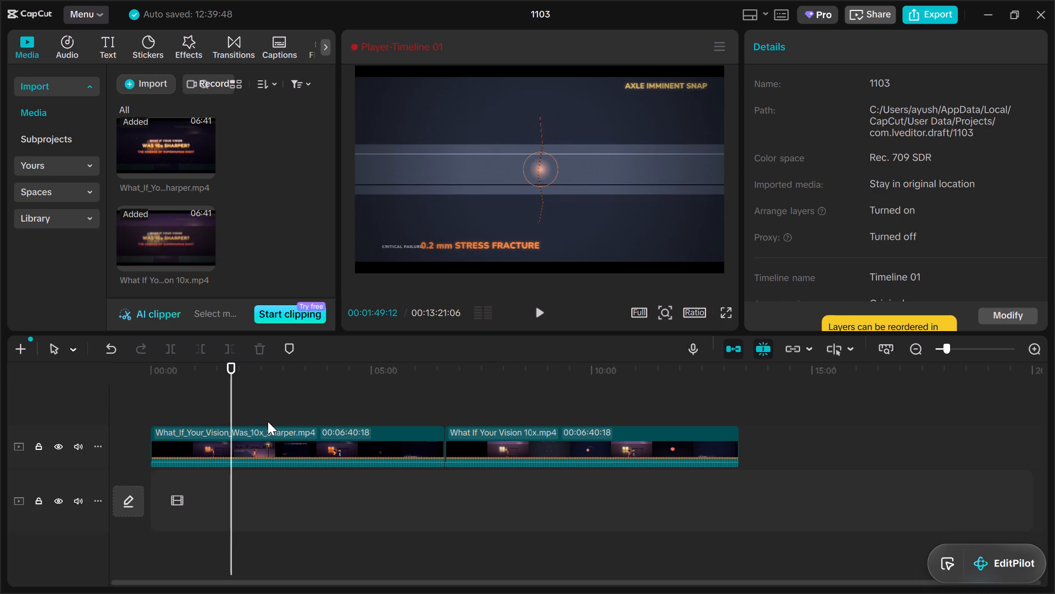
key(Right)
key(Right)
key(Right)
key(Right)
key(Right)
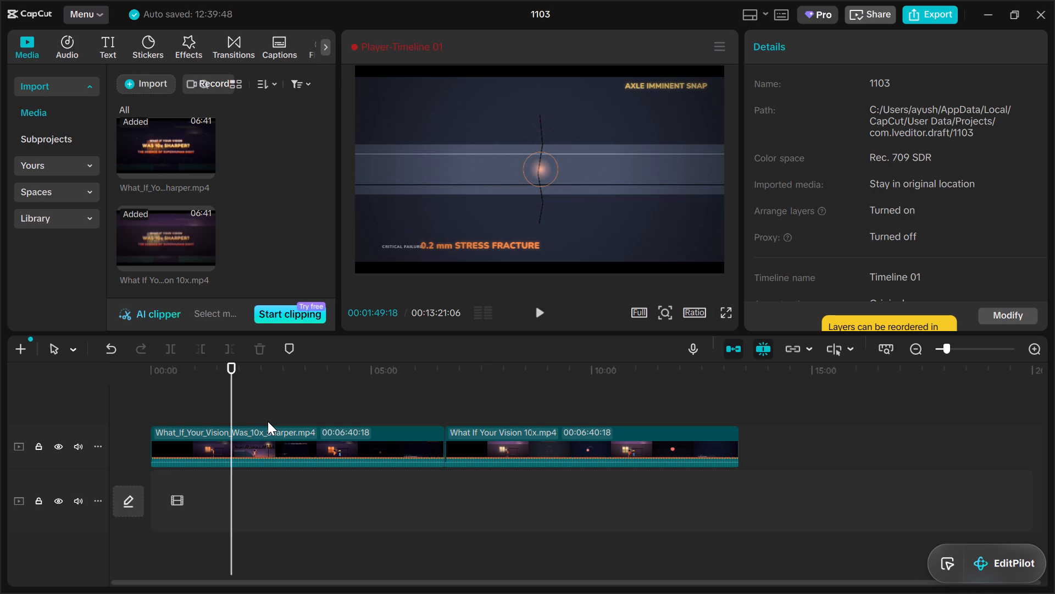
key(Right)
key(Right)
key(Right)
key(Right)
key(Right)
key(Right)
key(Right)
key(Right)
key(Right)
key(Right)
key(Right)
key(Right)
key(Right)
key(Right)
key(Right)
key(Right)
key(Right)
key(Right)
key(Right)
key(Right)
key(Right)
key(Right)
key(Right)
key(Right)
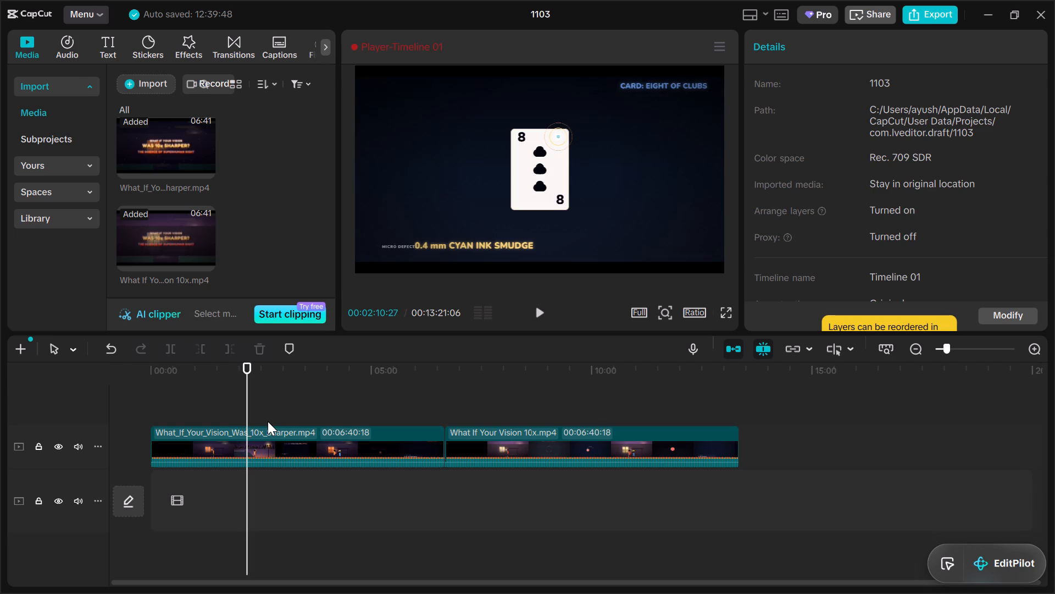
Sample What_If_Your_Vision_Was_10x_Sharper.mp4 at about 2:10, 3:11, 4:19 and 1:54, ending at the boundary between the two clips.
click(544, 312)
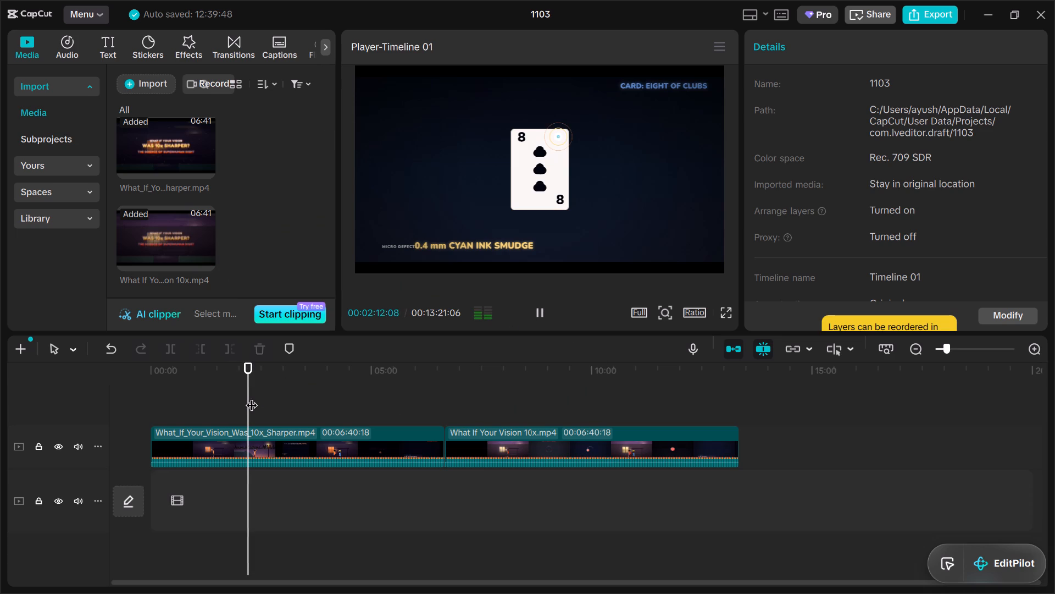
drag(250, 397, 293, 391)
click(540, 307)
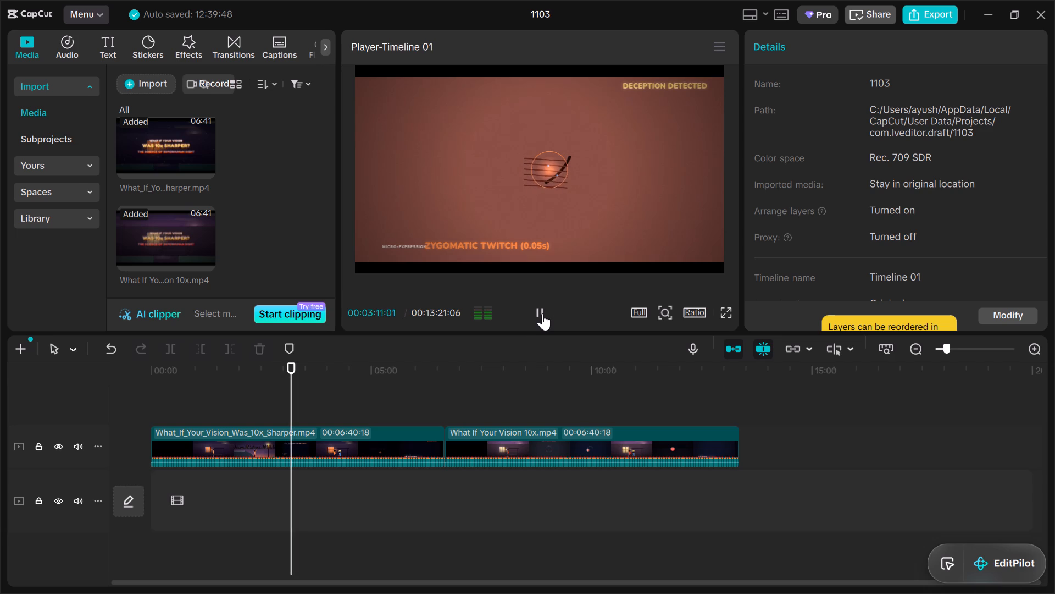
click(310, 408)
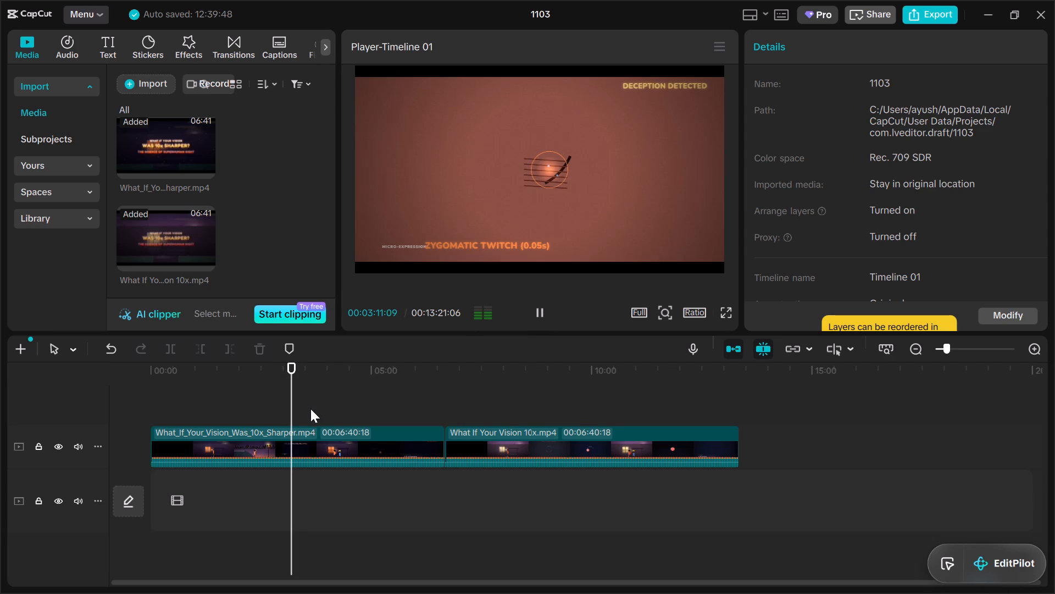
click(541, 306)
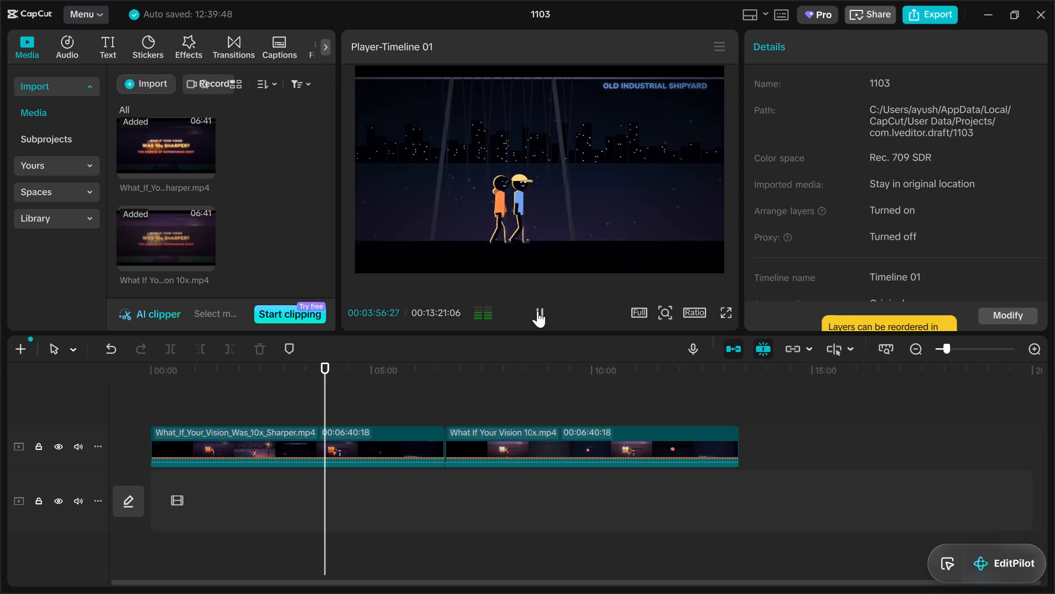
click(370, 385)
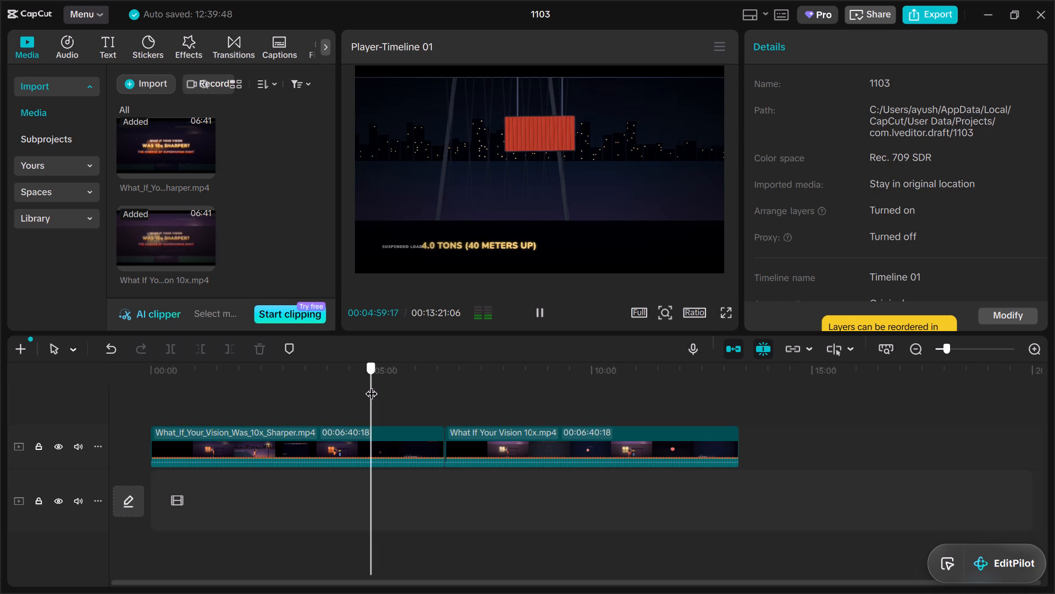
drag(371, 385, 336, 397)
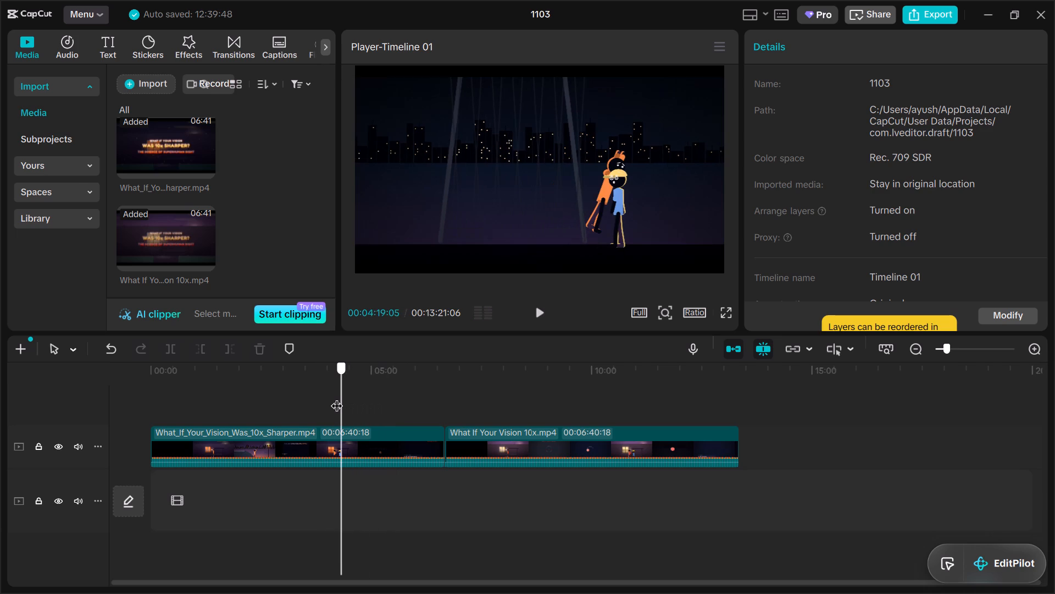
drag(336, 397, 243, 384)
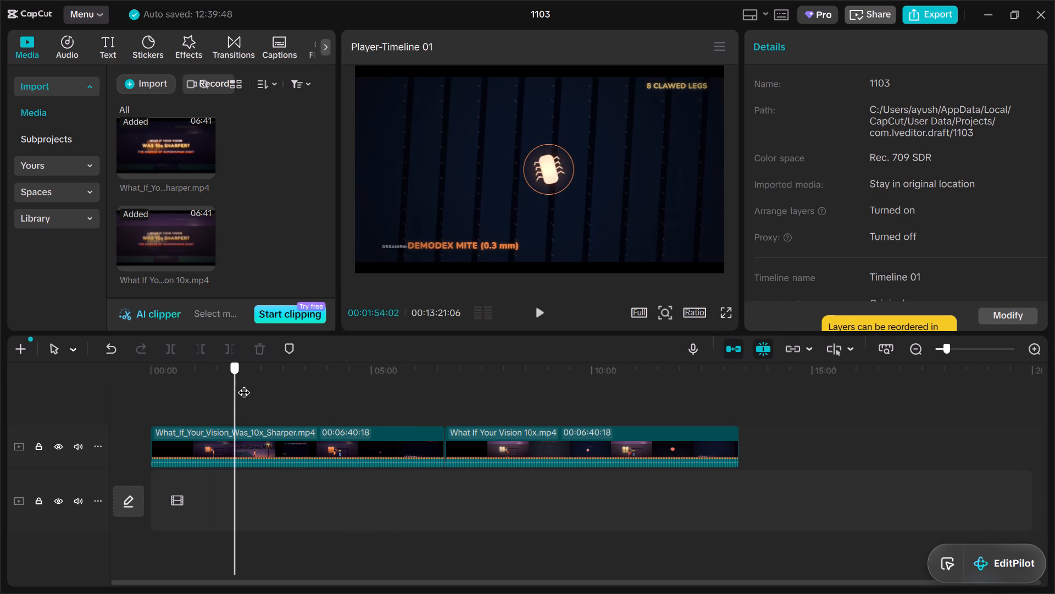
drag(243, 384, 434, 388)
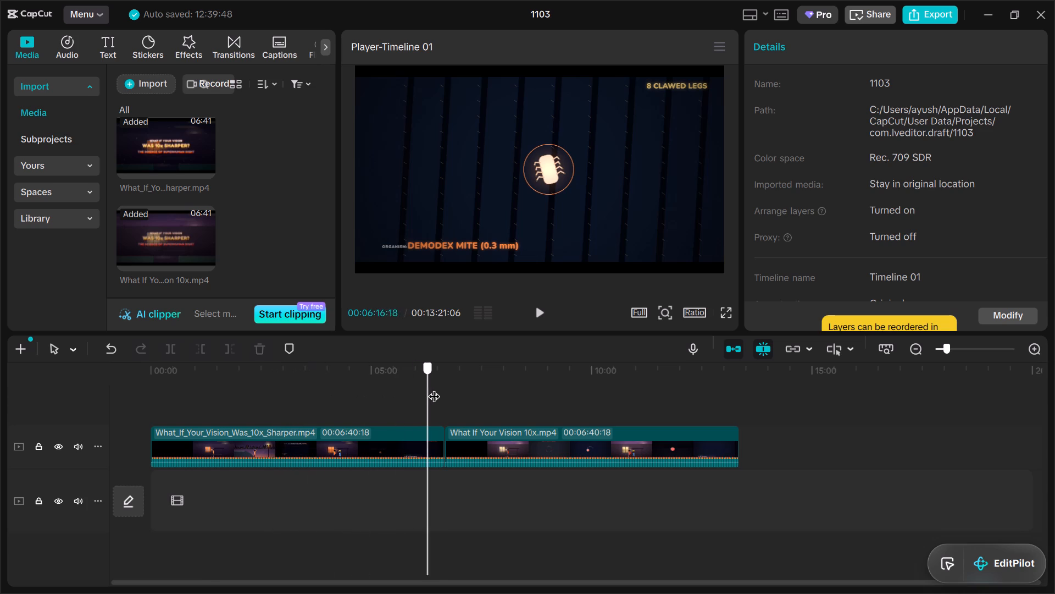
drag(434, 388, 444, 385)
Delete the What If Your Vision 10x.mp4 clip from the timeline.
click(474, 433)
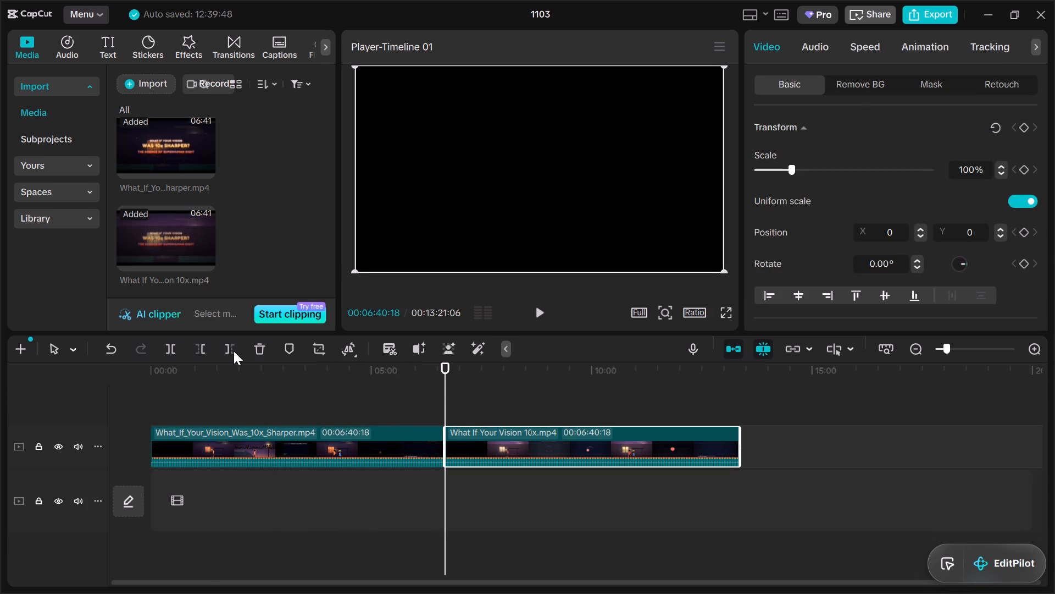
click(266, 351)
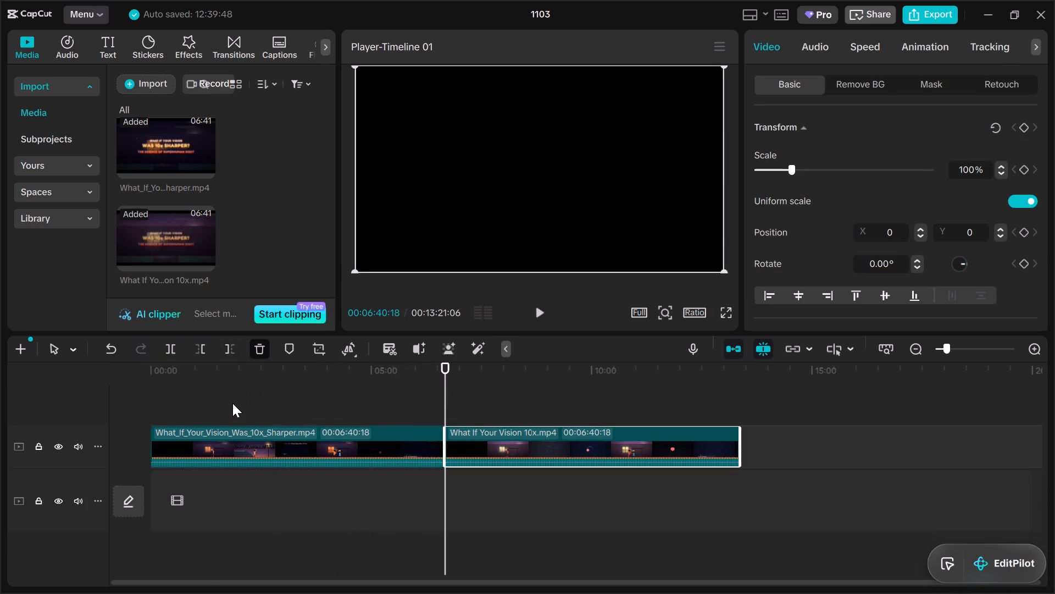
Play What_If_Your_Vision_Was_10x_Sharper.mp4 from its start to about 0:07 in short bursts, examining the opening title and window scene.
click(242, 394)
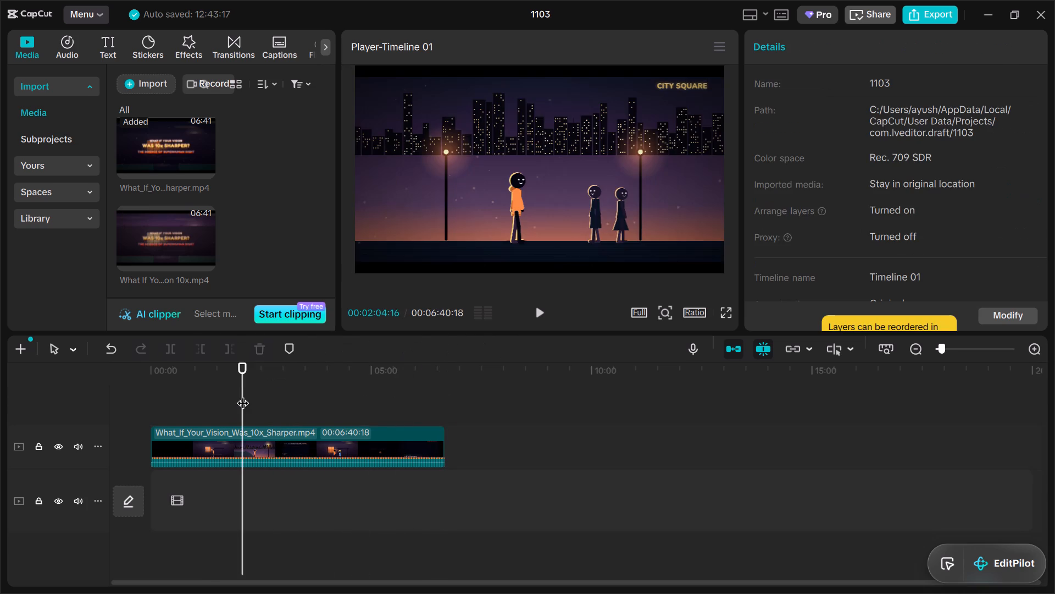
drag(242, 394, 159, 406)
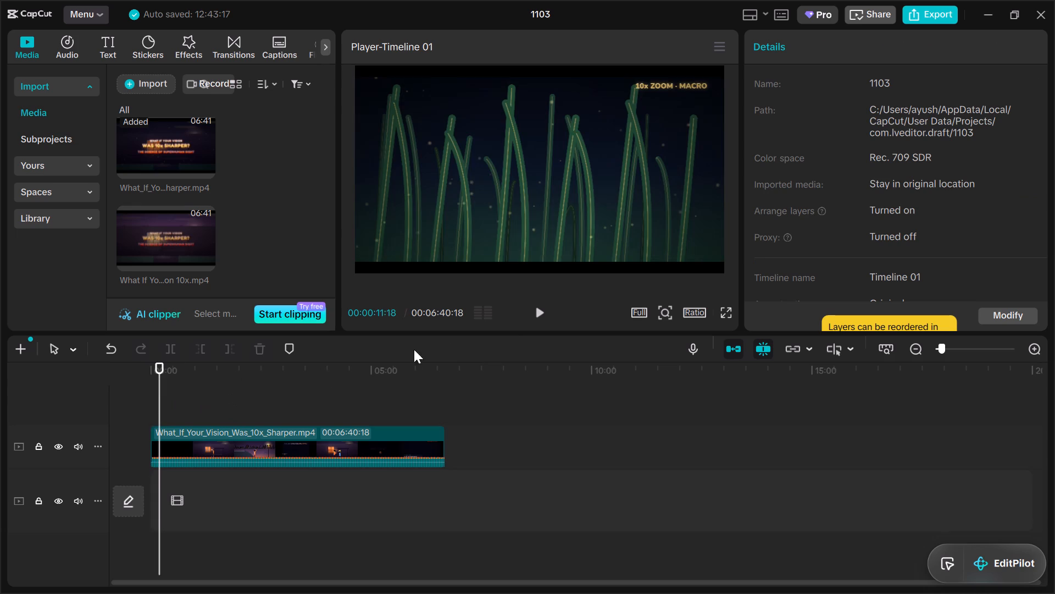
drag(160, 391, 125, 394)
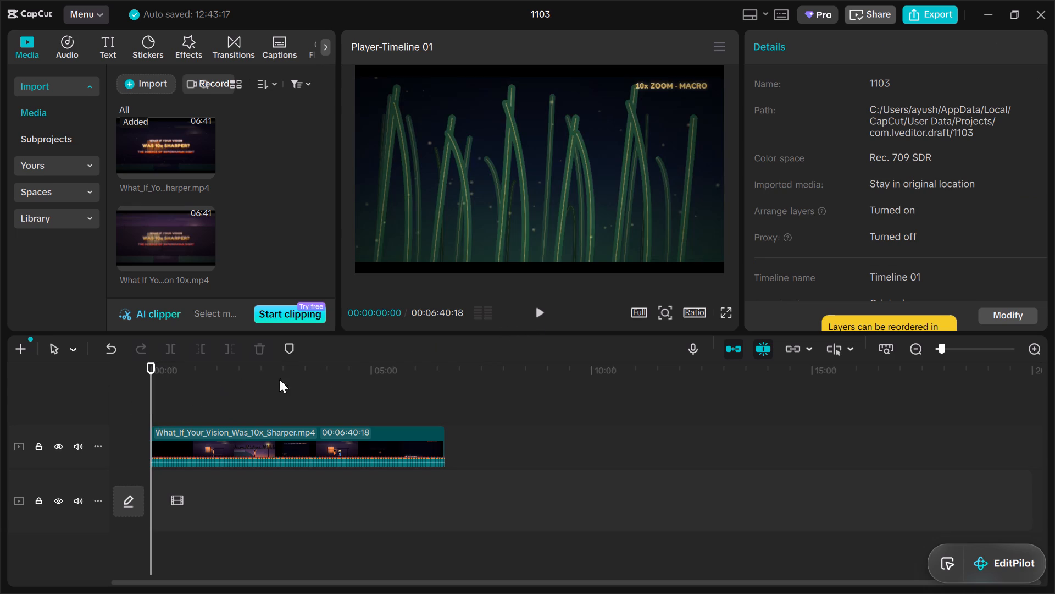
click(540, 310)
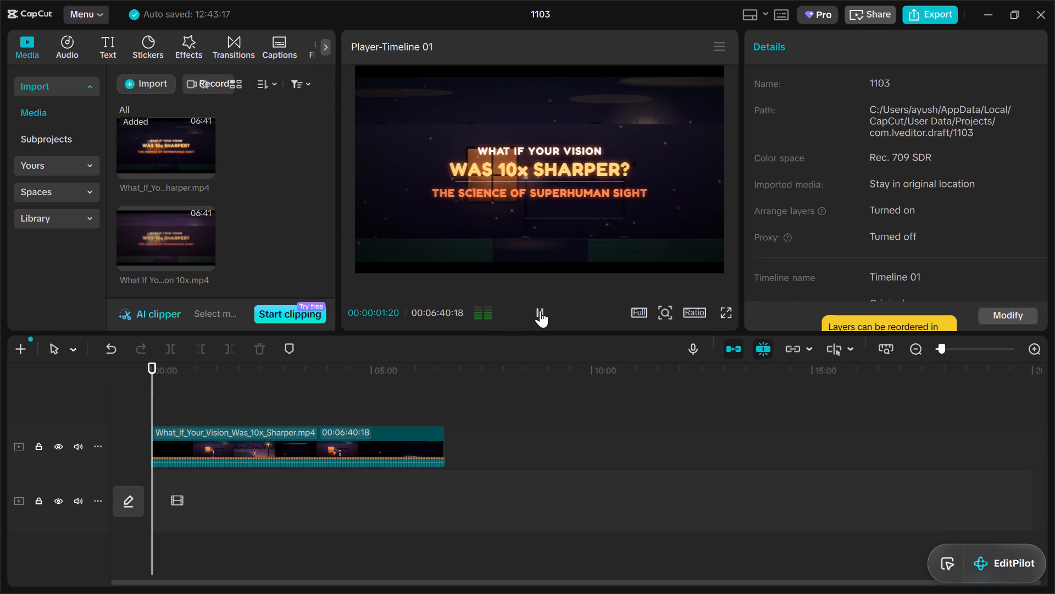
click(540, 311)
click(540, 312)
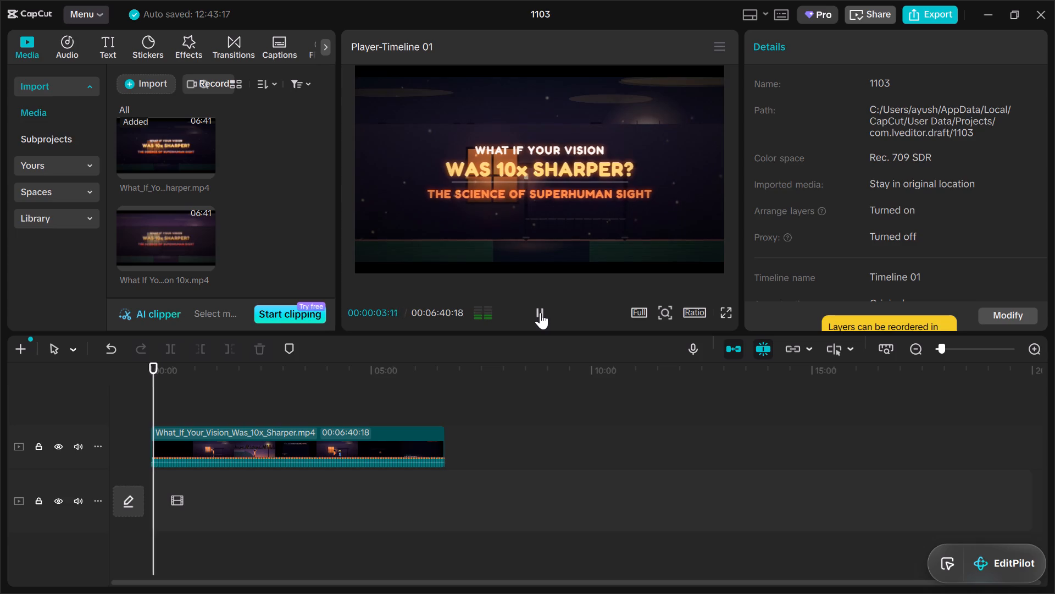
click(540, 312)
click(540, 312)
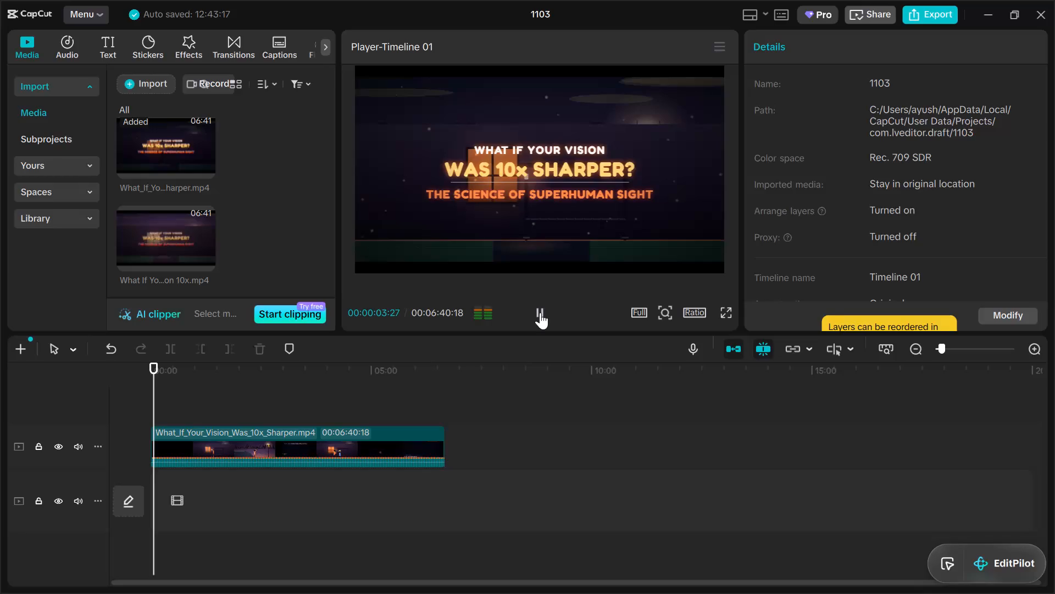
click(540, 312)
click(540, 313)
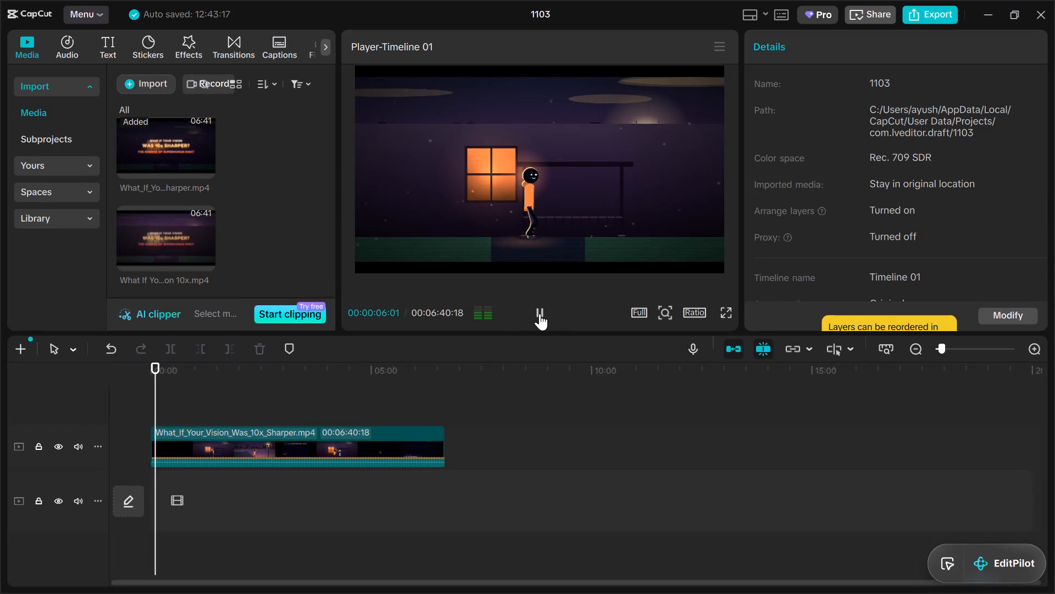
click(540, 313)
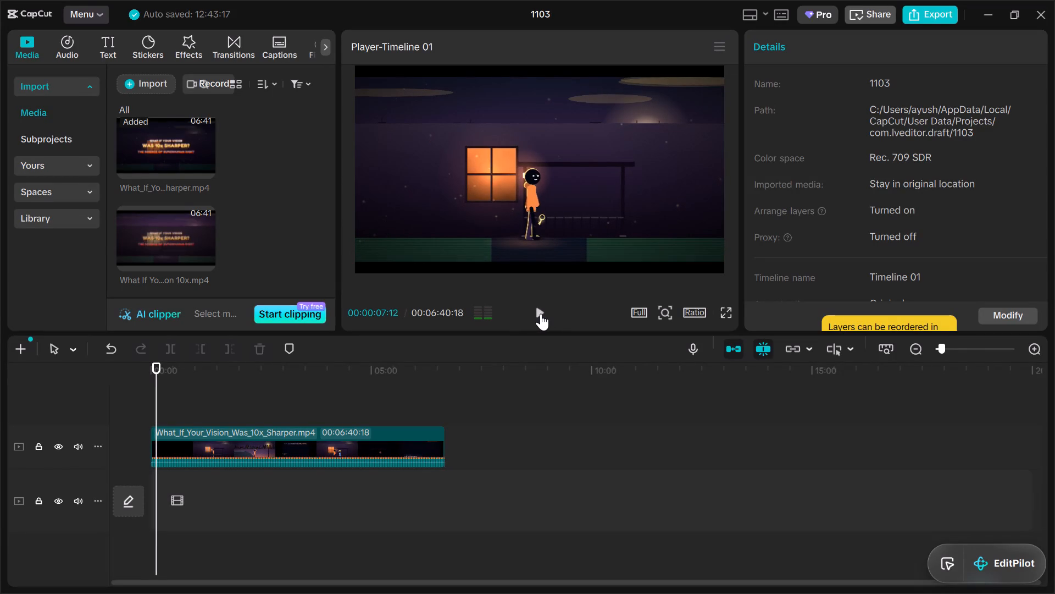
Go back through the opening in finer timeline detail from about 0:07 to the start, briefly checking playback near 0:05.
click(956, 345)
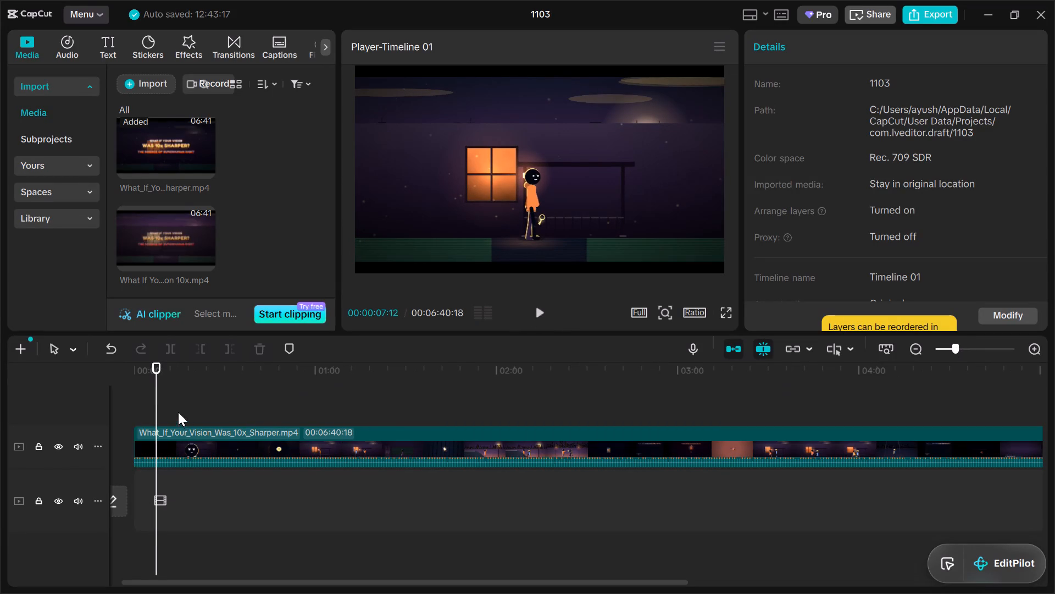
click(983, 351)
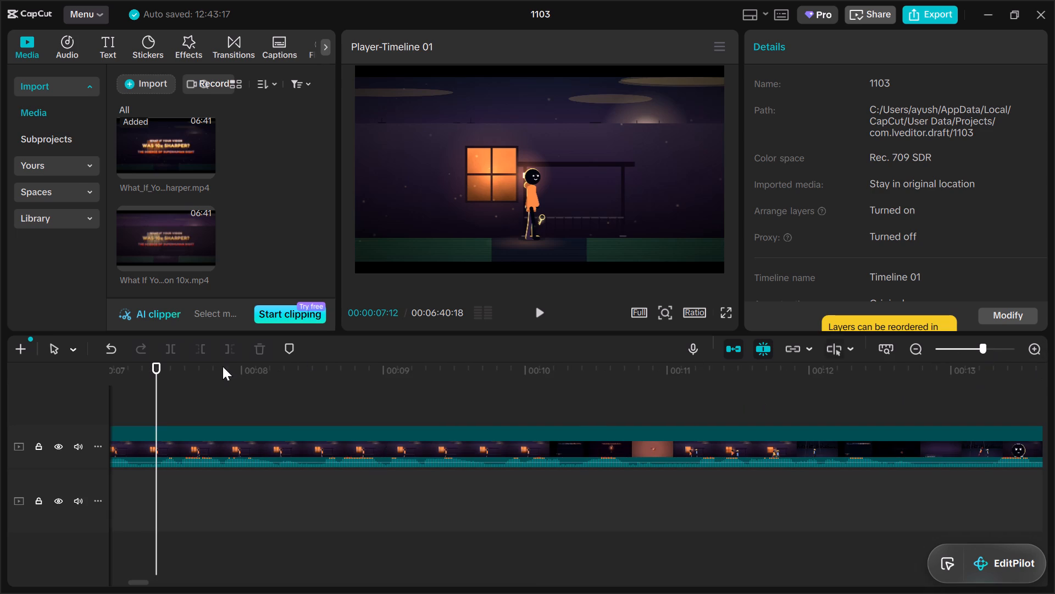
drag(153, 386, 38, 387)
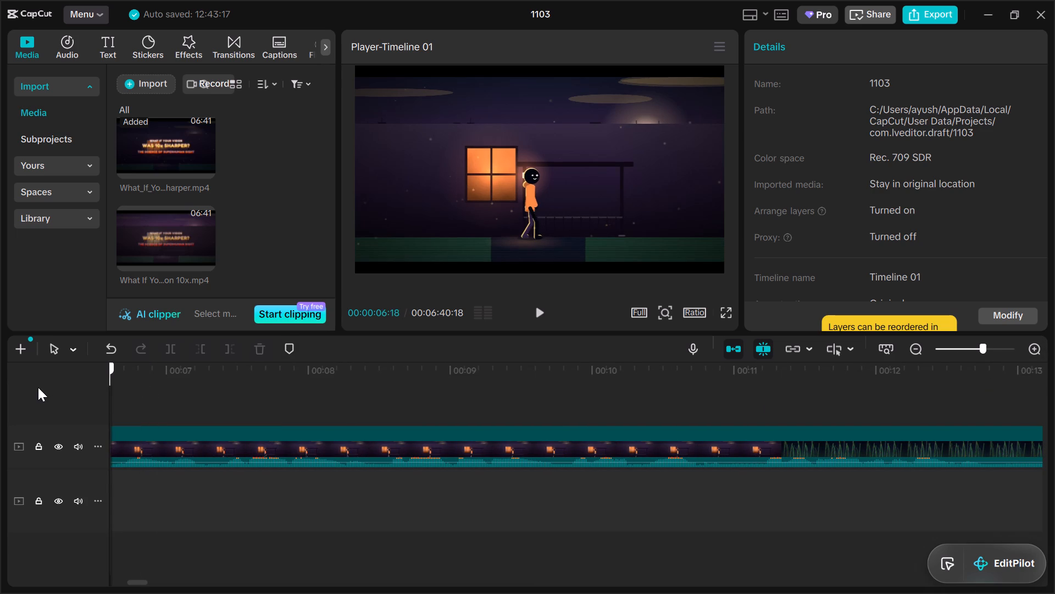
drag(38, 387, 54, 387)
click(539, 311)
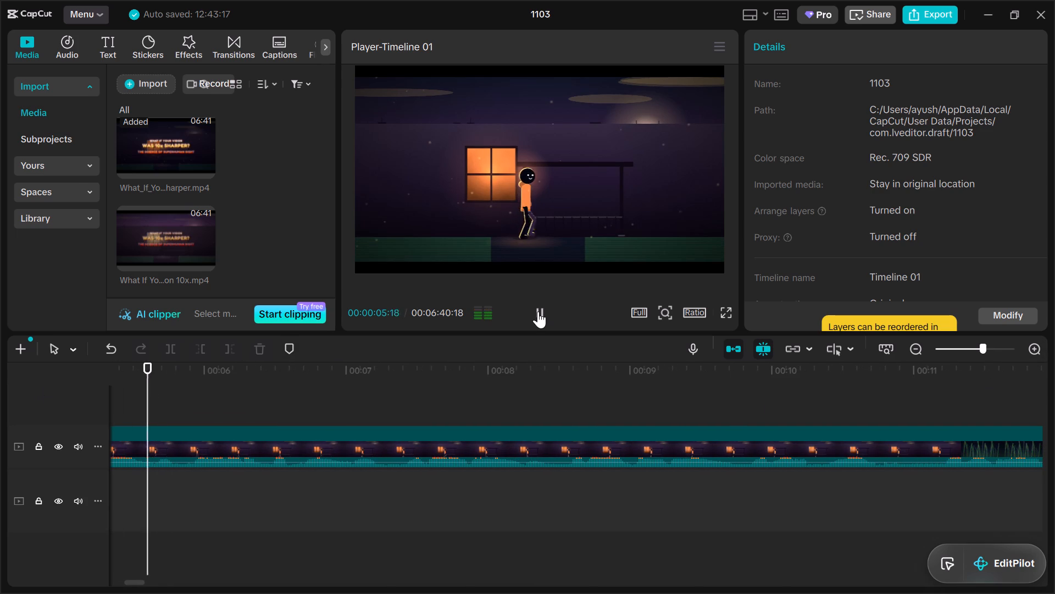
click(538, 311)
drag(205, 393, 96, 395)
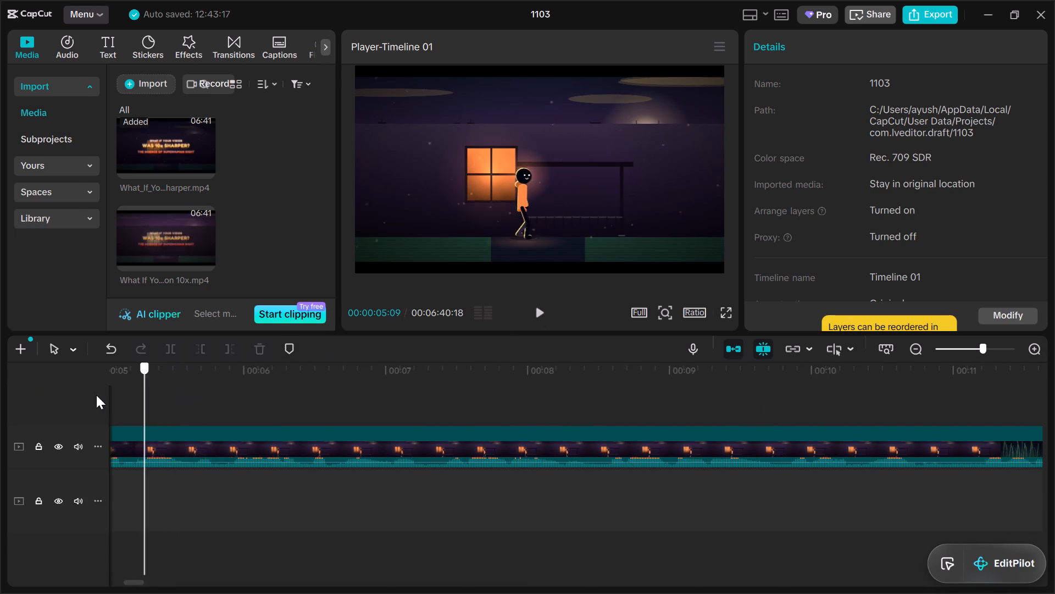
drag(96, 395, 115, 397)
click(225, 397)
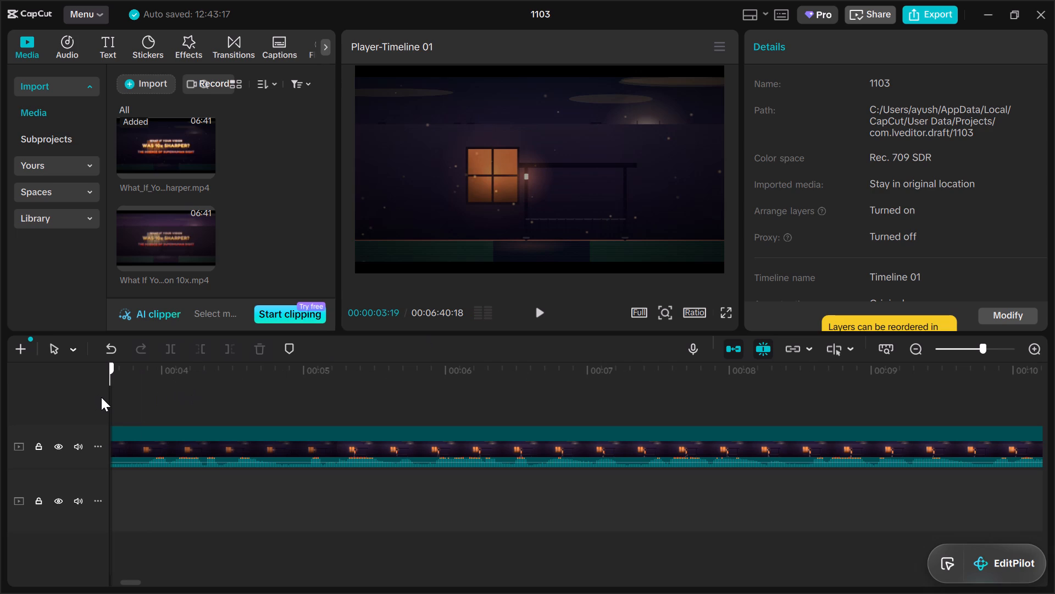
drag(223, 395, 101, 397)
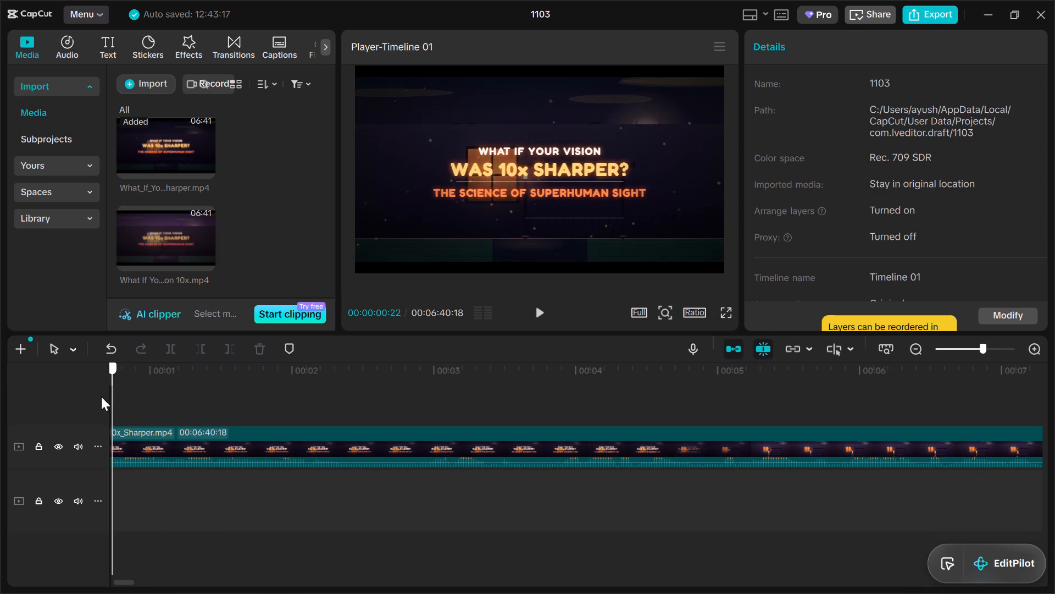
drag(101, 397, 95, 398)
Replay the opening title in short bursts between the start and about 0:04, examining it for a cut point.
click(540, 312)
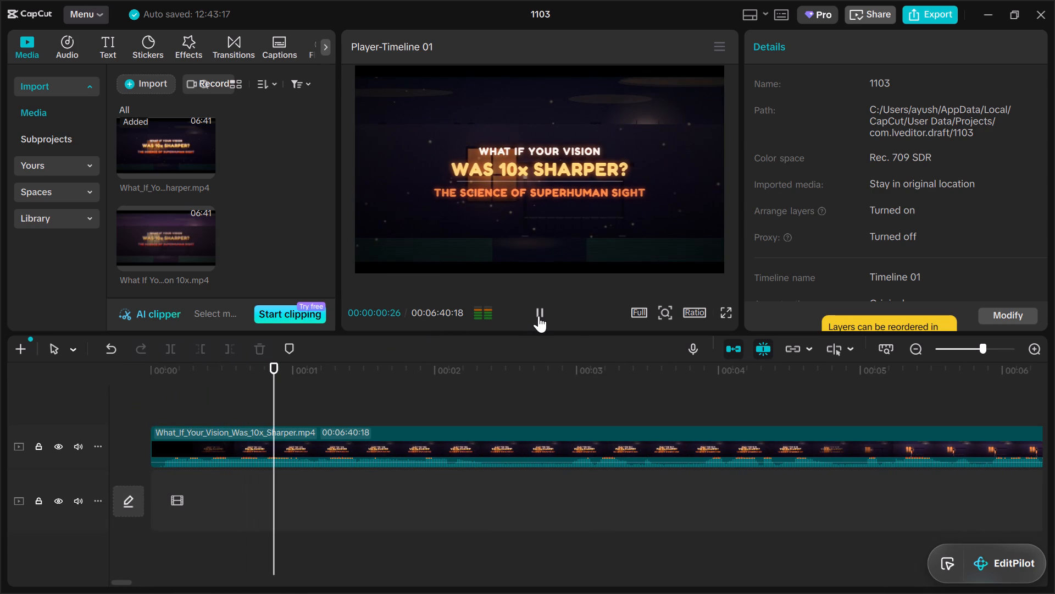
click(542, 311)
click(542, 311)
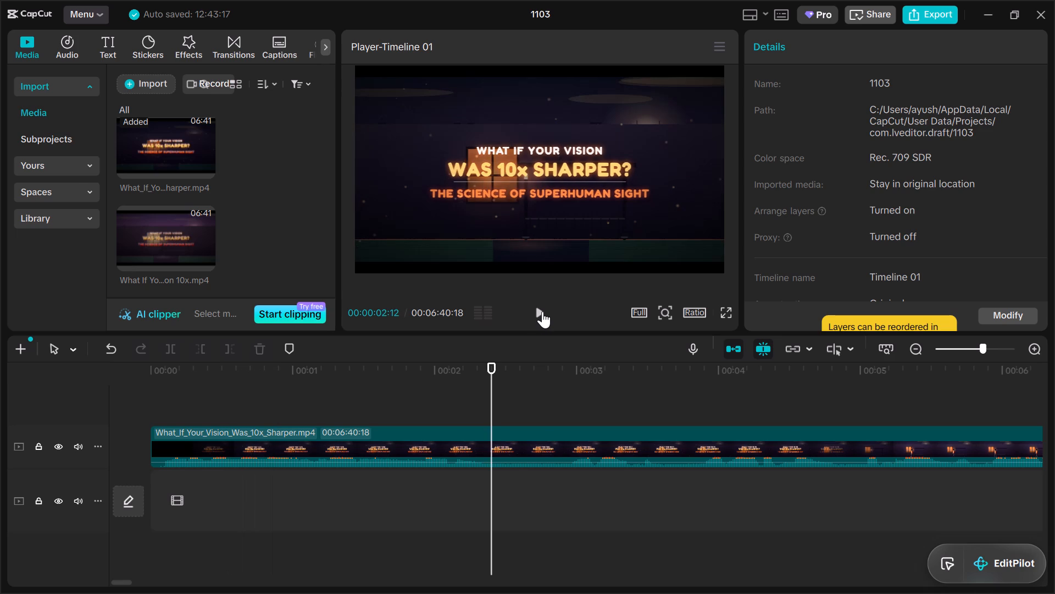
click(542, 311)
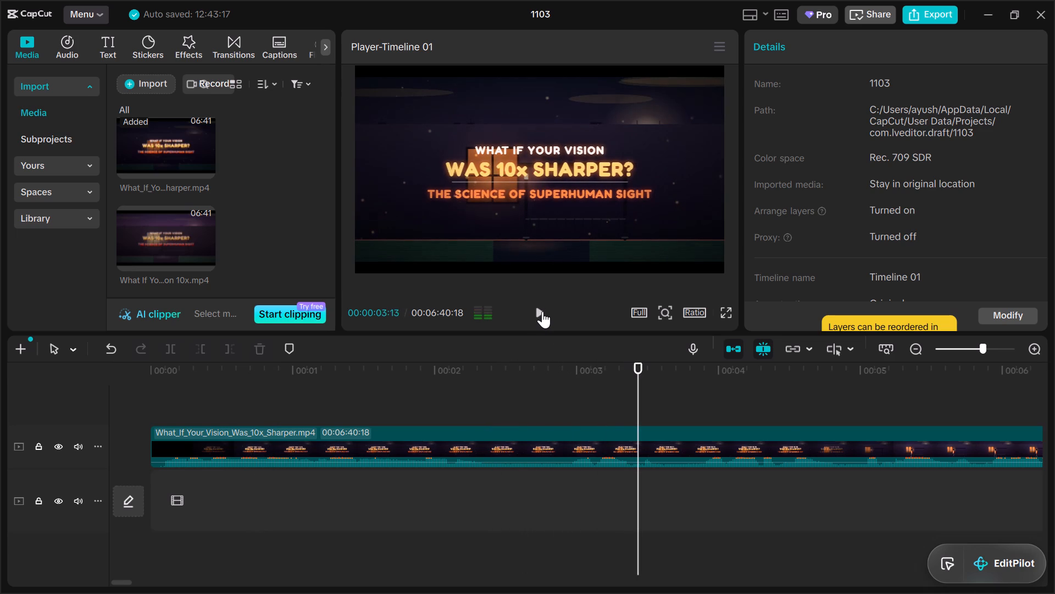
click(559, 389)
drag(560, 374, 533, 381)
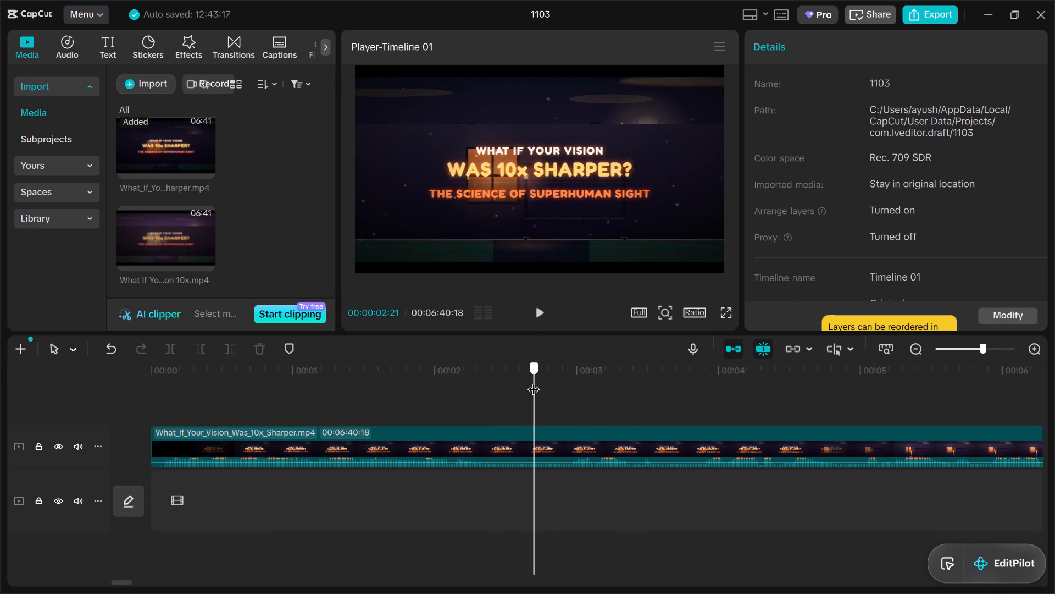
drag(533, 381, 532, 375)
click(541, 311)
click(541, 311)
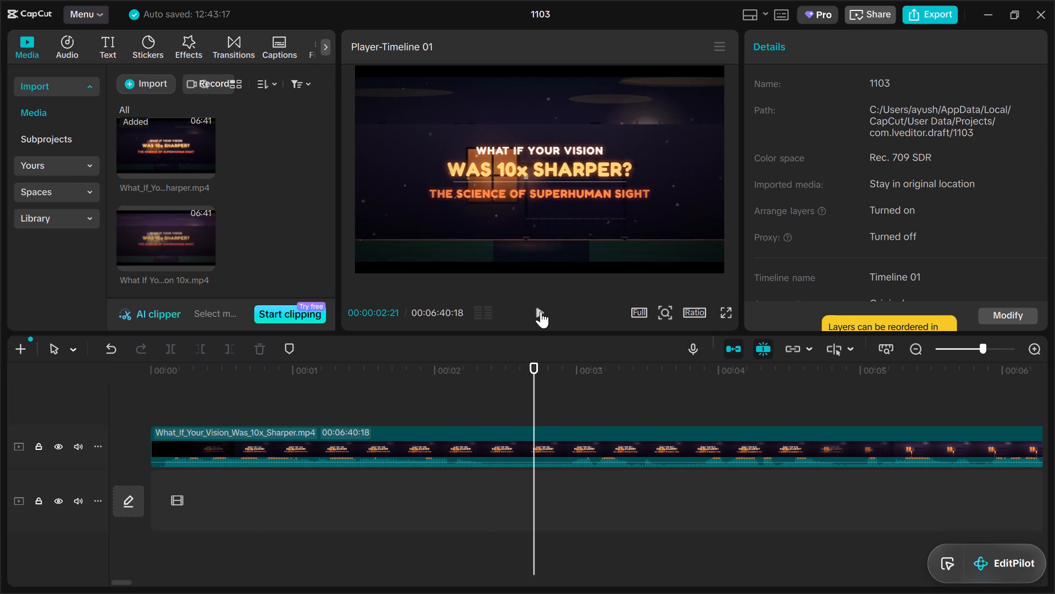
click(541, 310)
click(541, 310)
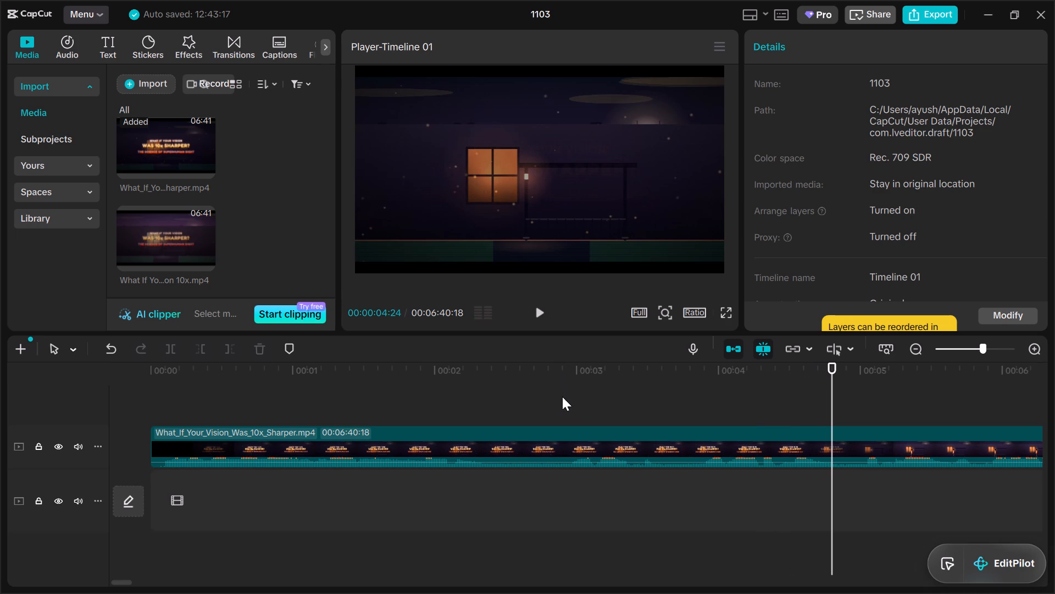
Split What_If_Your_Vision_Was_10x_Sharper.mp4 during the opening title at 00:00:02:25.
click(558, 395)
drag(558, 397, 555, 402)
click(551, 444)
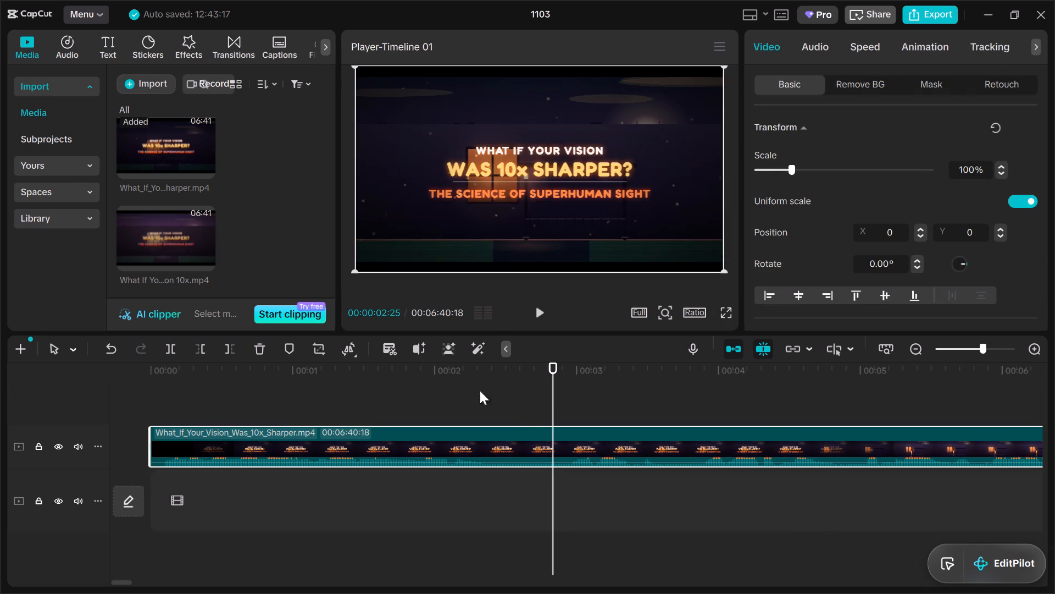
click(171, 351)
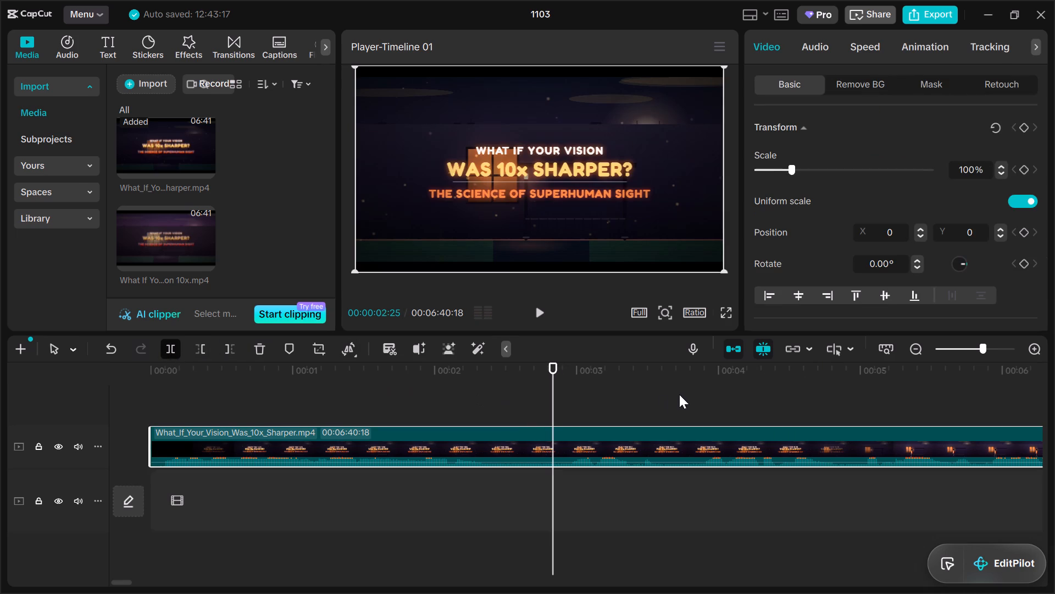
Trim the second clip's beginning up to 00:00:03:20 and move the remainder against the end of the first clip.
click(672, 398)
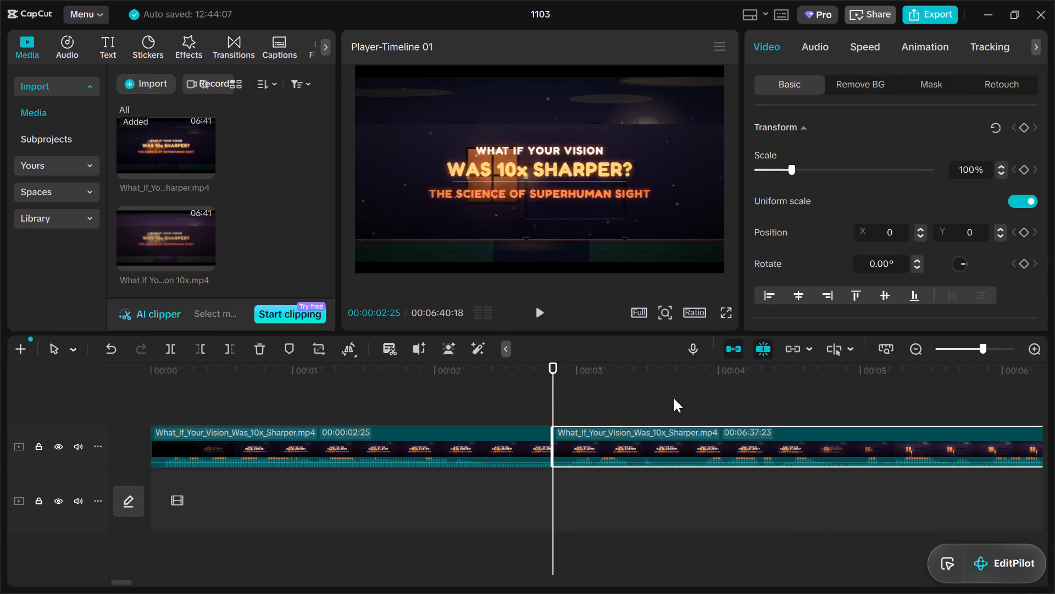
click(673, 402)
click(668, 438)
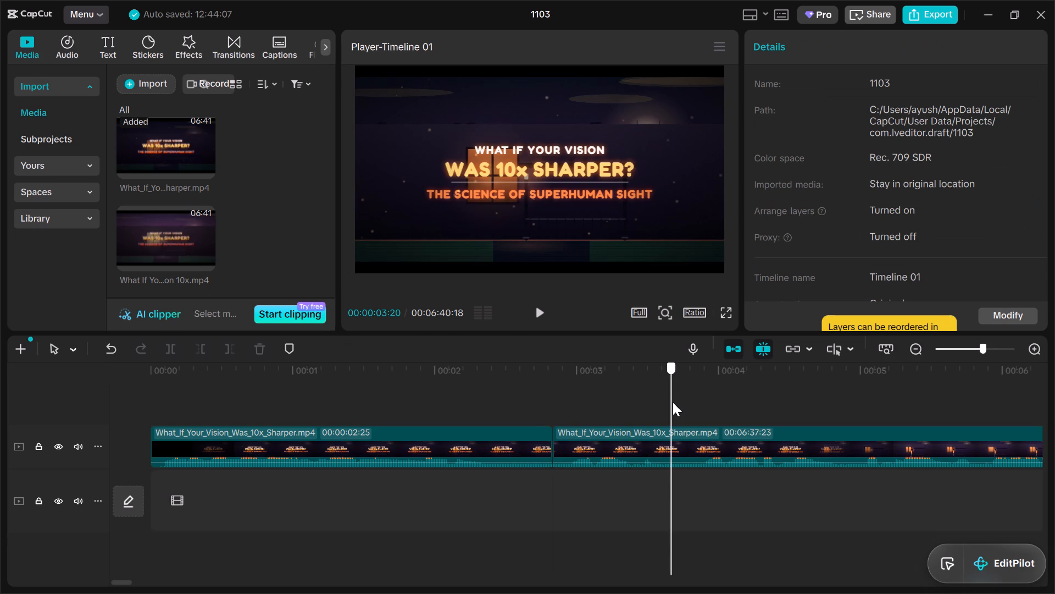
click(201, 352)
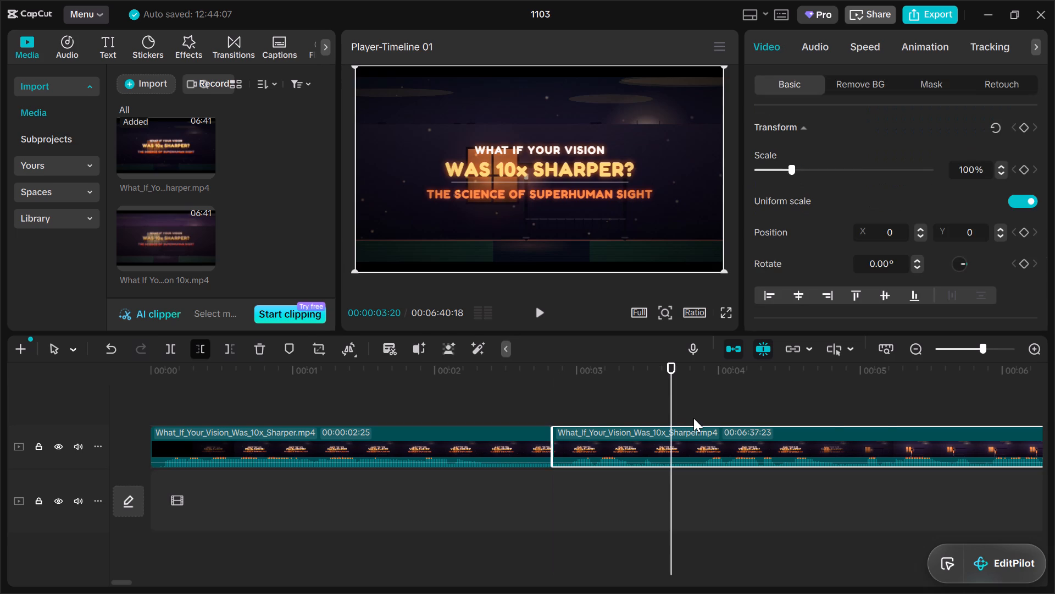
drag(720, 439, 625, 450)
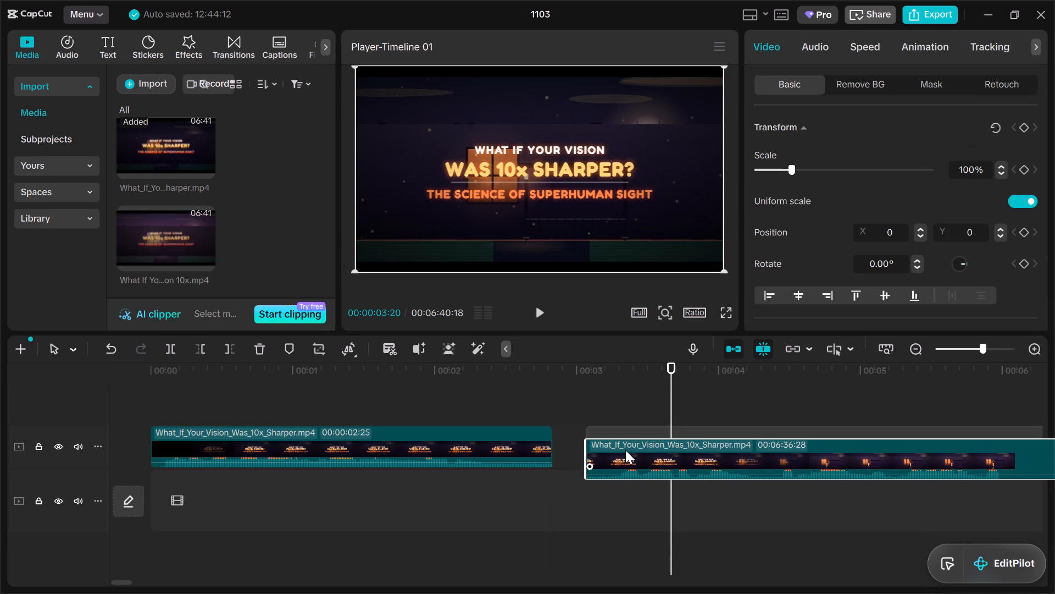
drag(625, 450, 599, 450)
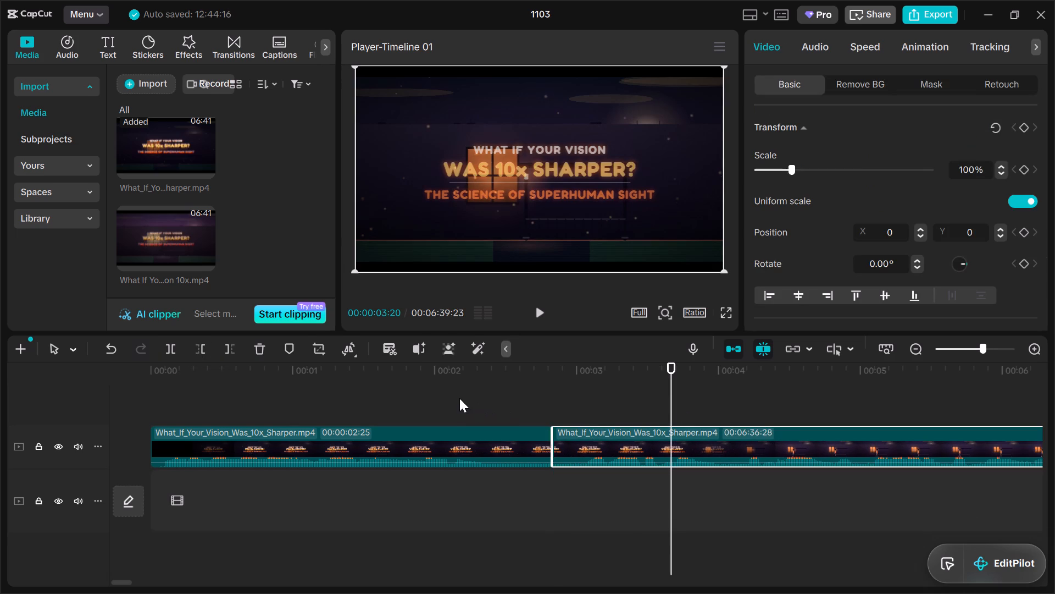
Move both What_If_Your_Vision_Was_10x_Sharper.mp4 clips together onto the empty track below.
drag(459, 396, 647, 491)
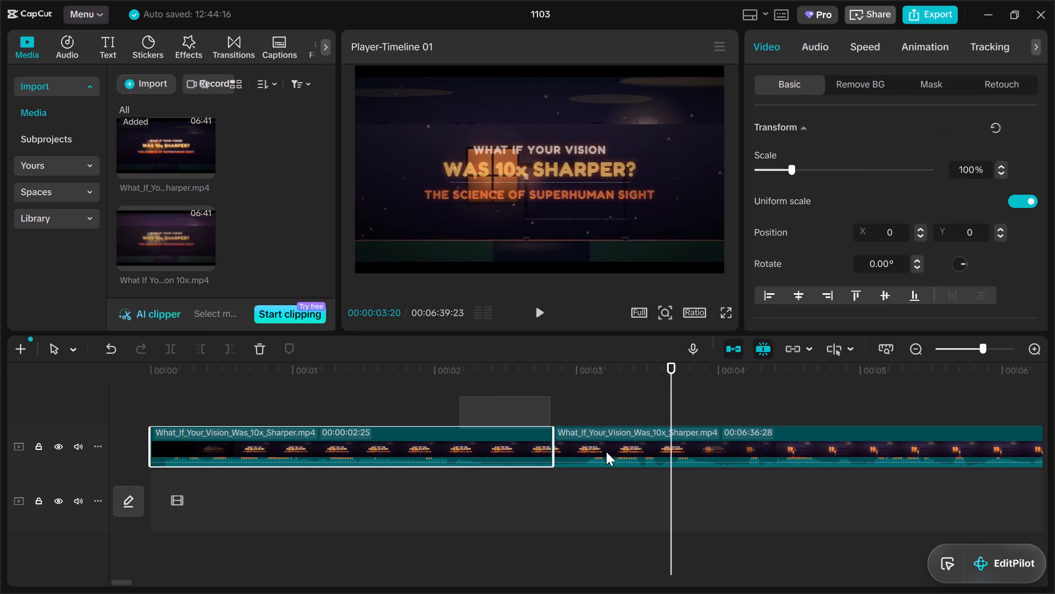
drag(519, 440, 521, 511)
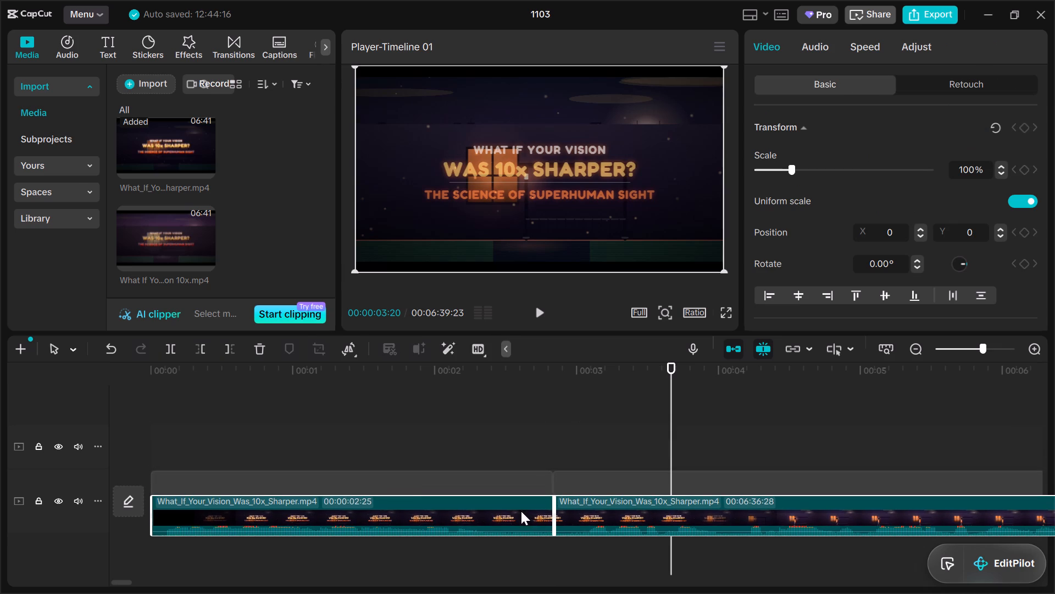
drag(521, 511, 520, 502)
Play across the join between the two clips in short bursts from about 0:01 to 0:07, examining the cut.
double_click(349, 410)
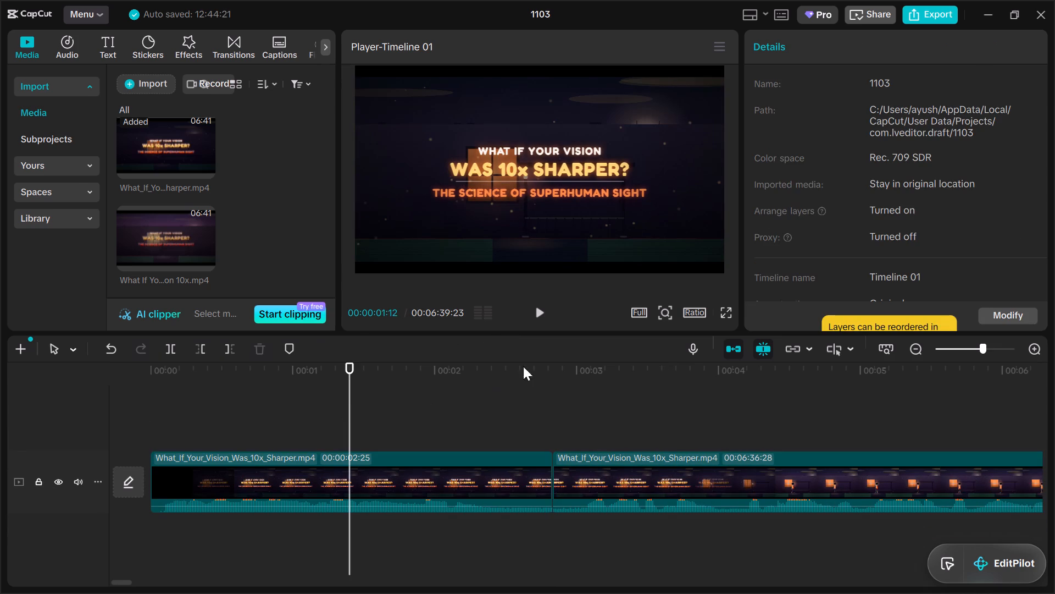
click(547, 308)
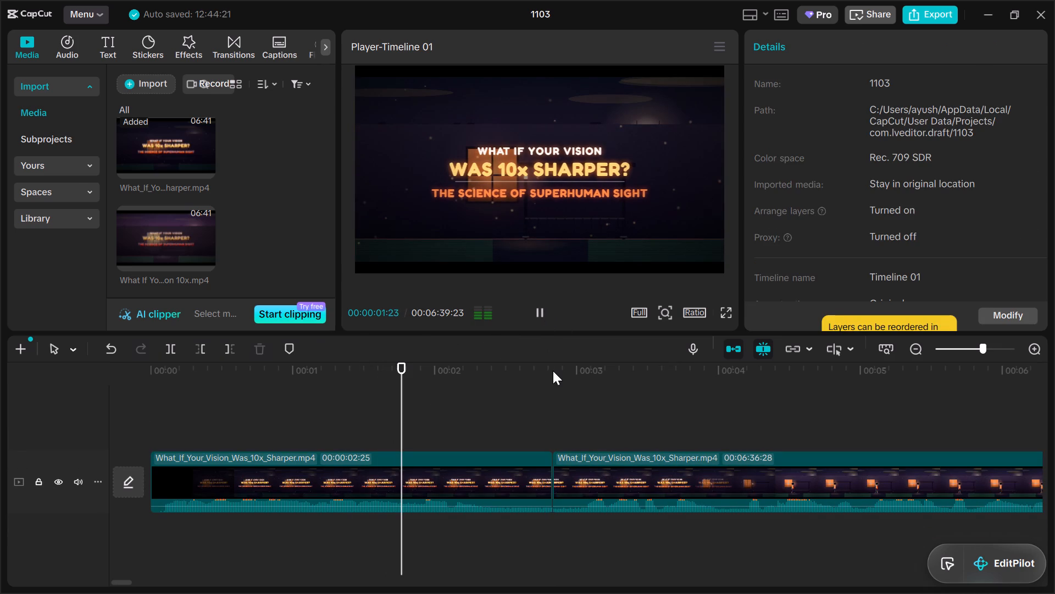
click(543, 307)
click(530, 414)
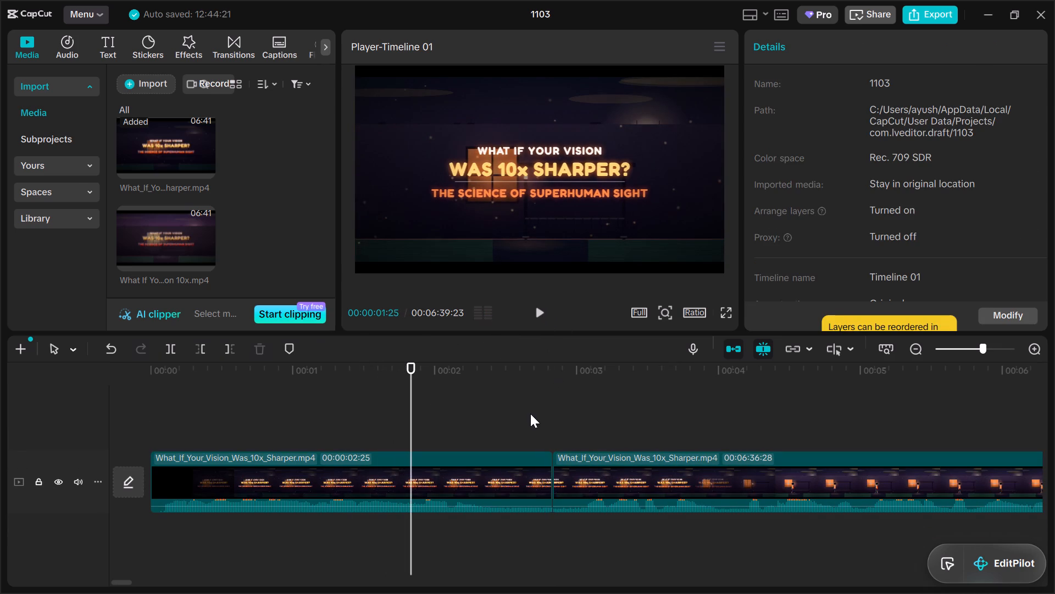
click(541, 310)
click(541, 310)
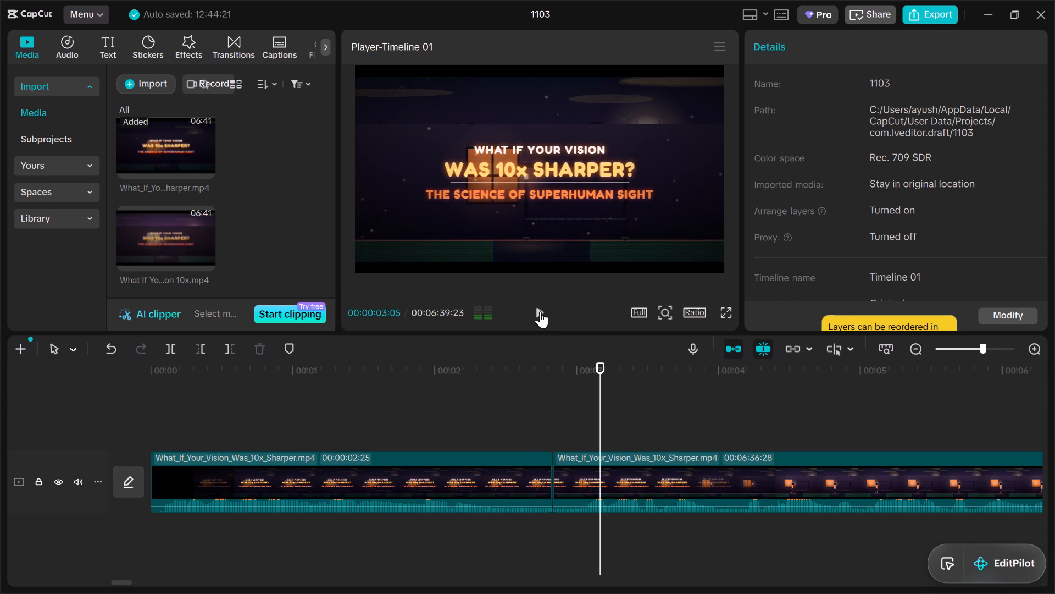
click(512, 419)
click(540, 307)
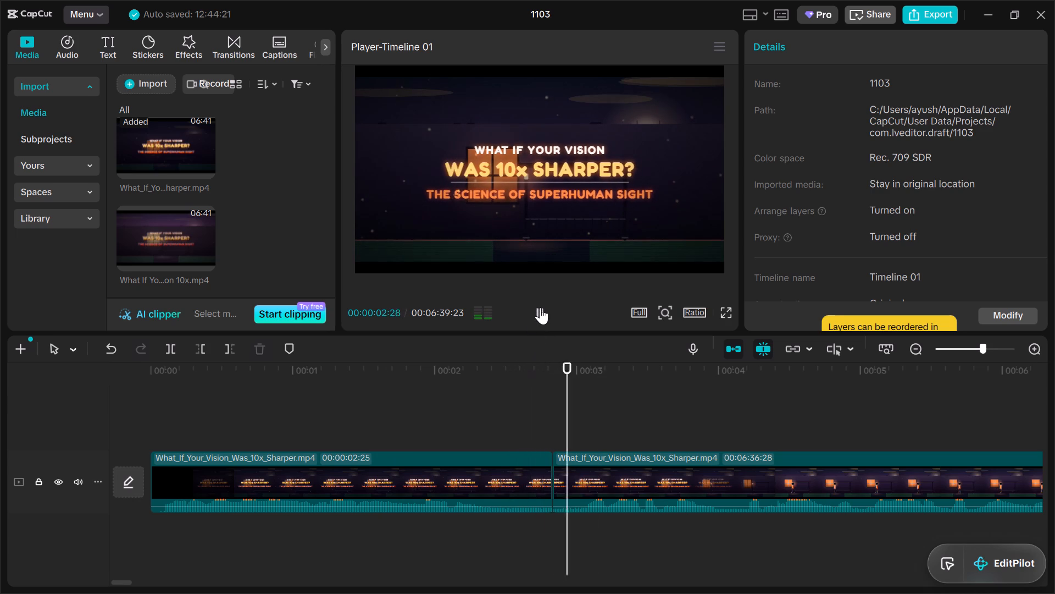
click(540, 307)
click(541, 309)
click(541, 309)
click(542, 310)
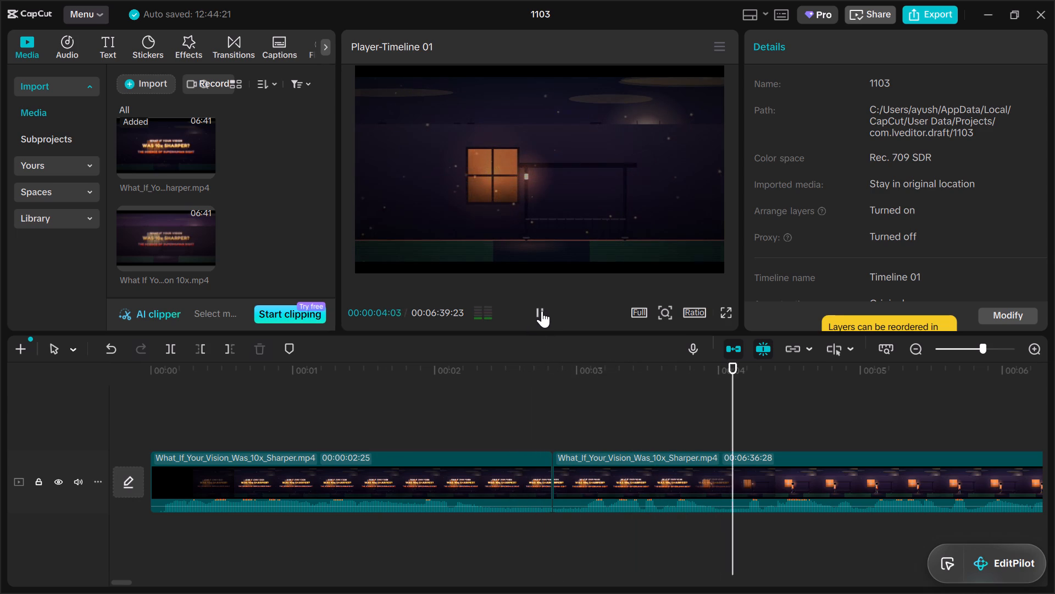
click(542, 311)
click(531, 314)
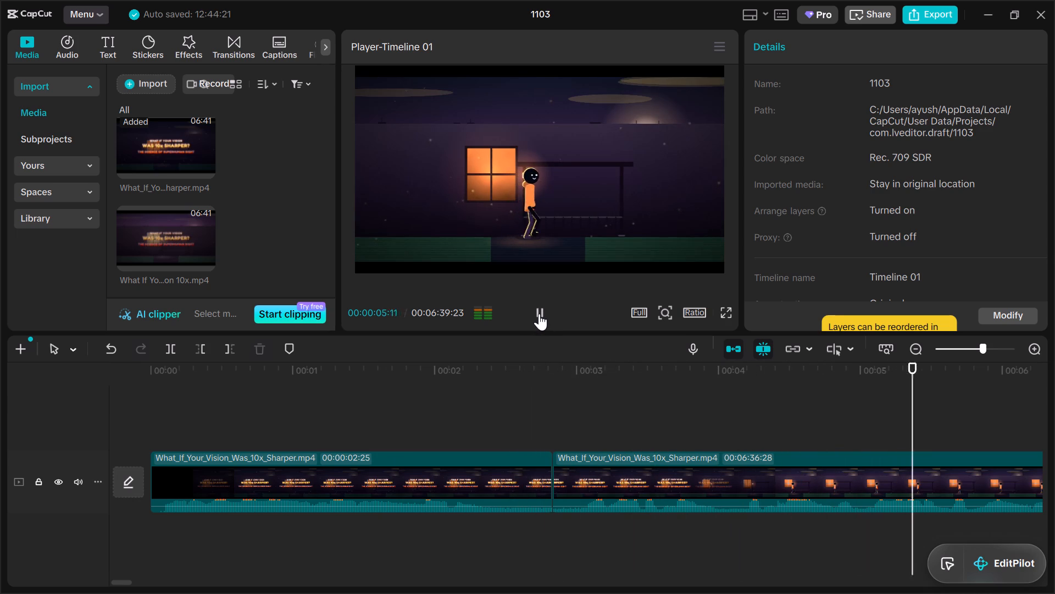
click(539, 313)
click(538, 313)
click(538, 313)
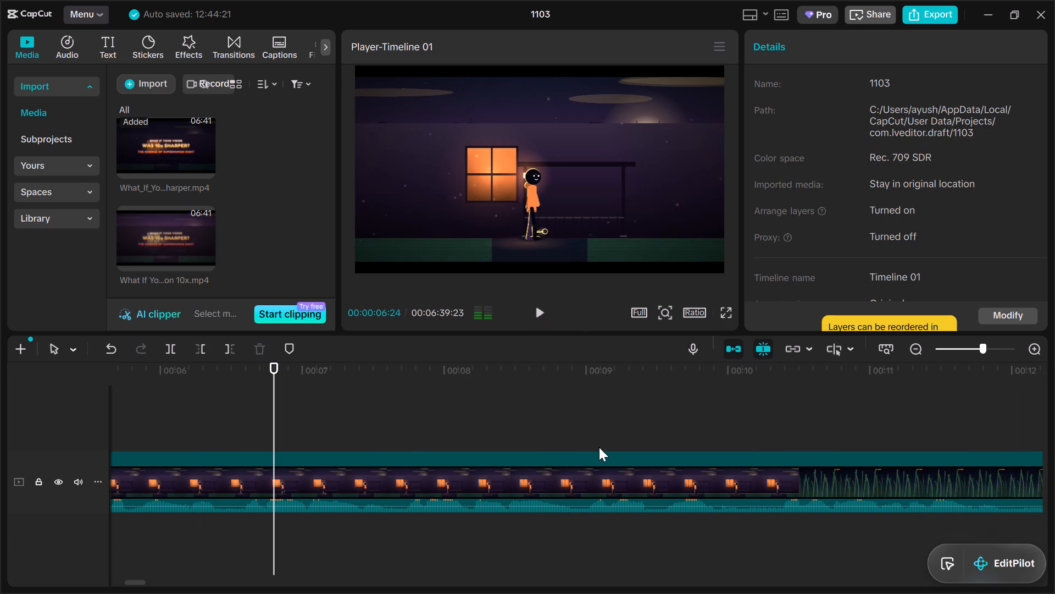
Return to just after the join and play in short bursts to about 0:11, examining the window scene and grass close-up.
click(399, 389)
drag(395, 389, 399, 389)
drag(399, 389, 80, 399)
click(552, 409)
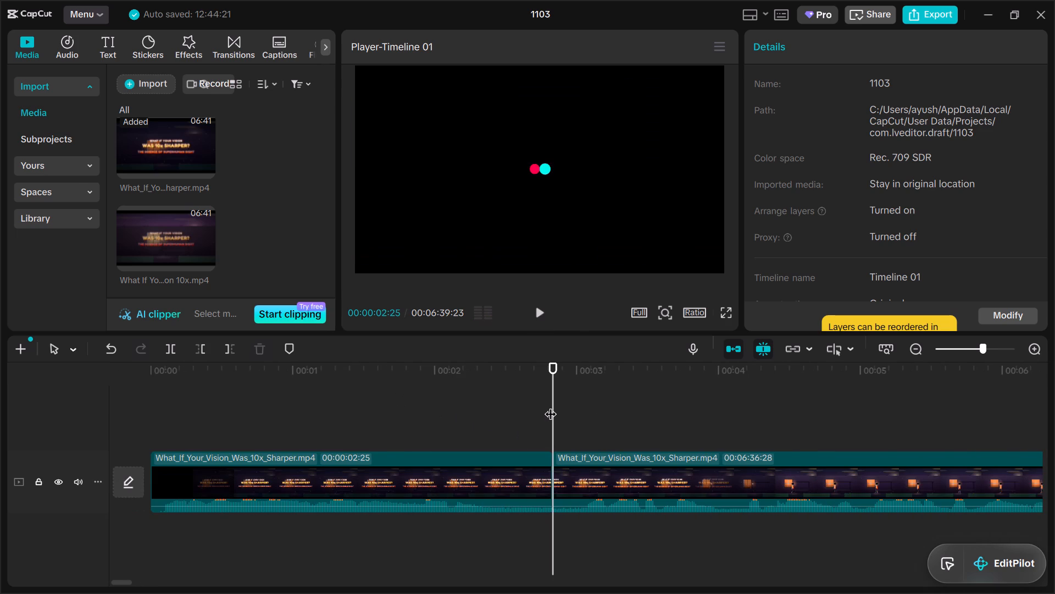
drag(550, 405, 623, 395)
click(543, 309)
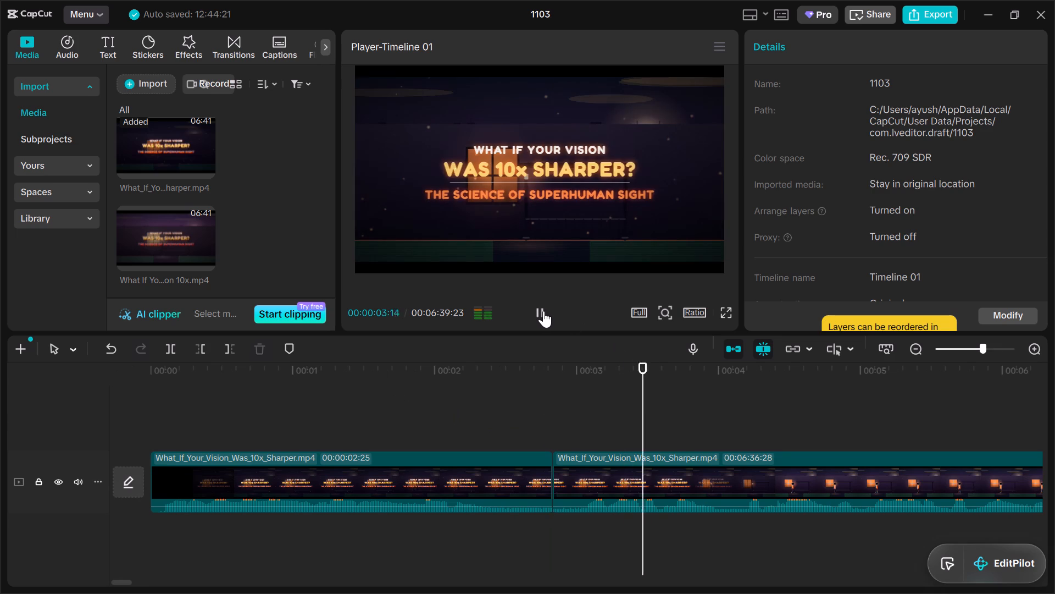
click(543, 311)
click(543, 311)
click(543, 311)
click(542, 311)
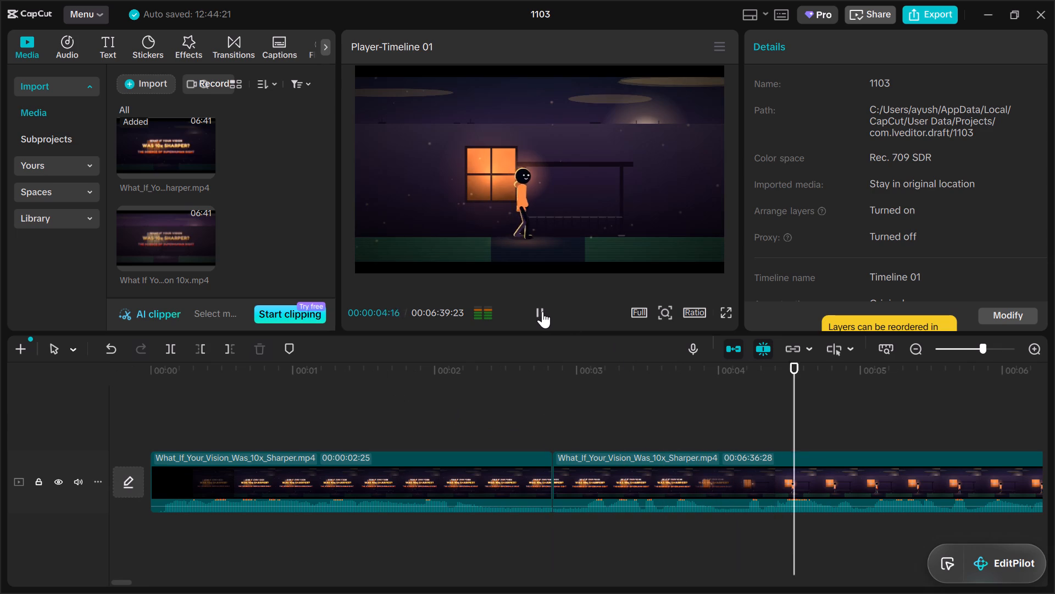
click(542, 311)
click(546, 311)
click(547, 312)
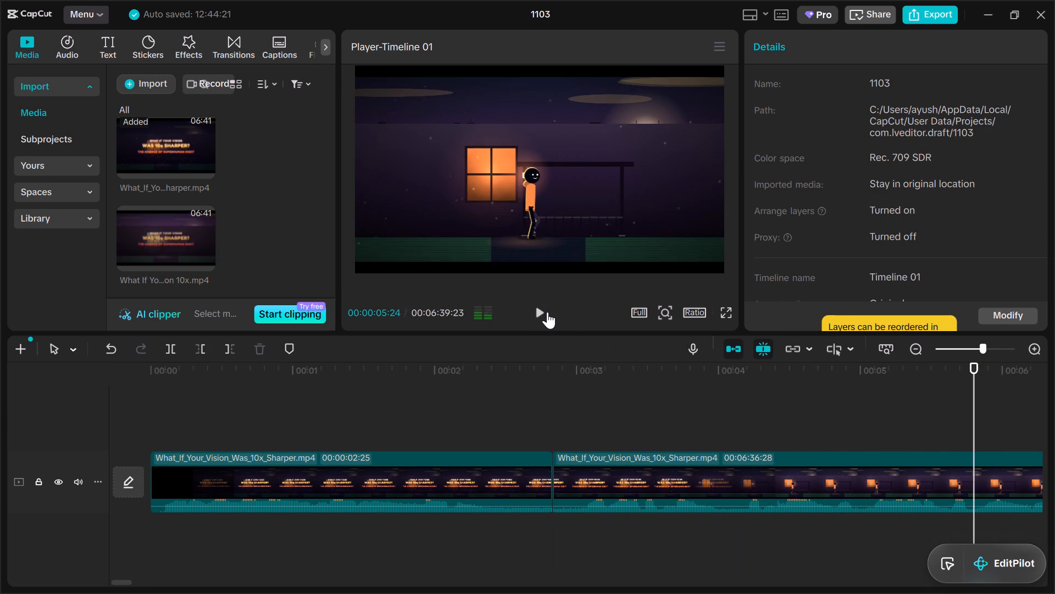
click(547, 312)
click(547, 312)
double_click(546, 313)
triple_click(546, 313)
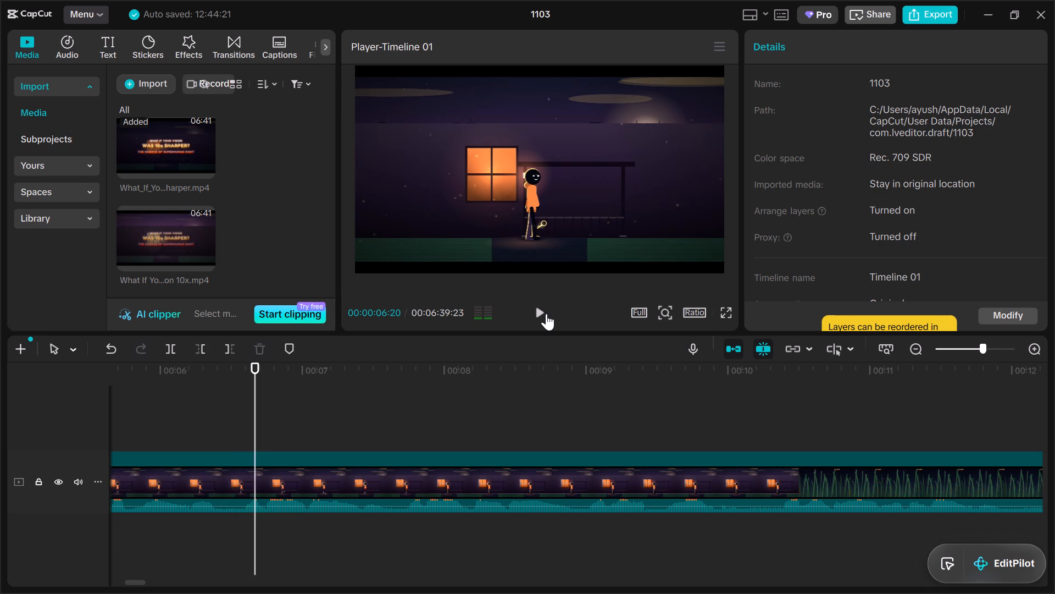
double_click(546, 313)
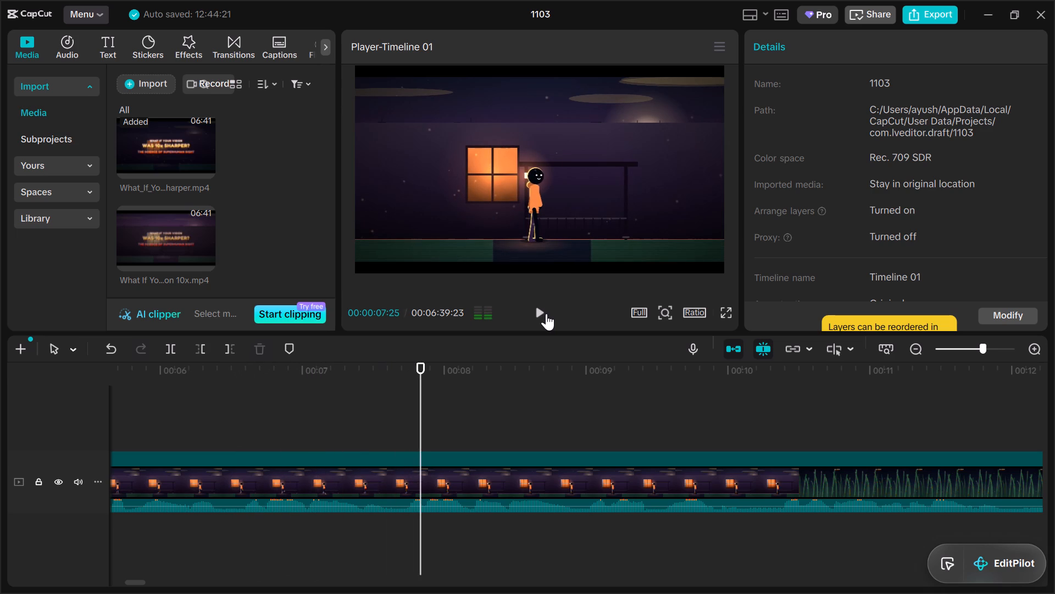
click(546, 313)
click(546, 315)
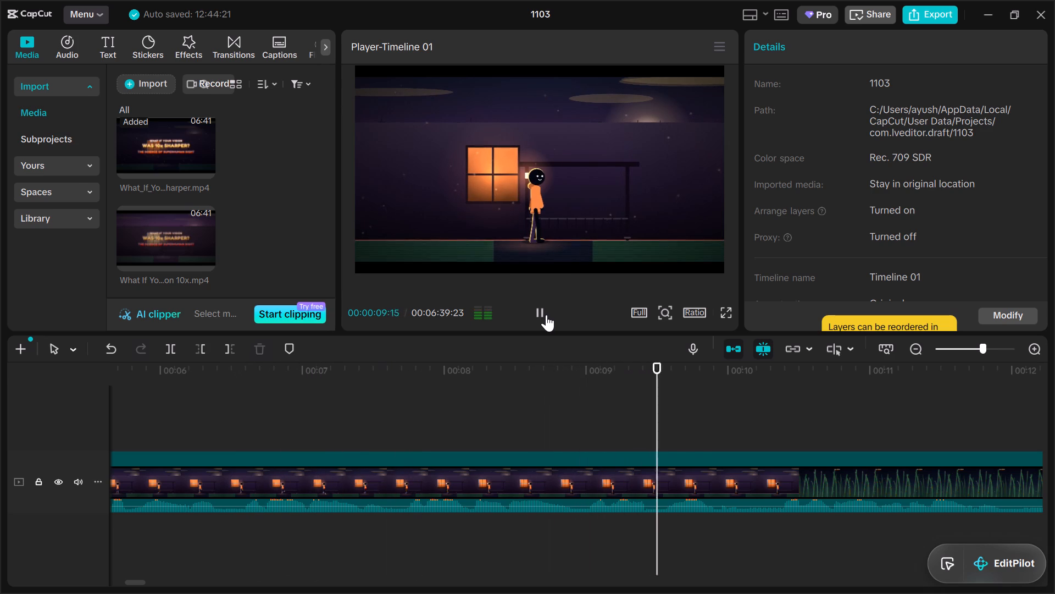
click(546, 315)
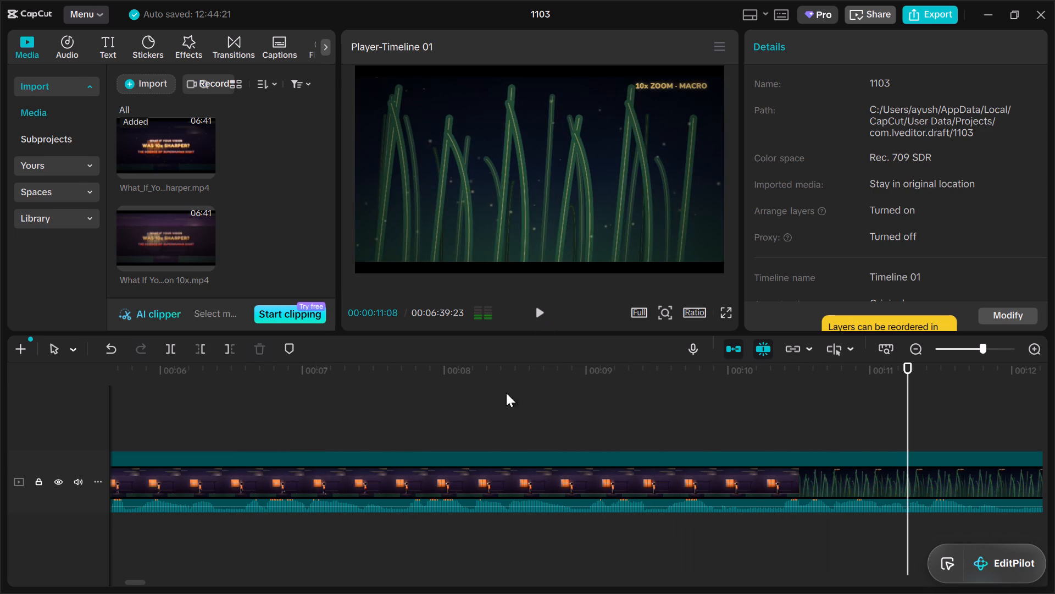
Go back to about 0:04 and replay the walking figure at the window to about 0:07.
click(493, 416)
drag(493, 415, 310, 409)
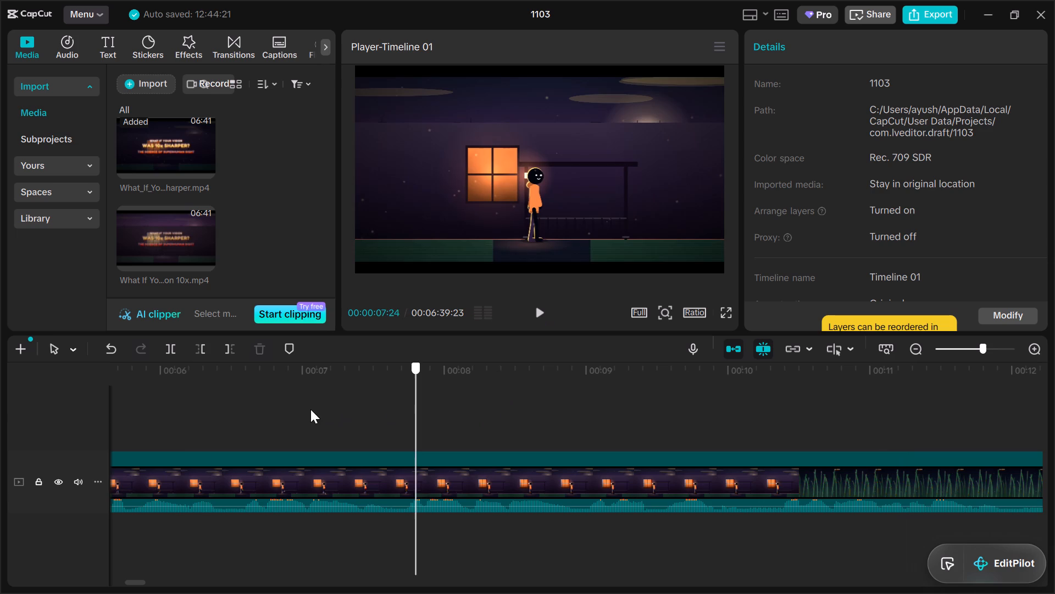
drag(310, 409, 408, 425)
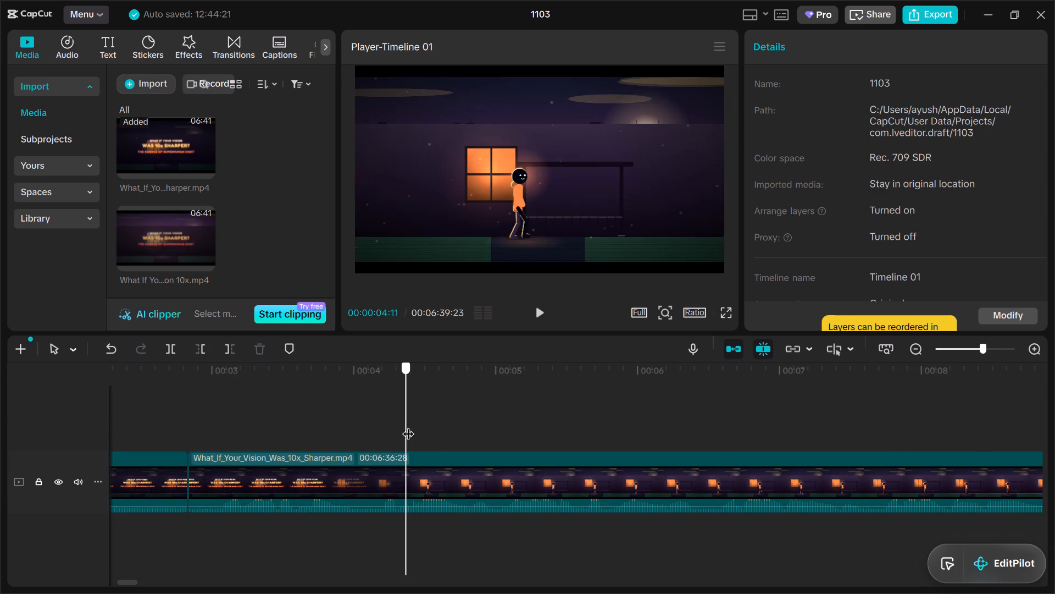
drag(408, 425, 338, 426)
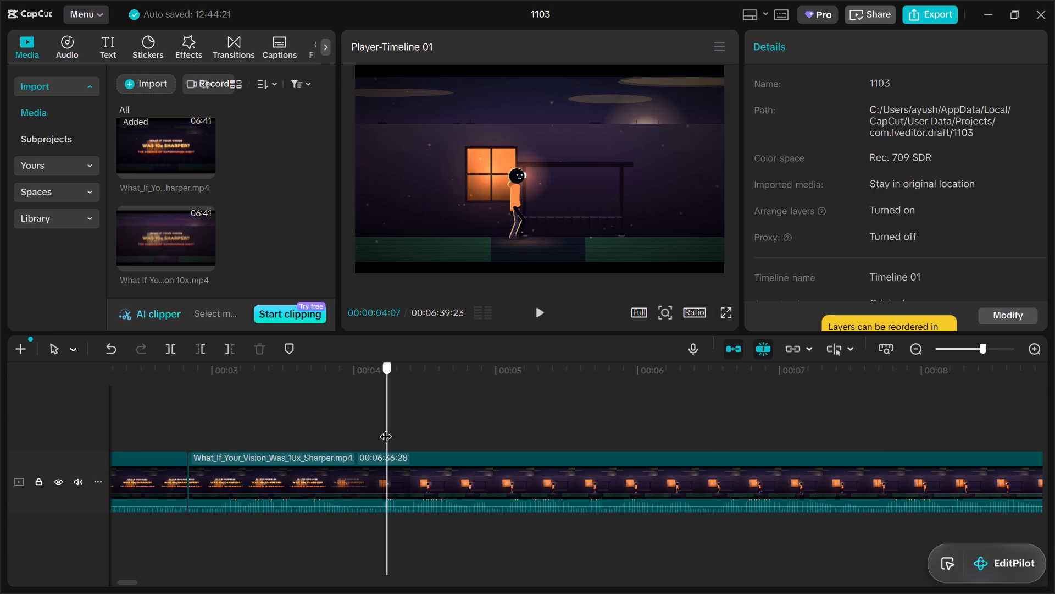
click(537, 312)
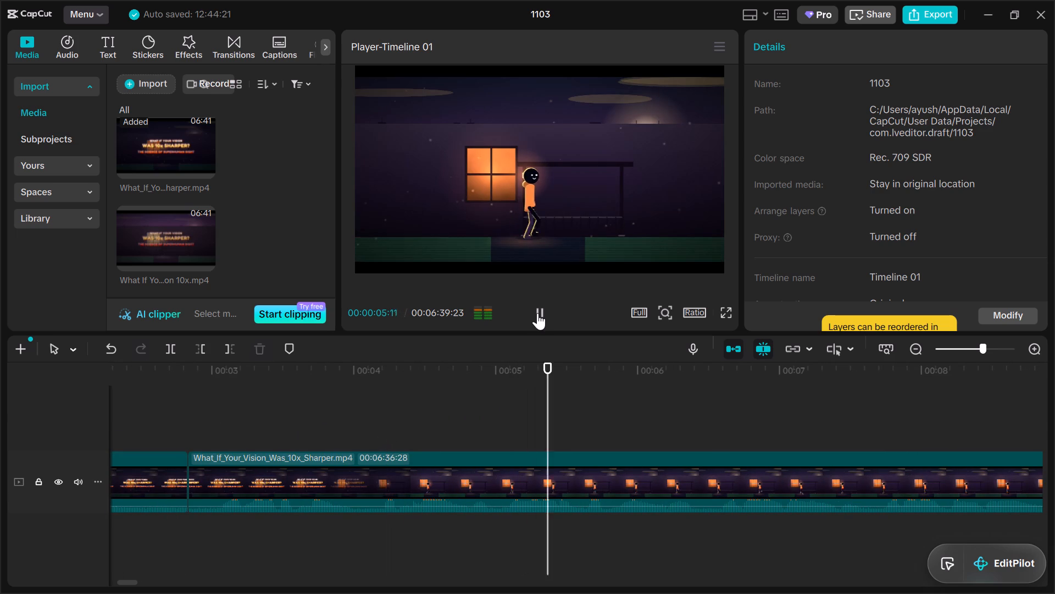
click(537, 313)
click(542, 312)
click(550, 311)
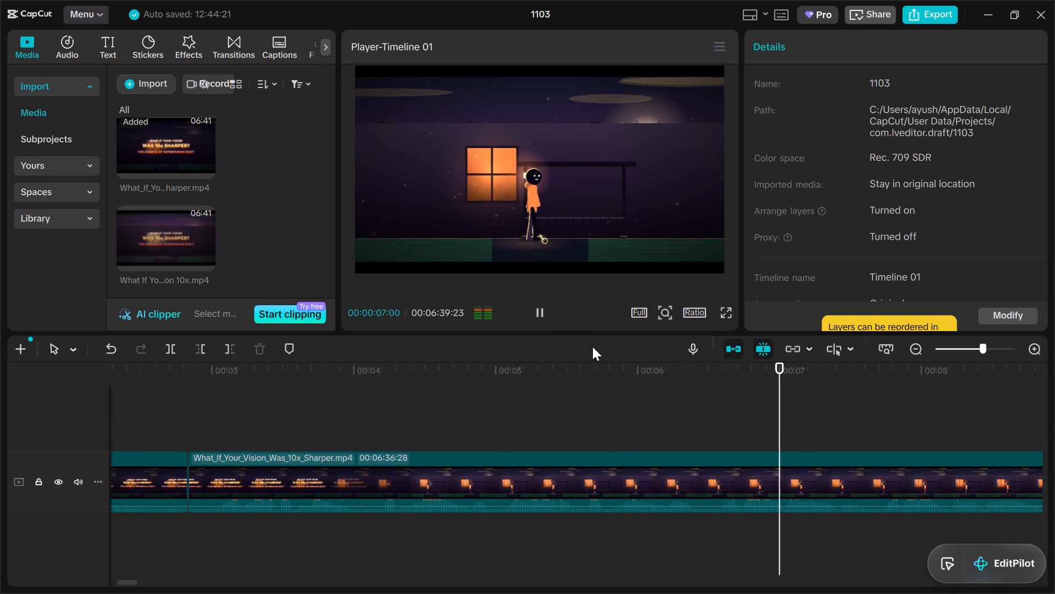
click(538, 306)
Scrub back from about 0:05 to the join at 00:00:02:25 and replay the title's fade-out to 00:00:03:27.
click(507, 419)
drag(509, 419, 488, 418)
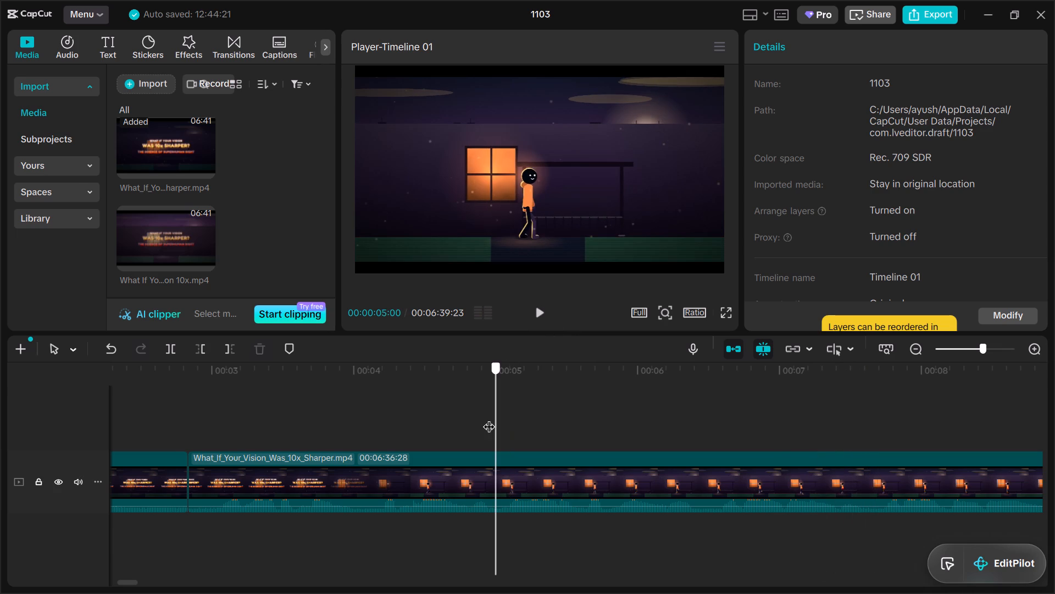
drag(488, 418, 279, 413)
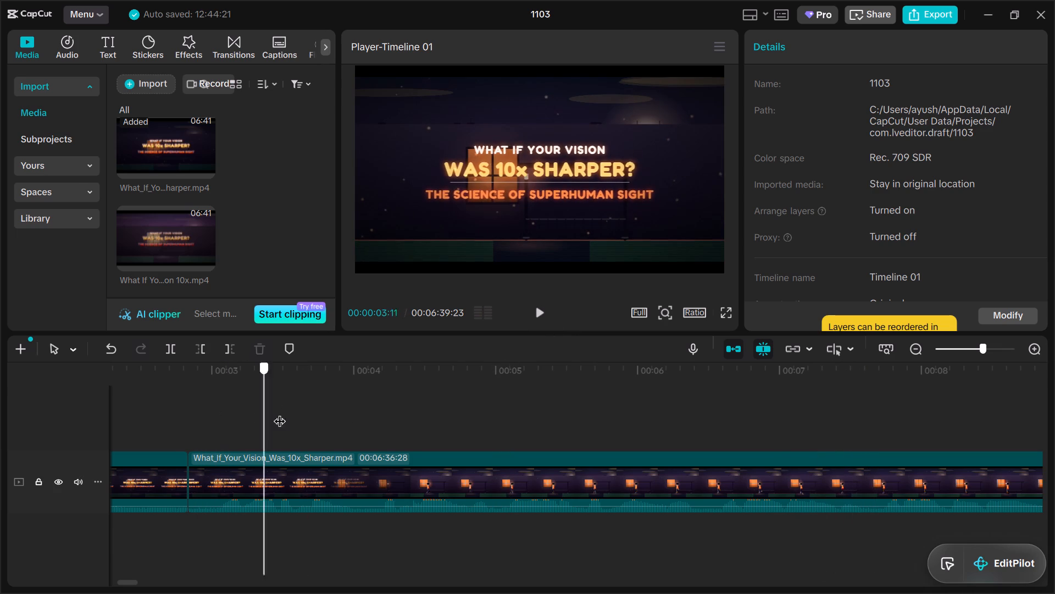
drag(279, 413, 195, 422)
click(194, 422)
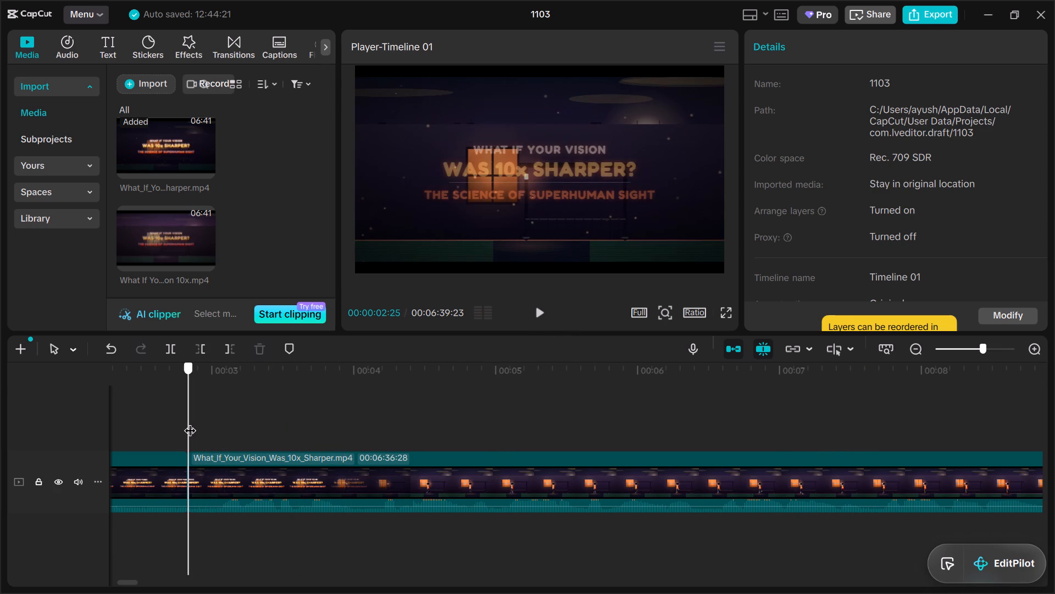
click(536, 316)
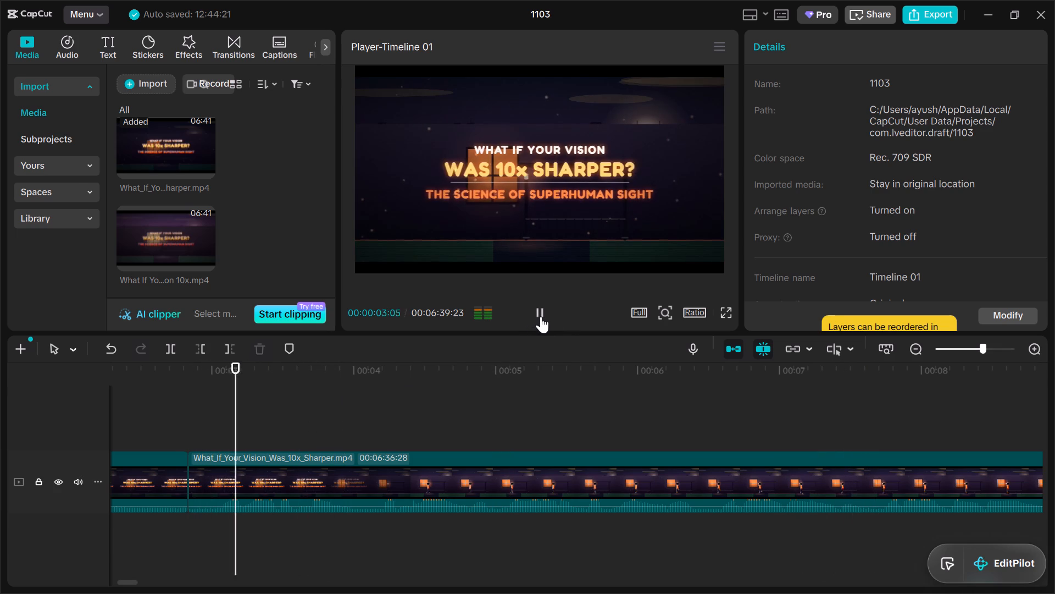
click(541, 316)
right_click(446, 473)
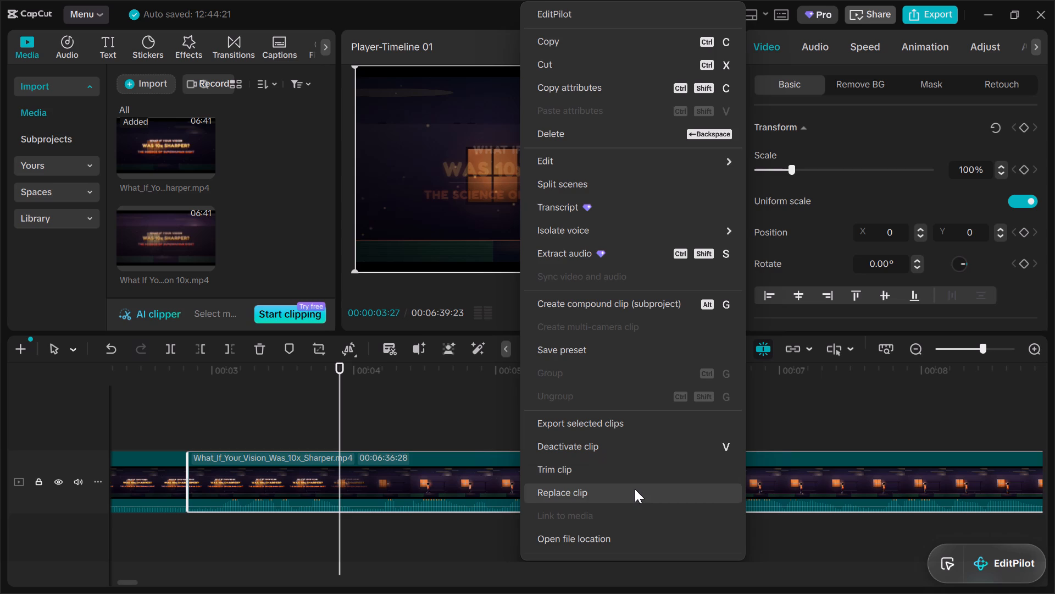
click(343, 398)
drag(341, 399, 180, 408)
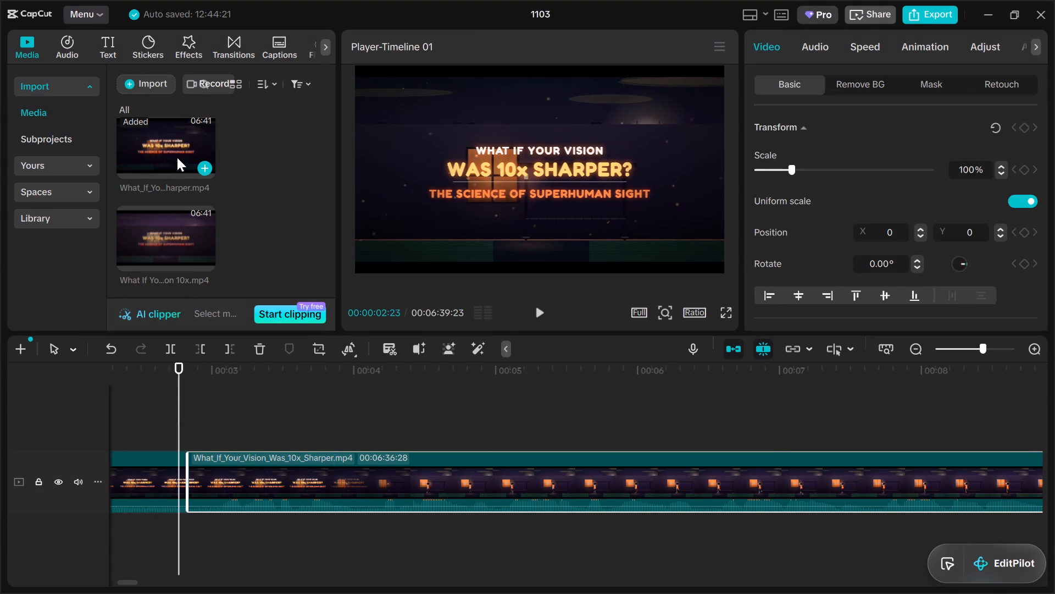
Add a second, full copy of What_If_Your_Vision_Was_10x_Sharper.mp4 on its own track, aligned with the start of the timeline.
drag(177, 153, 141, 540)
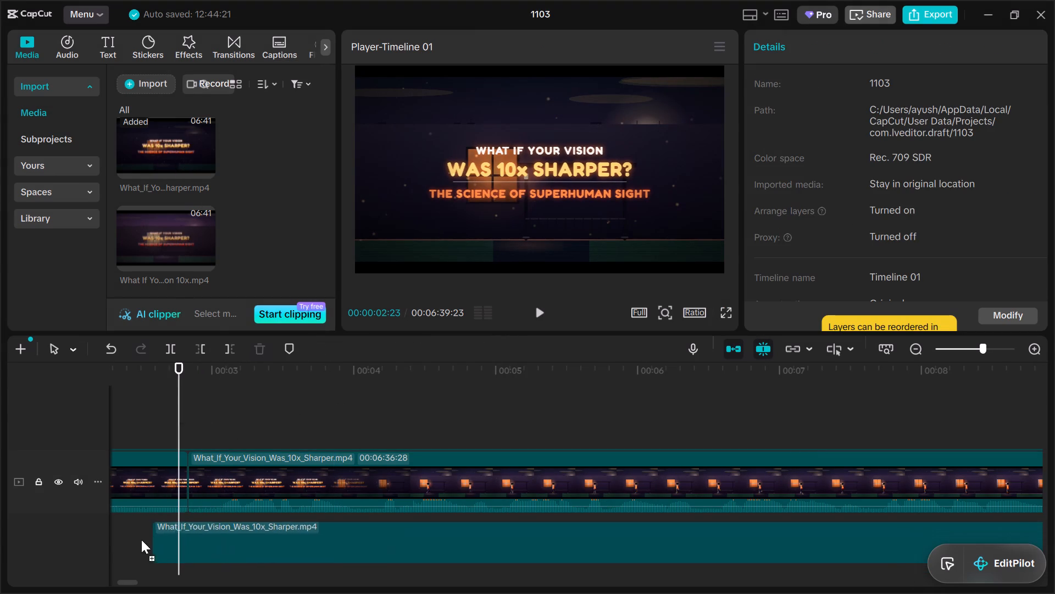
drag(141, 540, 0, 536)
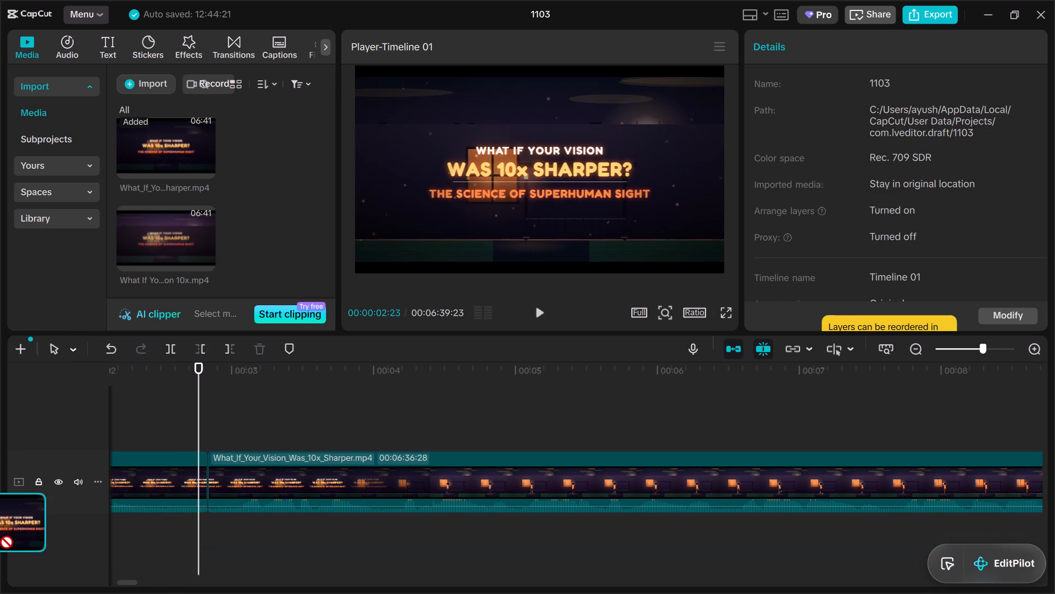
drag(0, 536, 125, 535)
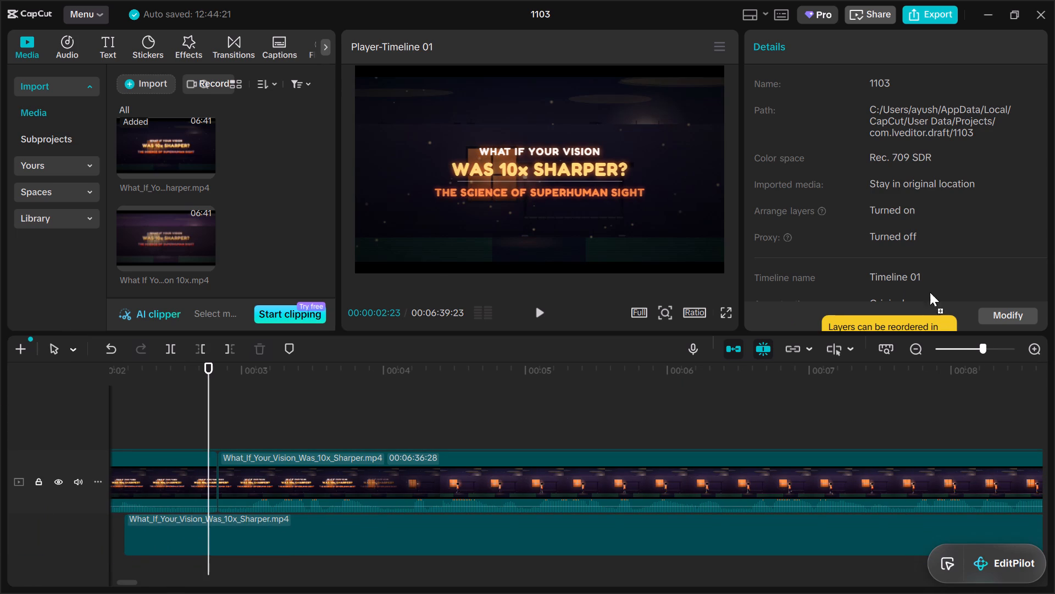
click(959, 347)
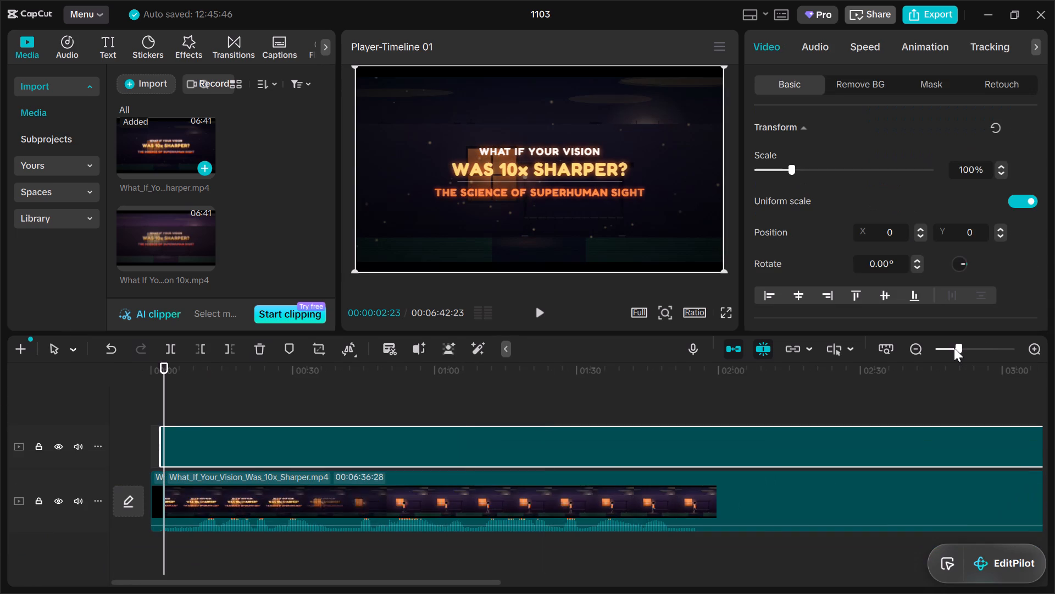
drag(254, 442, 232, 448)
scroll(307, 387, down, 3)
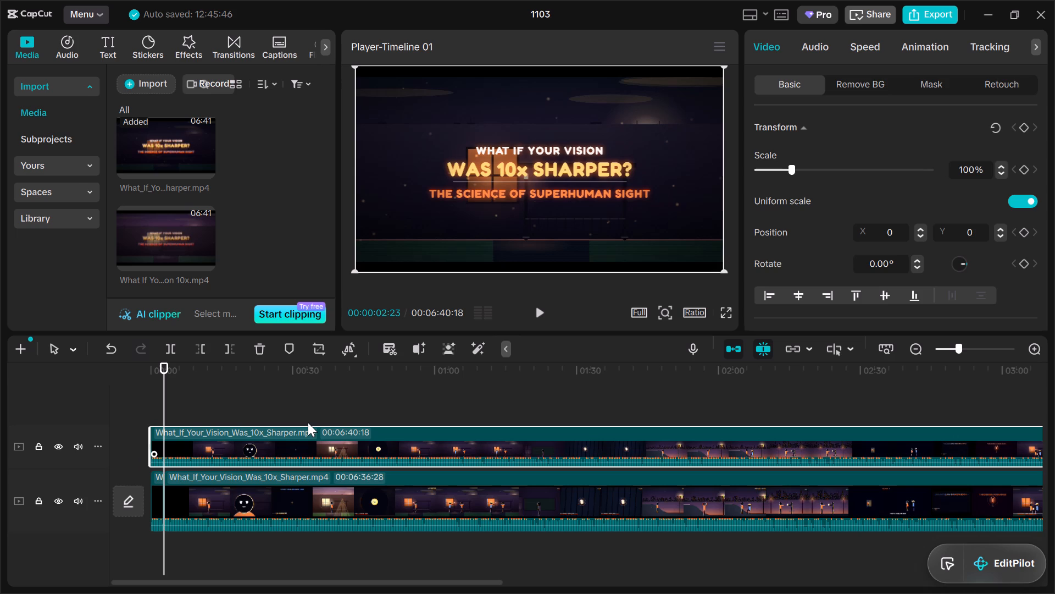
Move both cut clips together from the main track to a track above the full copy, still starting at 00:00.
drag(317, 564, 258, 502)
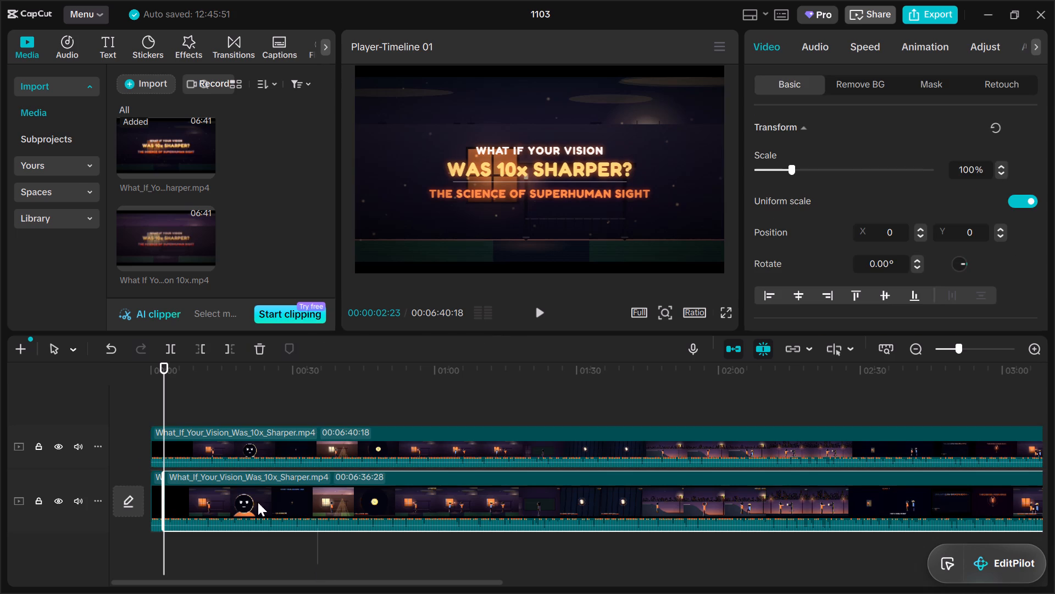
drag(258, 502, 135, 491)
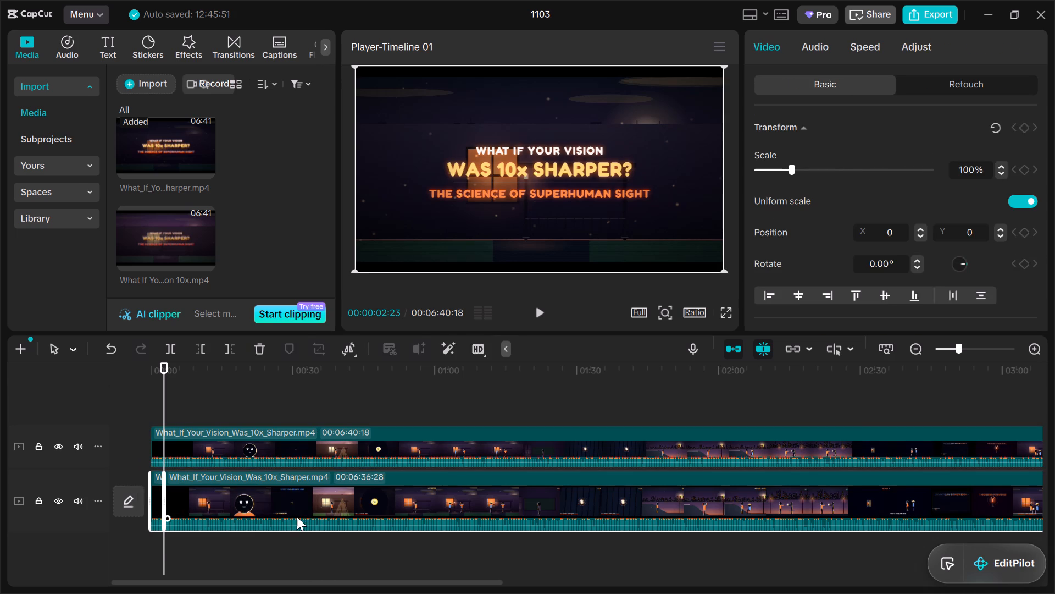
drag(301, 515, 297, 403)
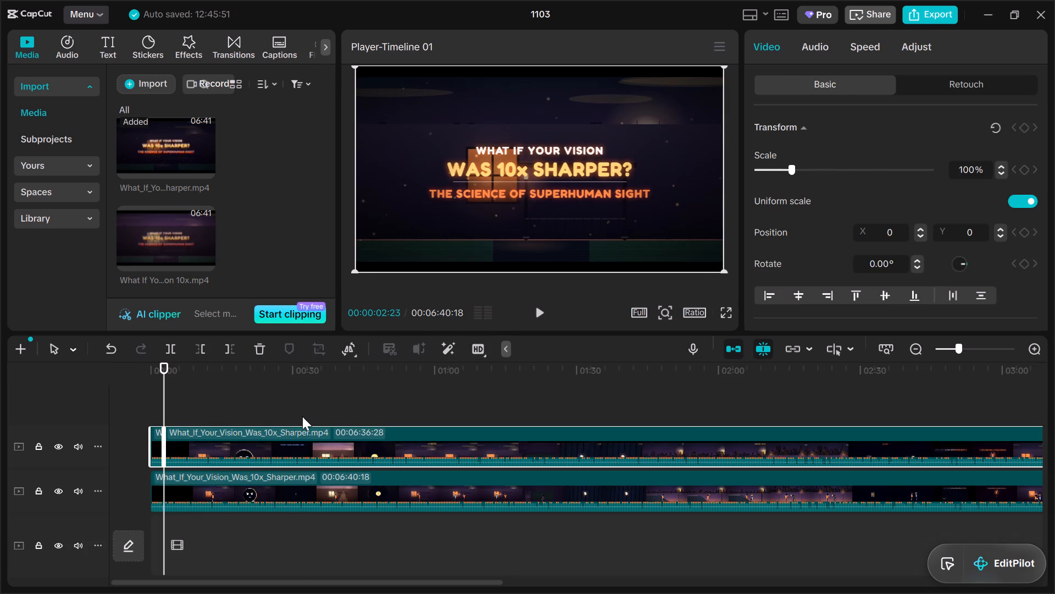
Return the playhead to 00:00:00:00 and mute the upper track holding the two cut clips.
click(206, 377)
drag(203, 377, 127, 381)
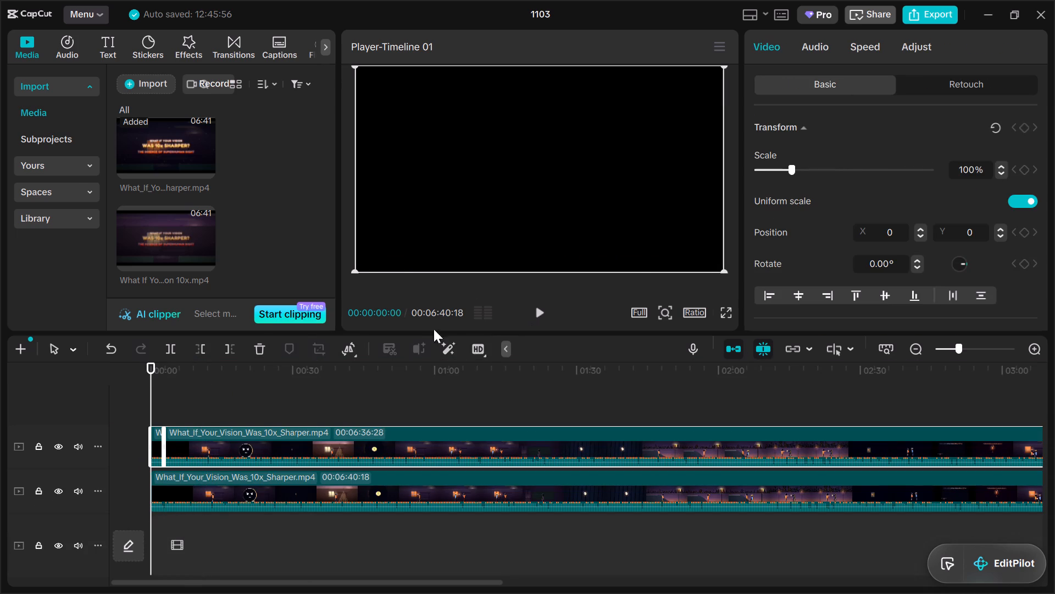
click(80, 447)
Play the opening title from the start in short bursts to 00:00:02:26, checking playback against the lower track's audio.
click(544, 317)
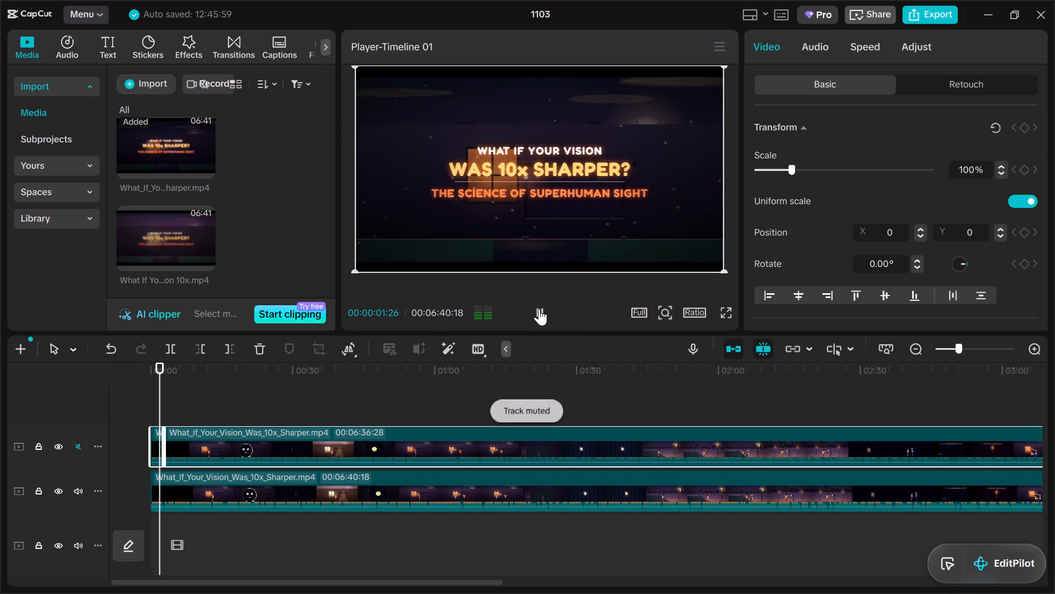
click(539, 308)
click(539, 308)
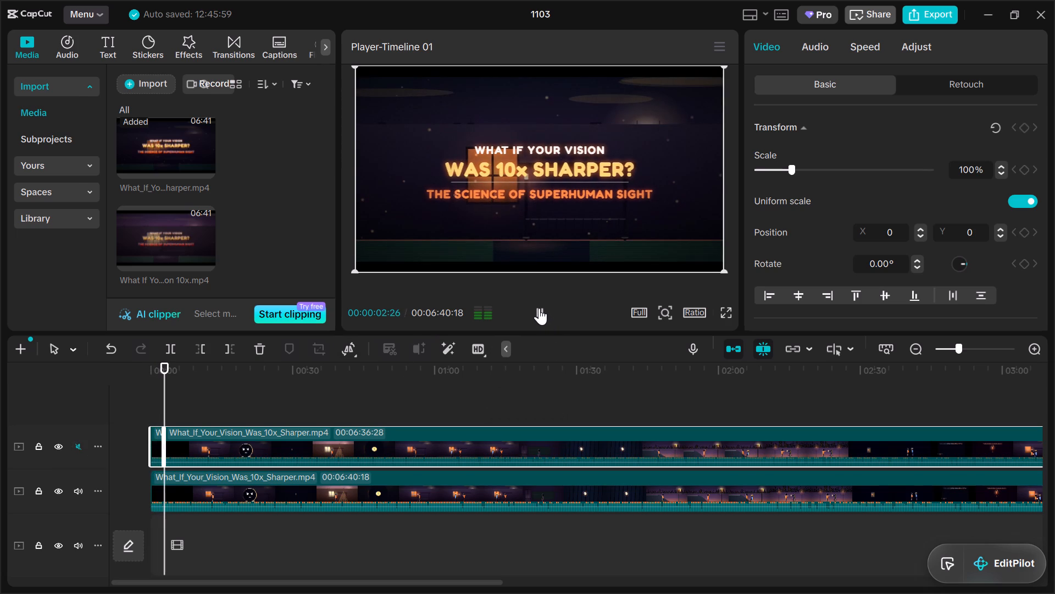
click(539, 308)
Replay the title in short bursts from about 0:01 to past the upper track's join, then recheck from 00:00:02:23.
click(980, 349)
drag(170, 385, 313, 372)
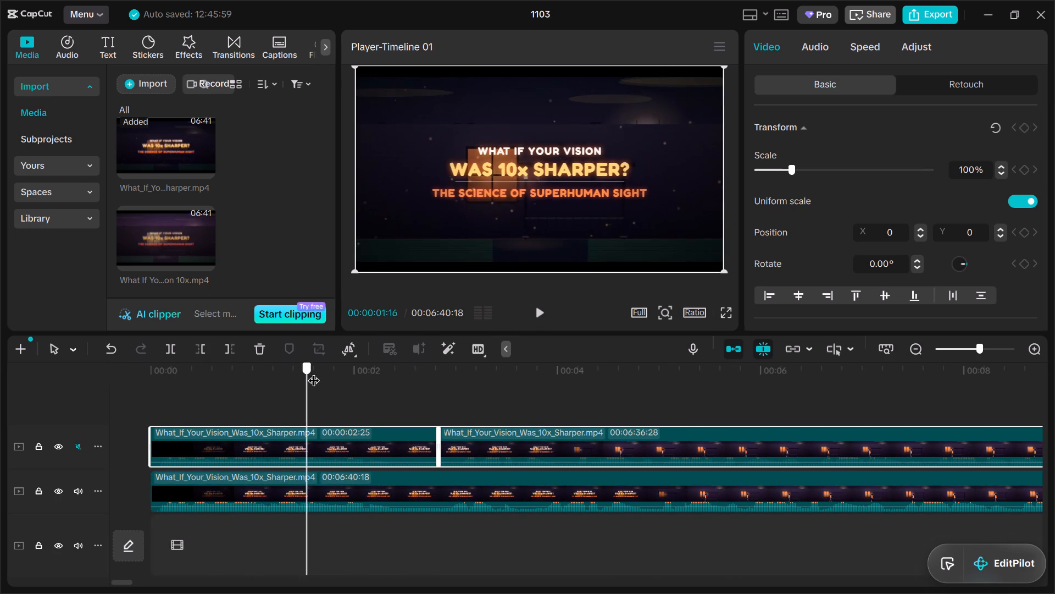
drag(313, 372, 264, 346)
click(542, 317)
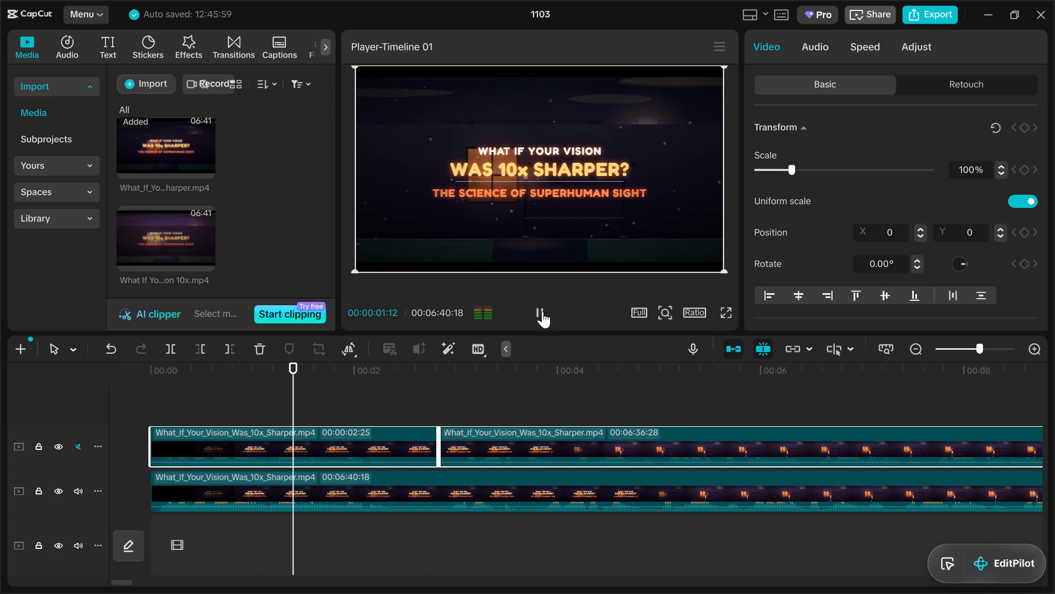
click(542, 311)
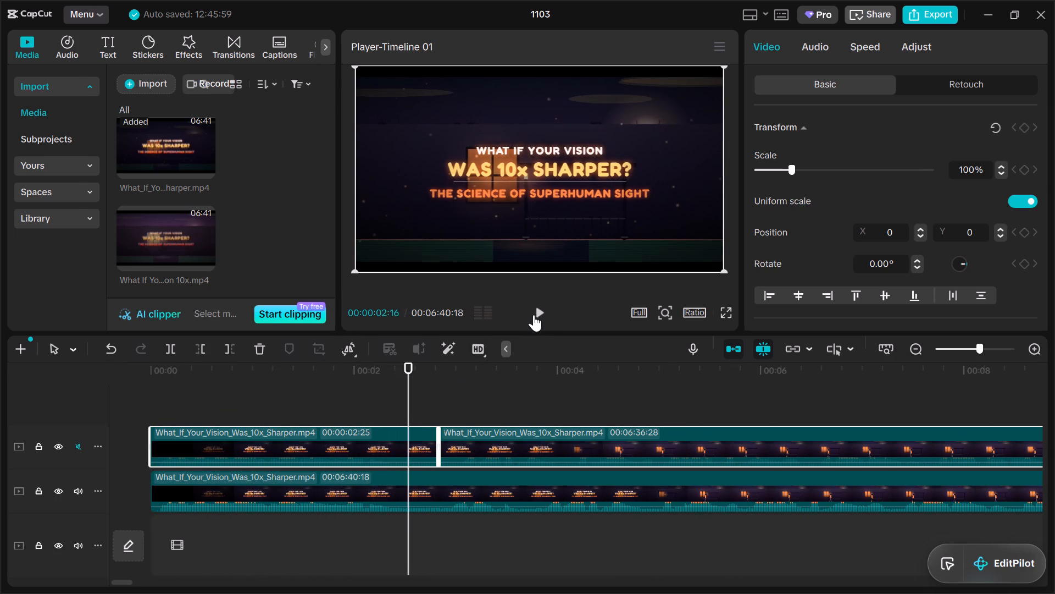
click(539, 310)
click(539, 310)
click(539, 310)
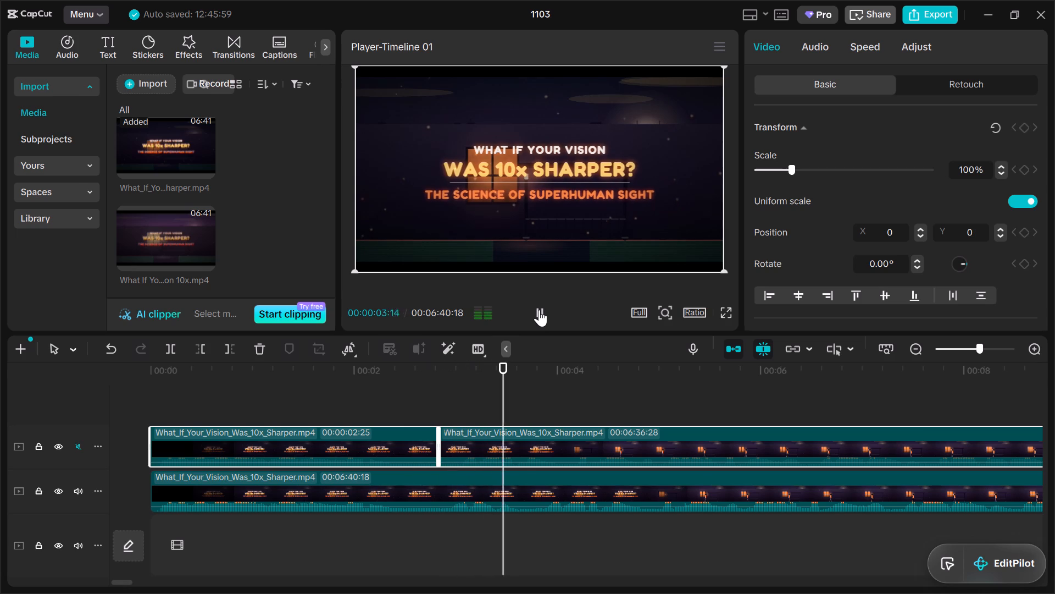
click(539, 310)
click(431, 408)
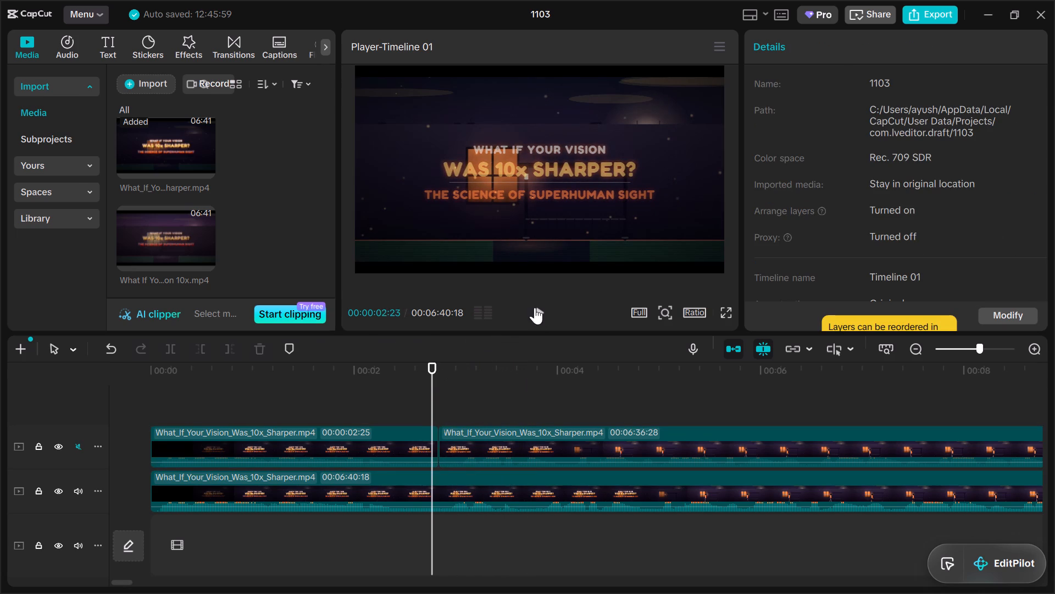
click(540, 304)
click(540, 307)
Split the full copy on the lower track at 00:00:02:25, in line with the join on the upper track.
click(452, 379)
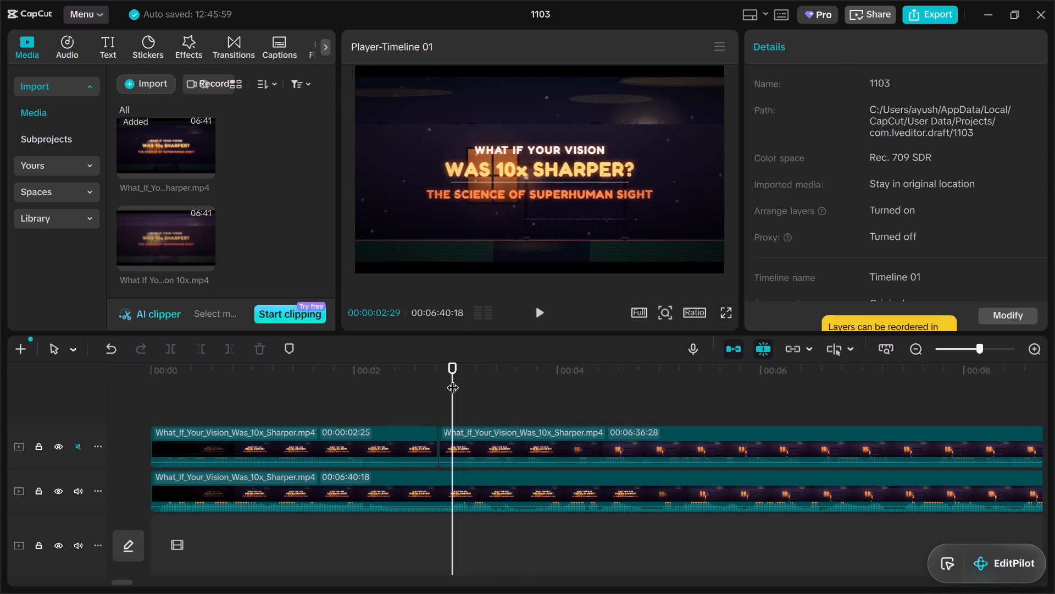
click(452, 379)
click(426, 384)
click(441, 394)
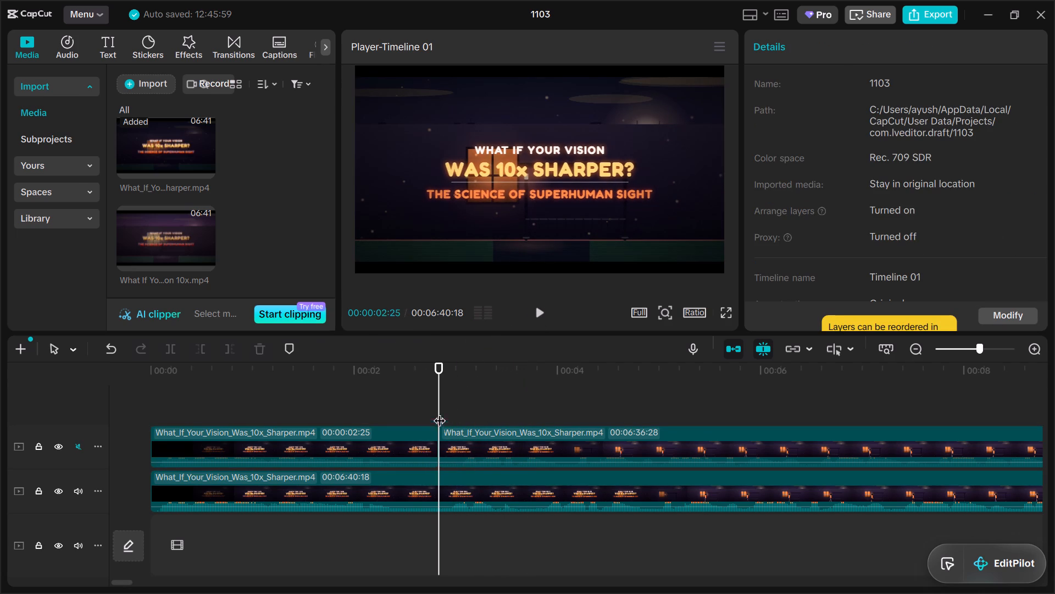
click(461, 473)
click(169, 349)
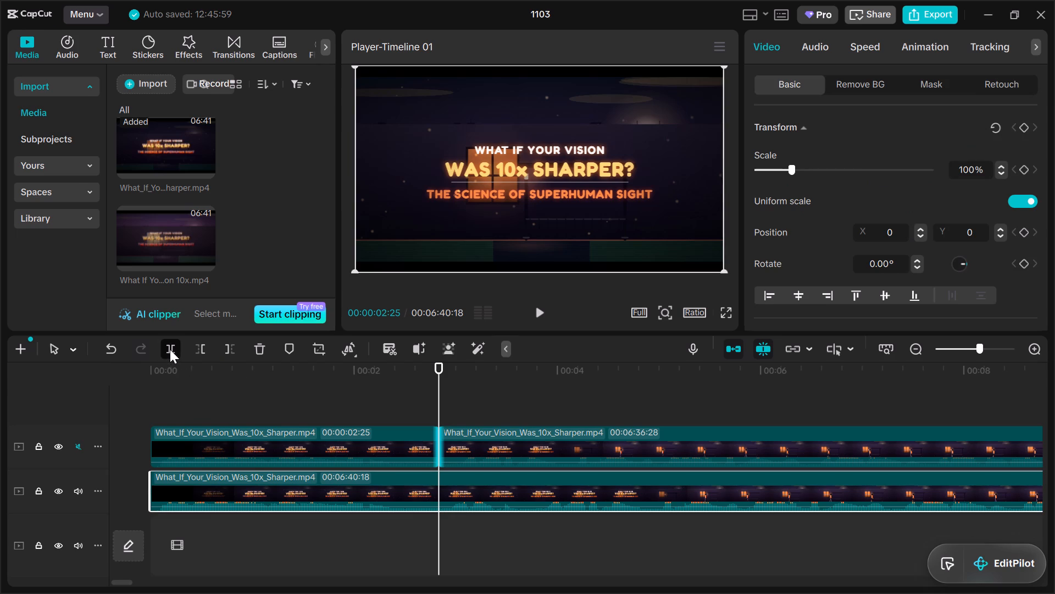
Trim away the start of the lower track's second clip up to 00:00:03:22.
click(526, 393)
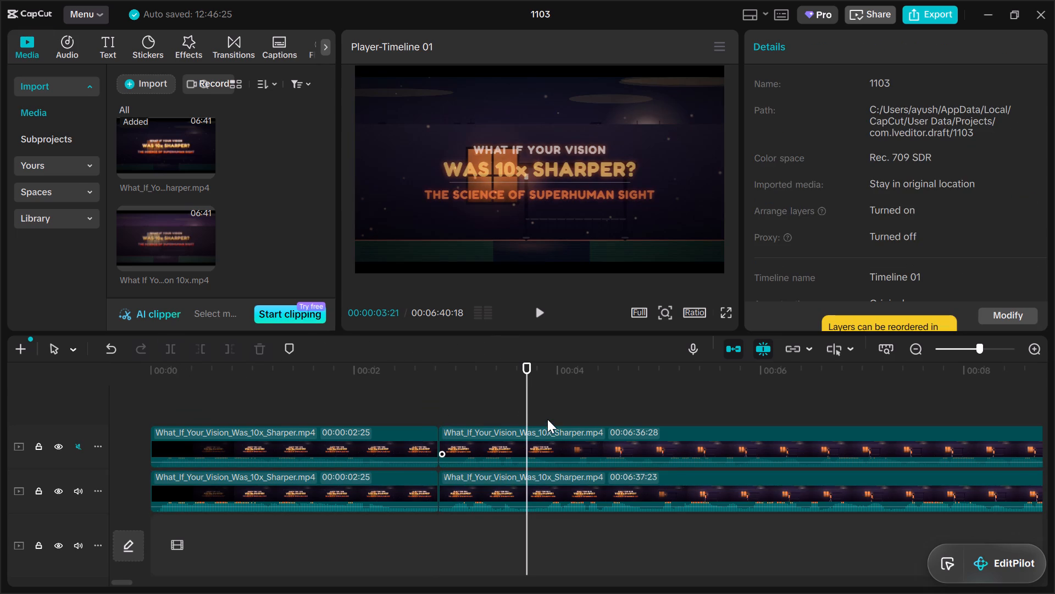
click(532, 409)
click(527, 479)
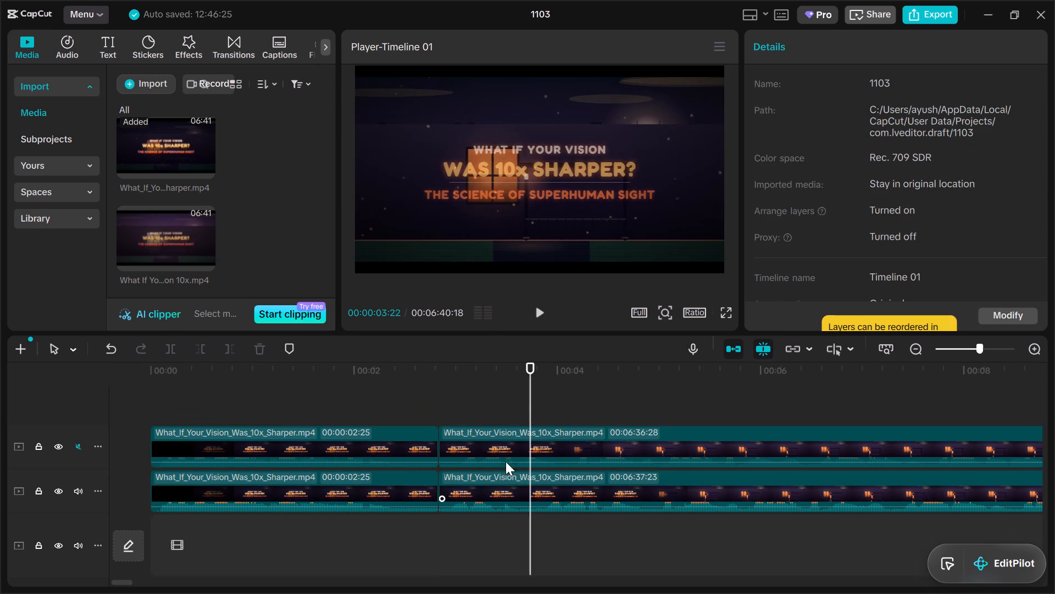
click(198, 349)
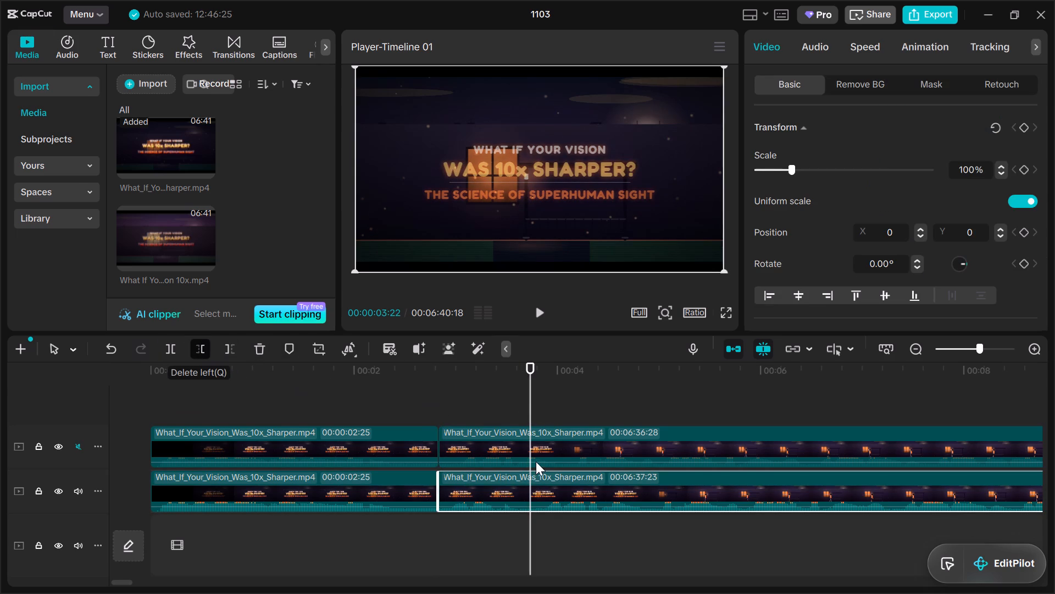
Close the gap on the lower track by moving its trimmed second clip against the end of the first clip.
drag(577, 483, 506, 477)
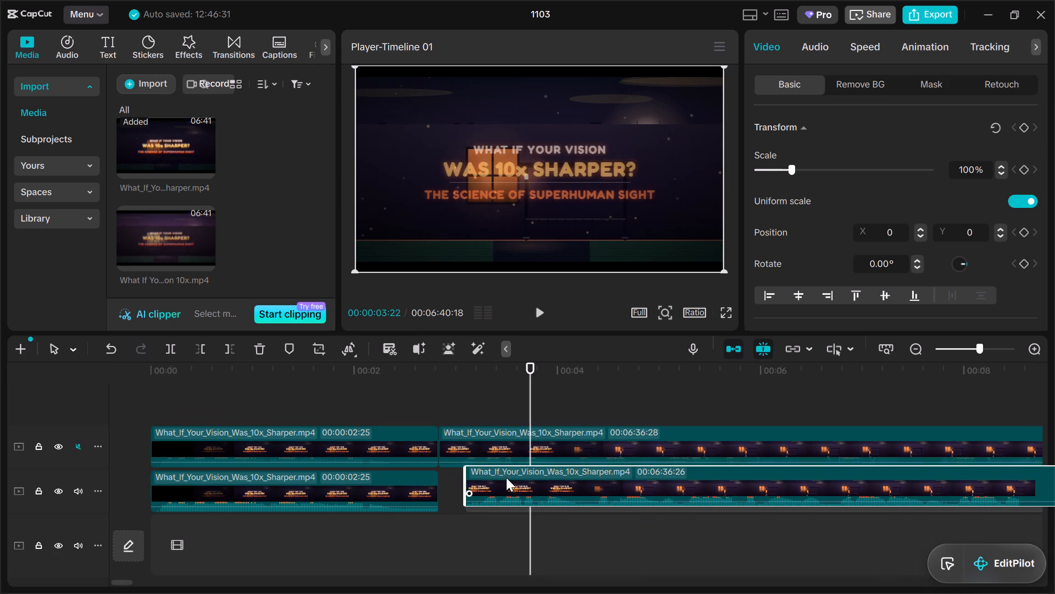
drag(506, 477, 490, 481)
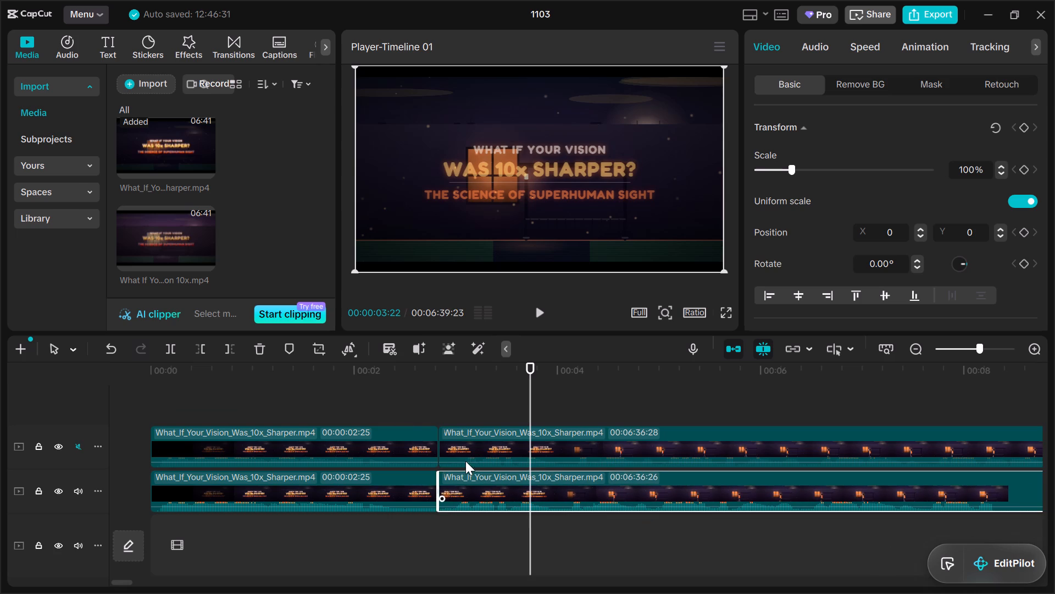
Replay the frames just before the tracks' joins, scrub on to 00:00:06:06 and back to 00:00:03:27 to examine where the title fades out.
click(392, 388)
click(537, 307)
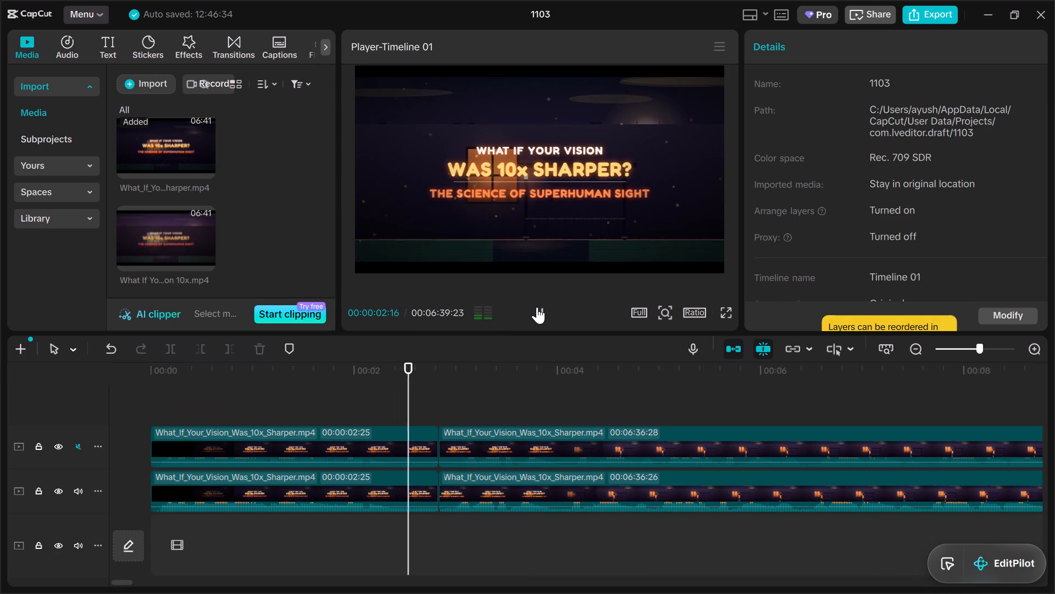
click(537, 307)
click(421, 400)
drag(420, 400, 421, 400)
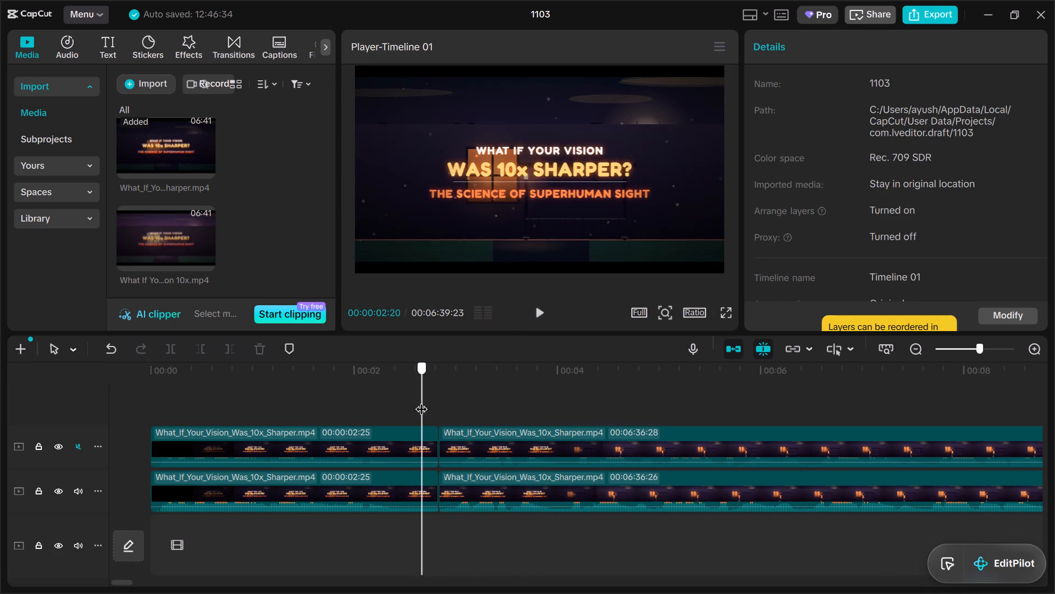
drag(421, 400, 617, 393)
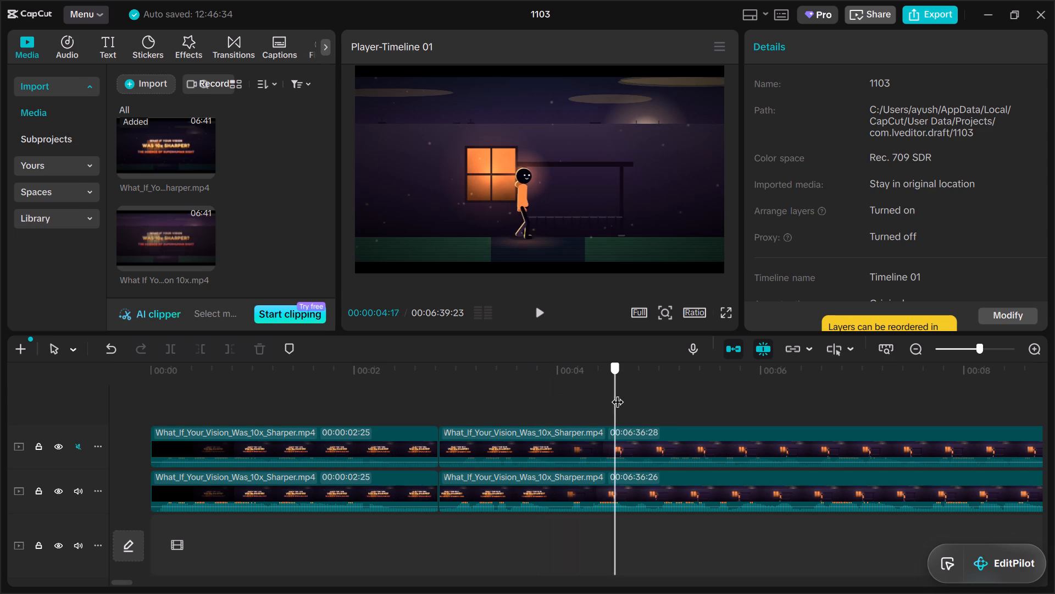
drag(617, 393, 760, 387)
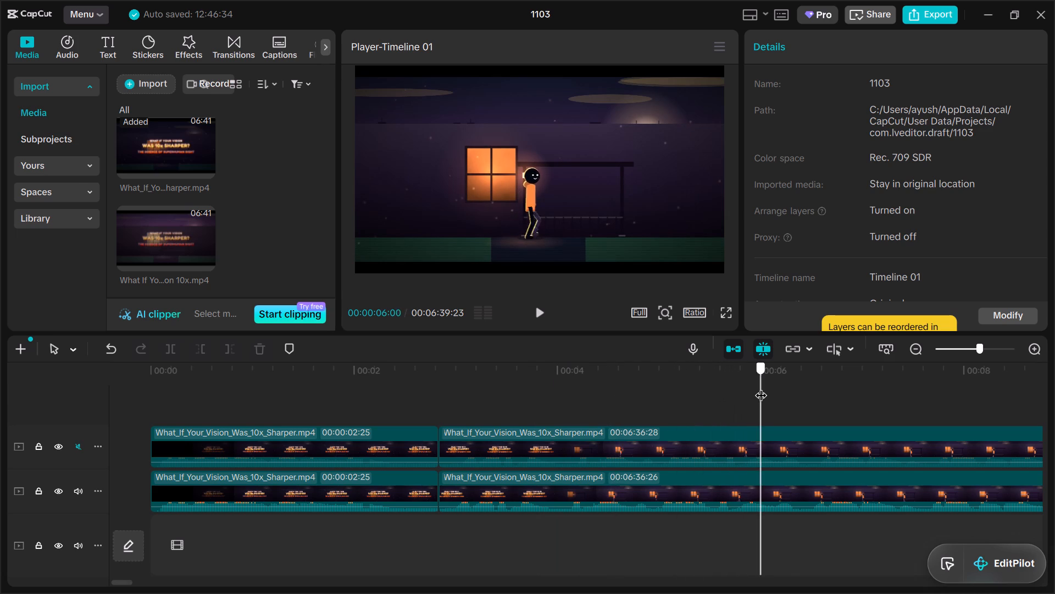
drag(760, 387, 781, 391)
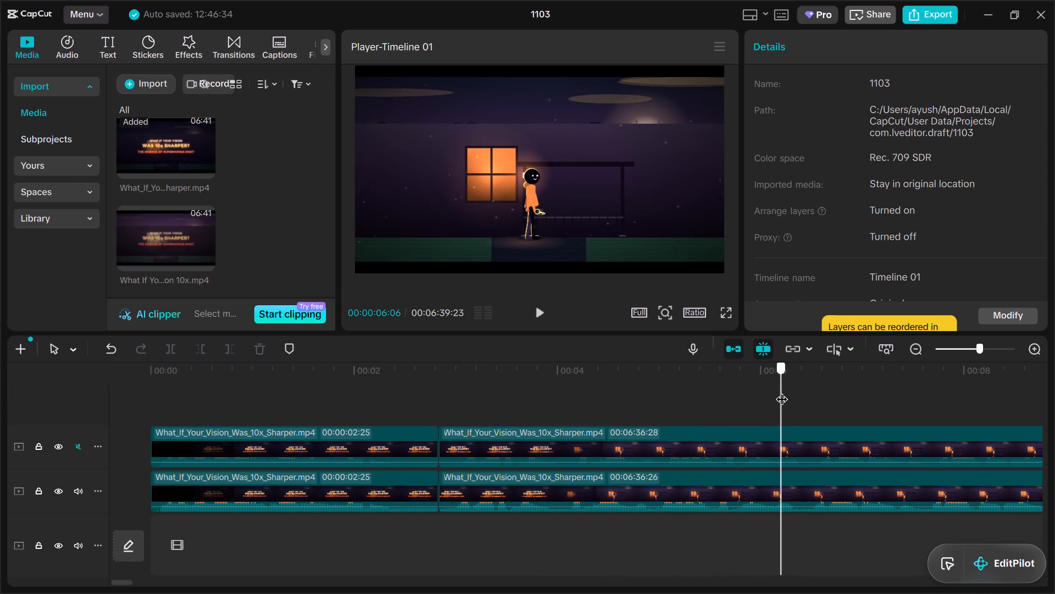
drag(781, 391, 730, 396)
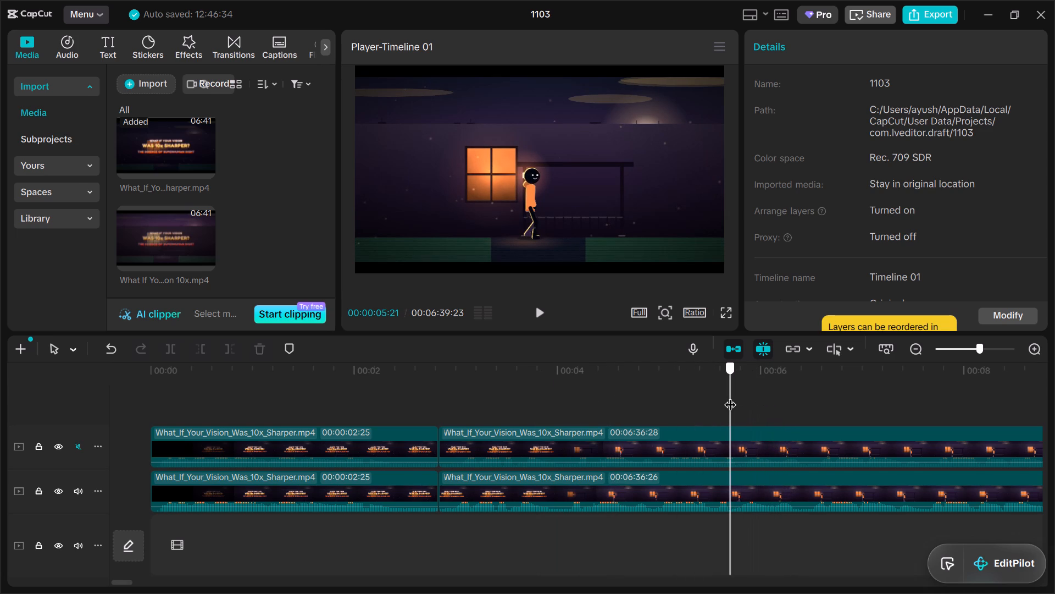
drag(730, 396, 548, 391)
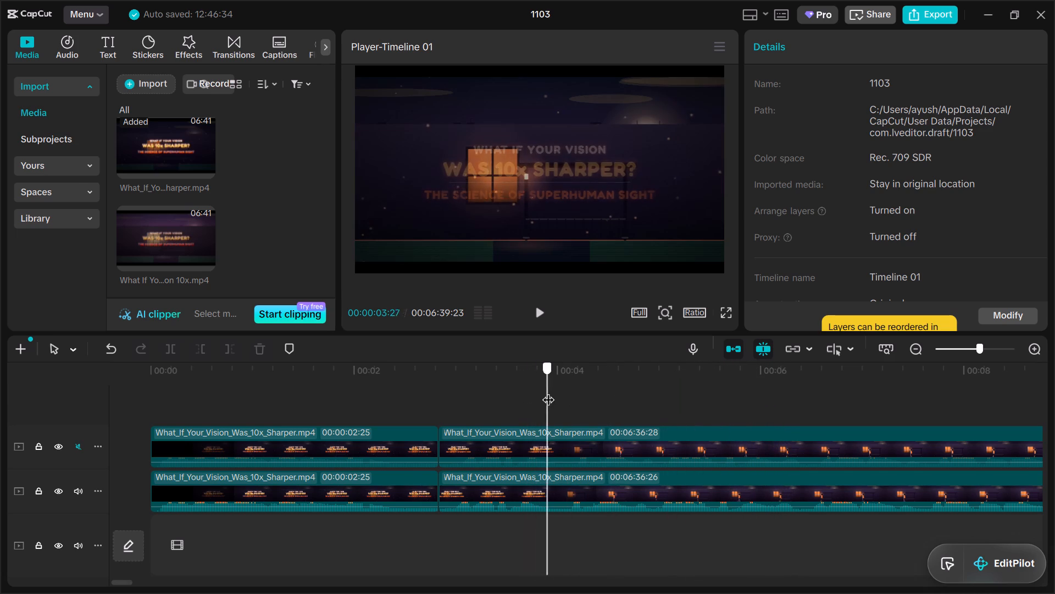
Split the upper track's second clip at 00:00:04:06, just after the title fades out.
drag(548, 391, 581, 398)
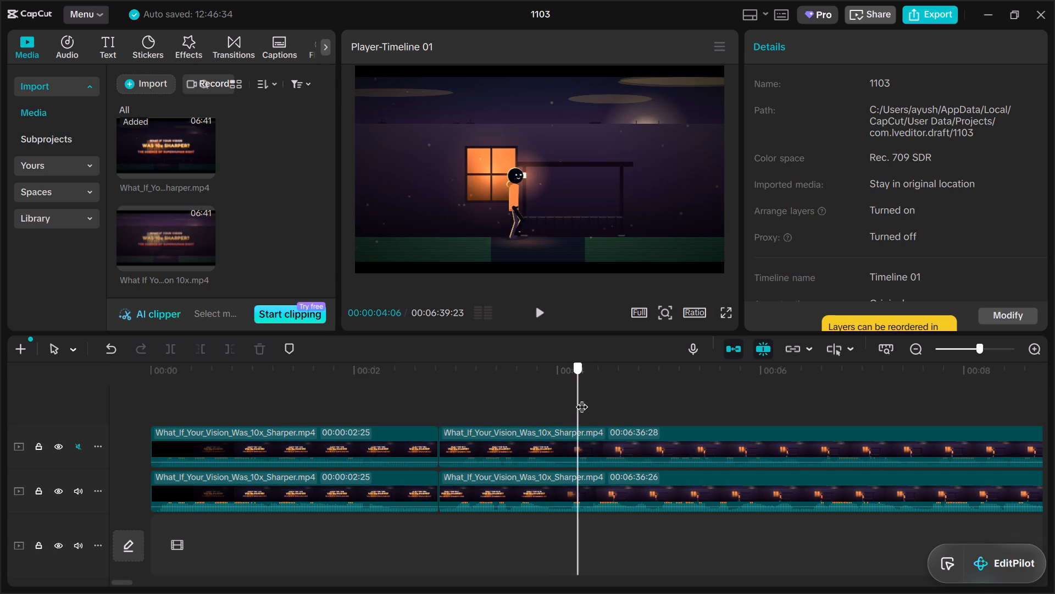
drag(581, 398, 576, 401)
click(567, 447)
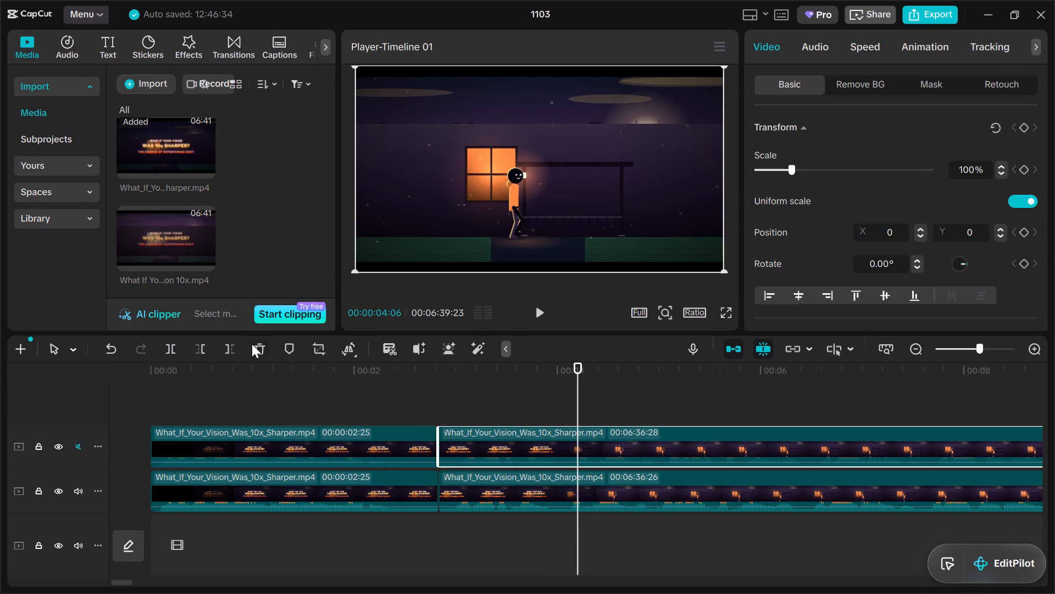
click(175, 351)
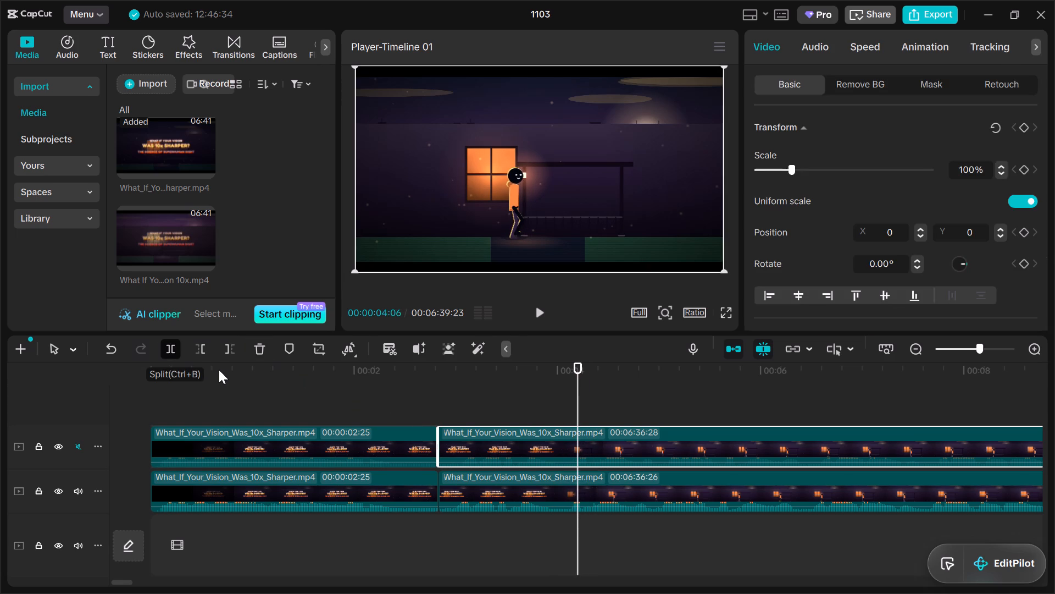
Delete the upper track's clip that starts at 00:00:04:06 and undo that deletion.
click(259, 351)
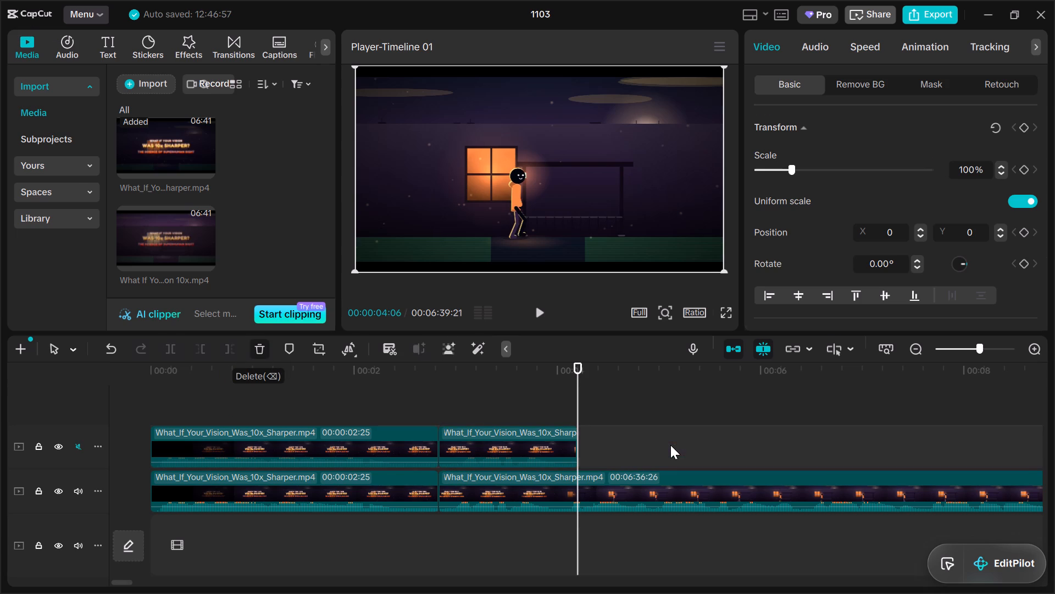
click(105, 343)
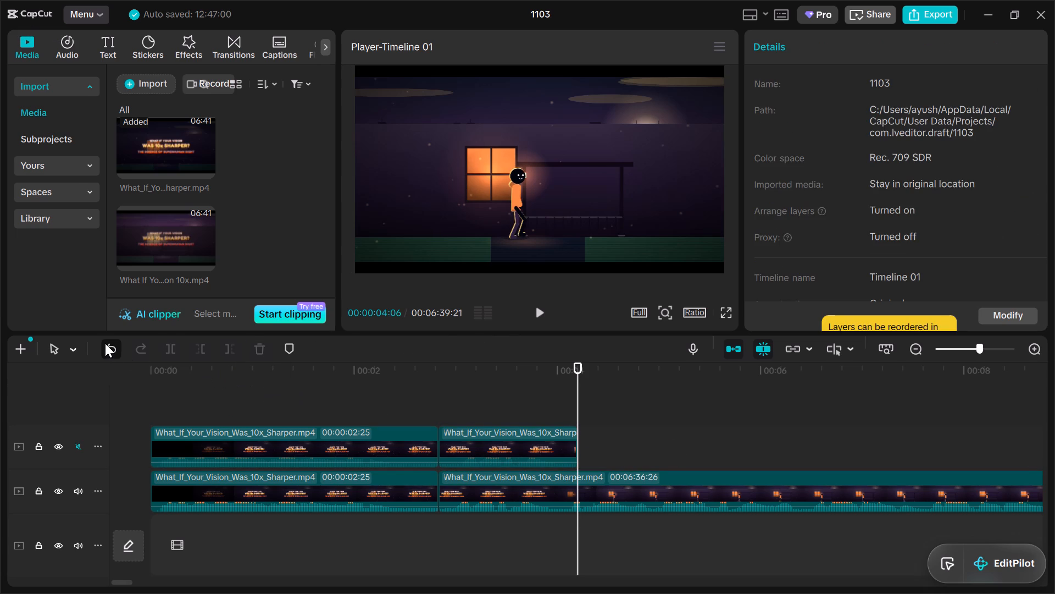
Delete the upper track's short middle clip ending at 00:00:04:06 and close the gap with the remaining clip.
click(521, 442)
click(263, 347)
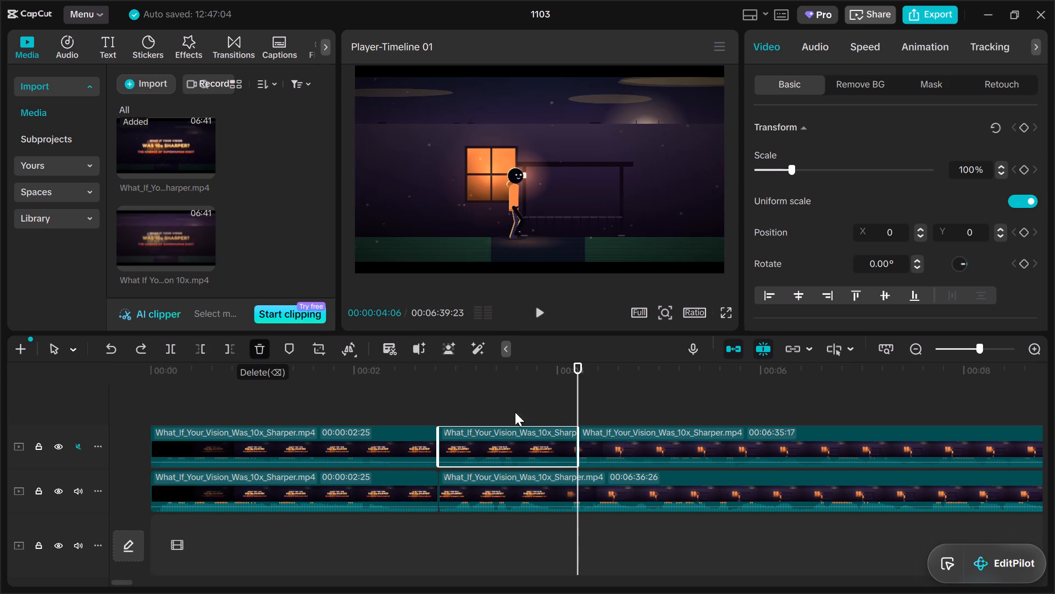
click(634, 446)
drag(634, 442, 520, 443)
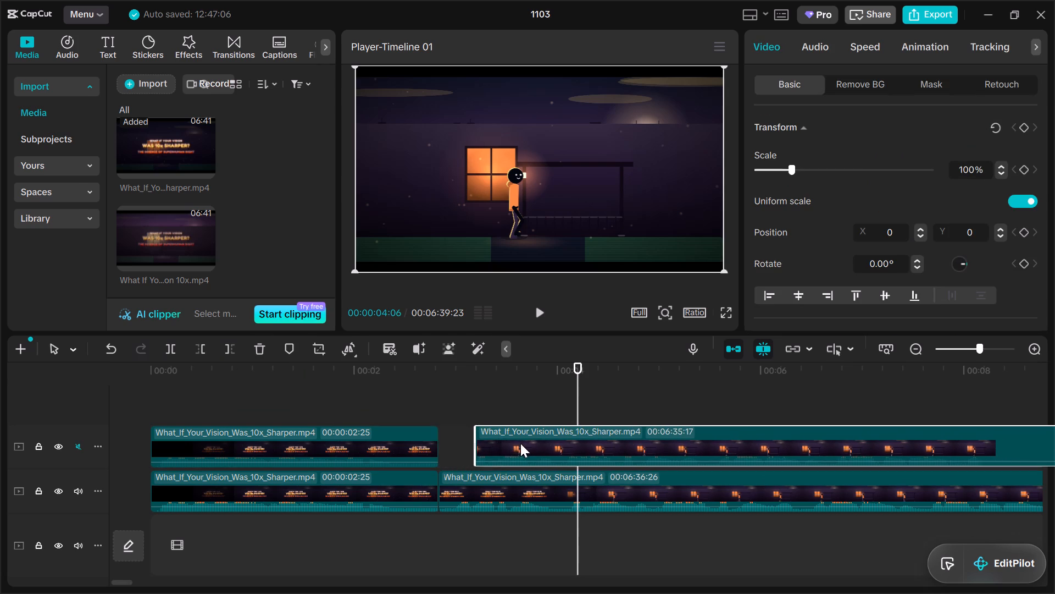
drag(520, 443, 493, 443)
Replay the recut opening across the upper track's join, from 00:00:02:13 and again from near the start.
click(398, 409)
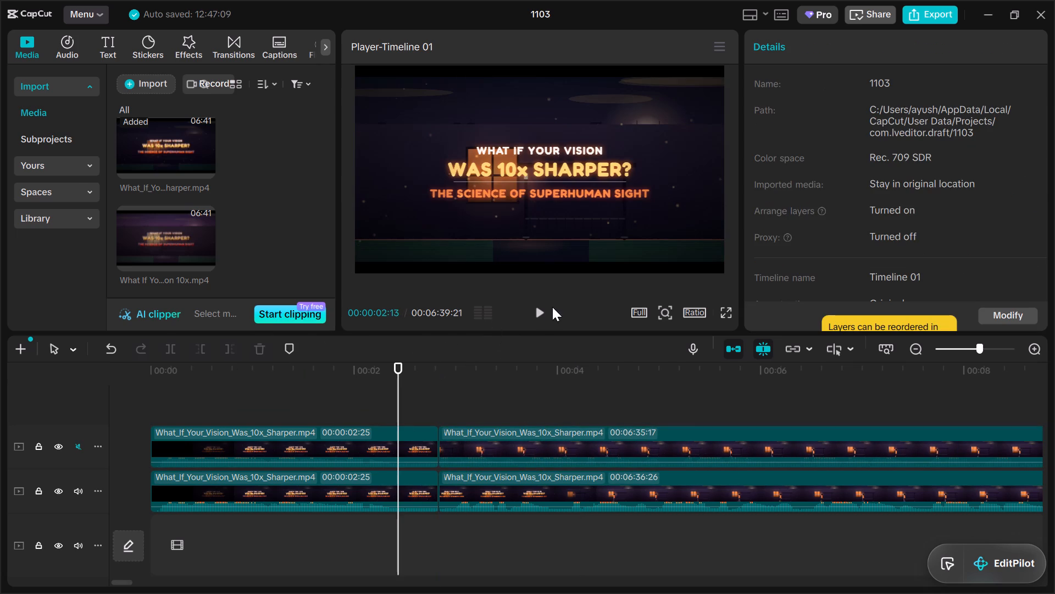
click(542, 312)
double_click(543, 312)
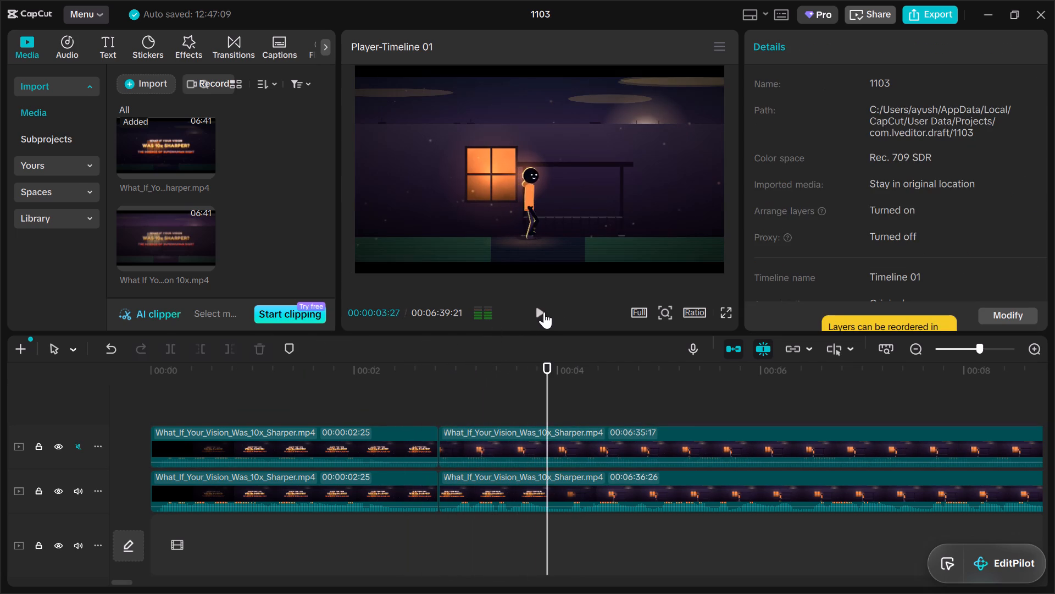
double_click(544, 312)
click(544, 313)
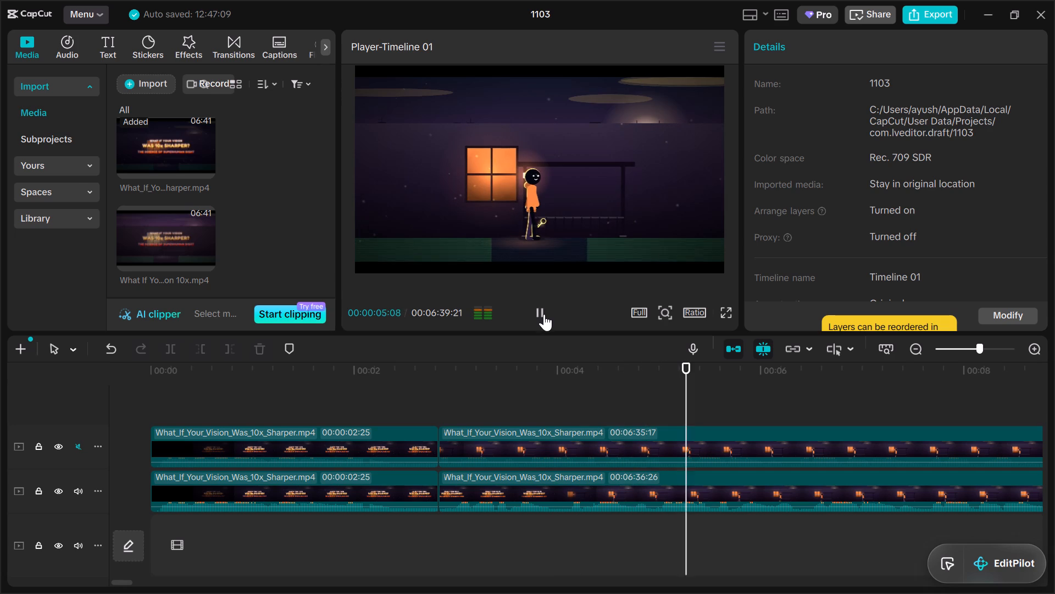
click(492, 404)
drag(491, 405, 537, 417)
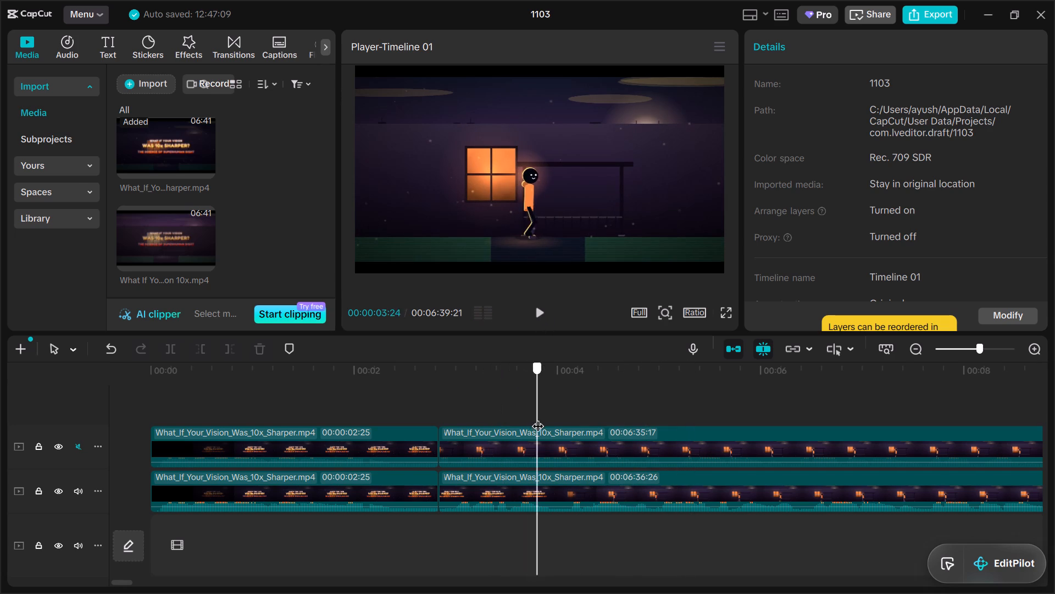
drag(537, 417, 140, 408)
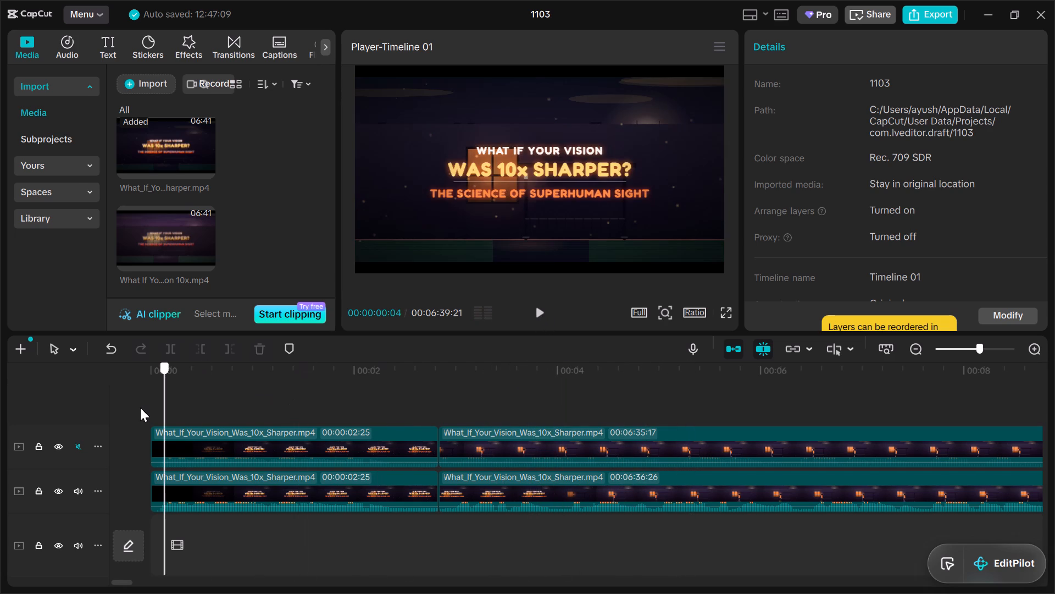
drag(140, 408, 131, 402)
click(540, 311)
double_click(540, 311)
click(540, 311)
click(468, 405)
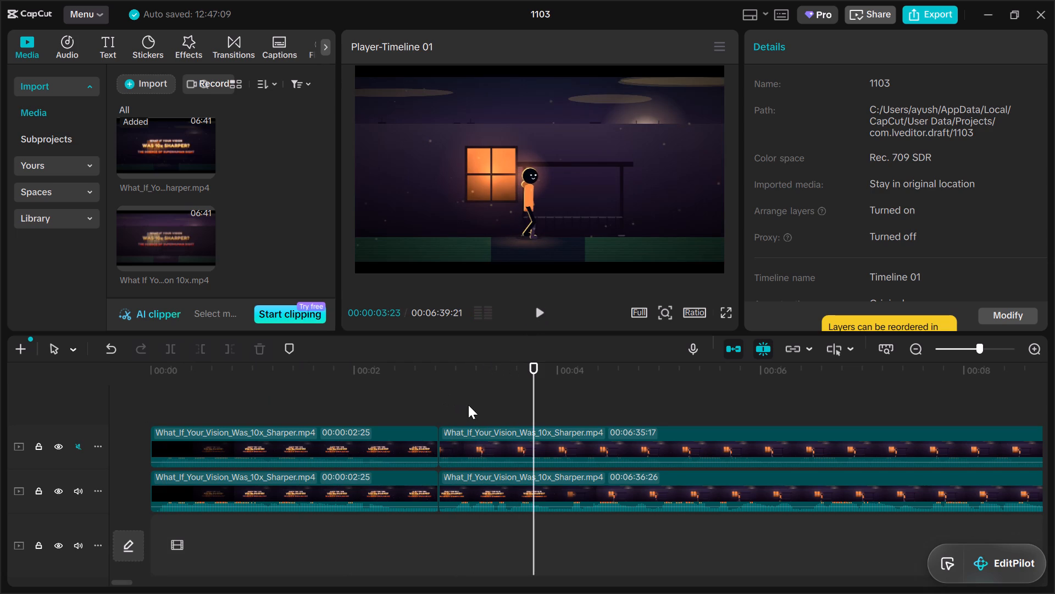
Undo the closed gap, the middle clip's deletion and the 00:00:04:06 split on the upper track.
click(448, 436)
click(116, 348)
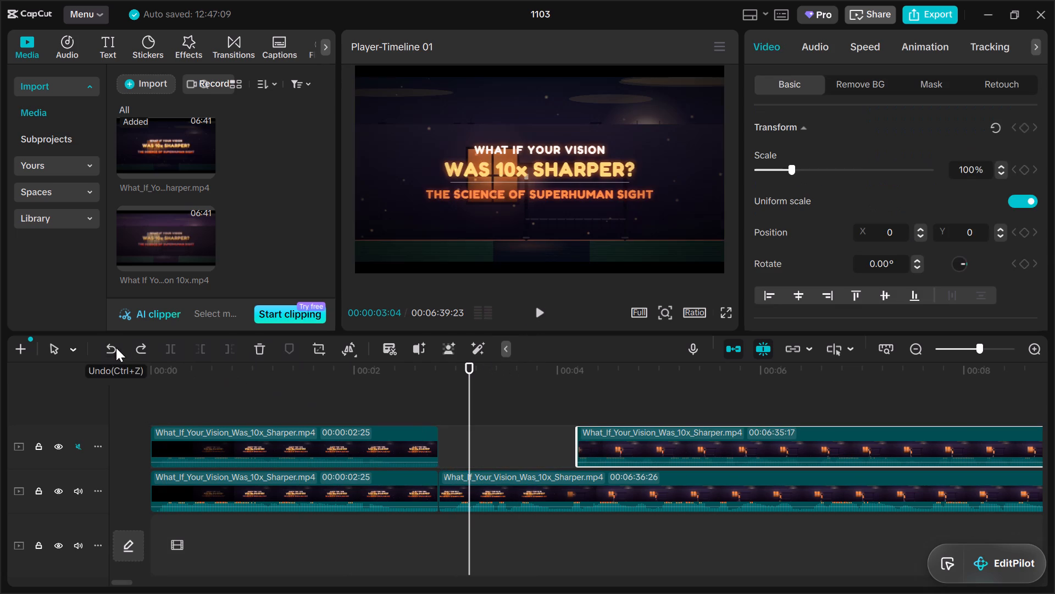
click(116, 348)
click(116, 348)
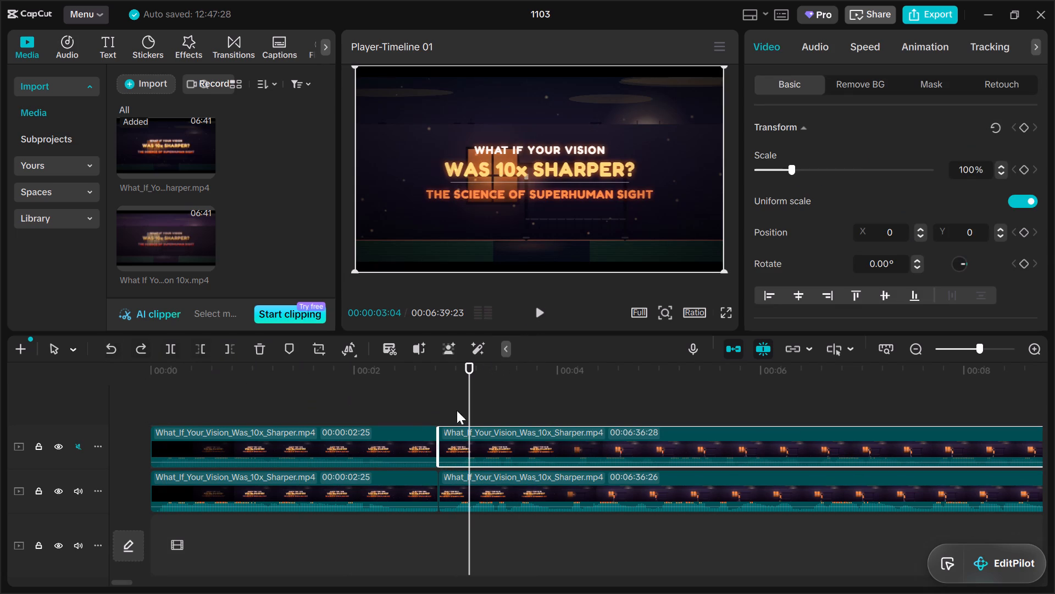
Split the upper track's second clip at 00:00:05:29, well into the walking-figure scene.
drag(470, 399, 590, 398)
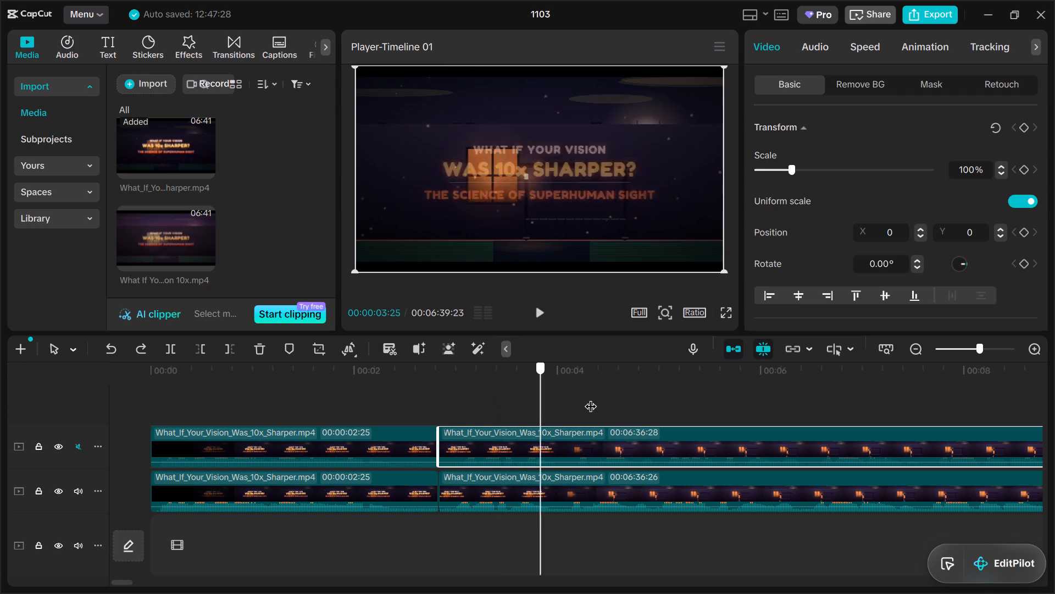
drag(590, 398, 765, 385)
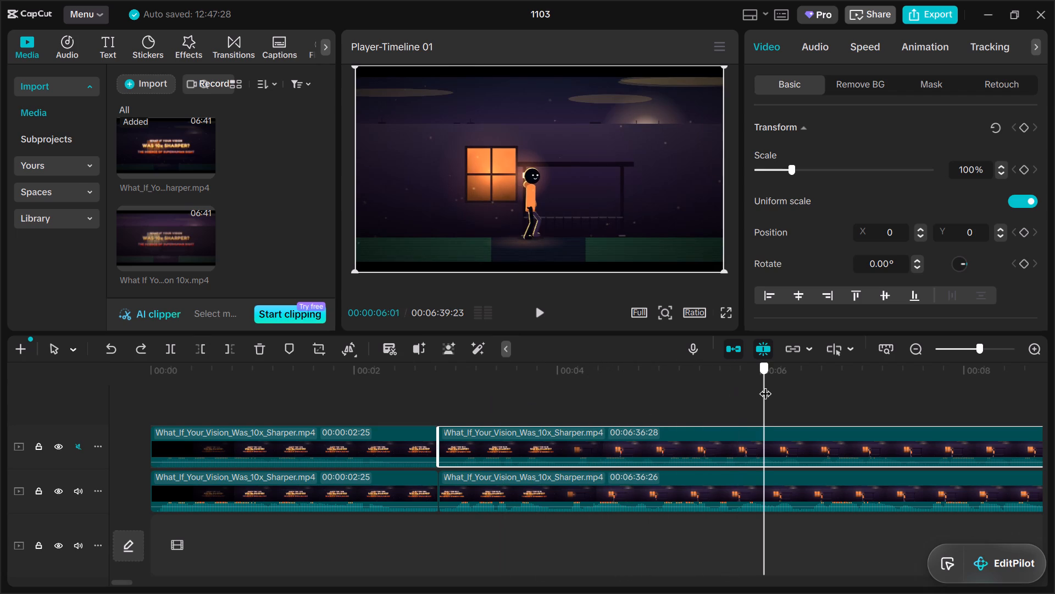
drag(765, 385, 766, 397)
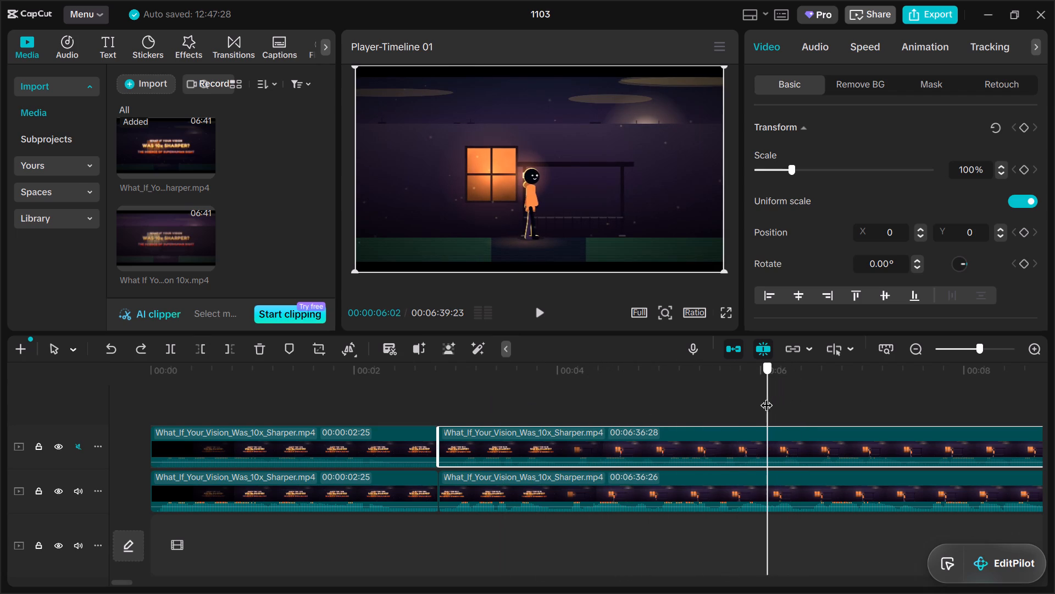
drag(766, 397, 764, 398)
click(758, 402)
click(744, 445)
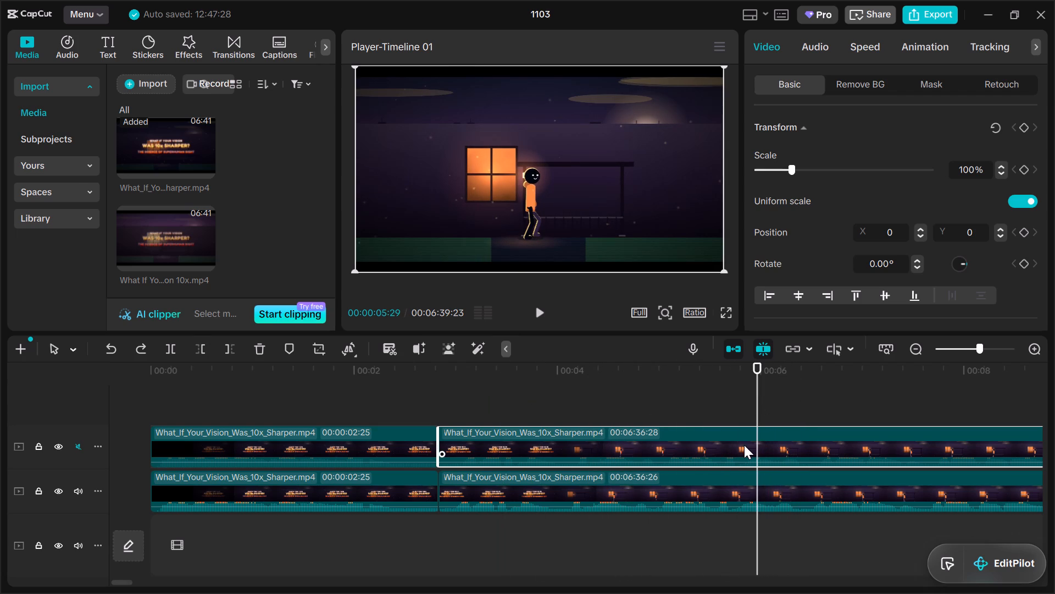
click(170, 348)
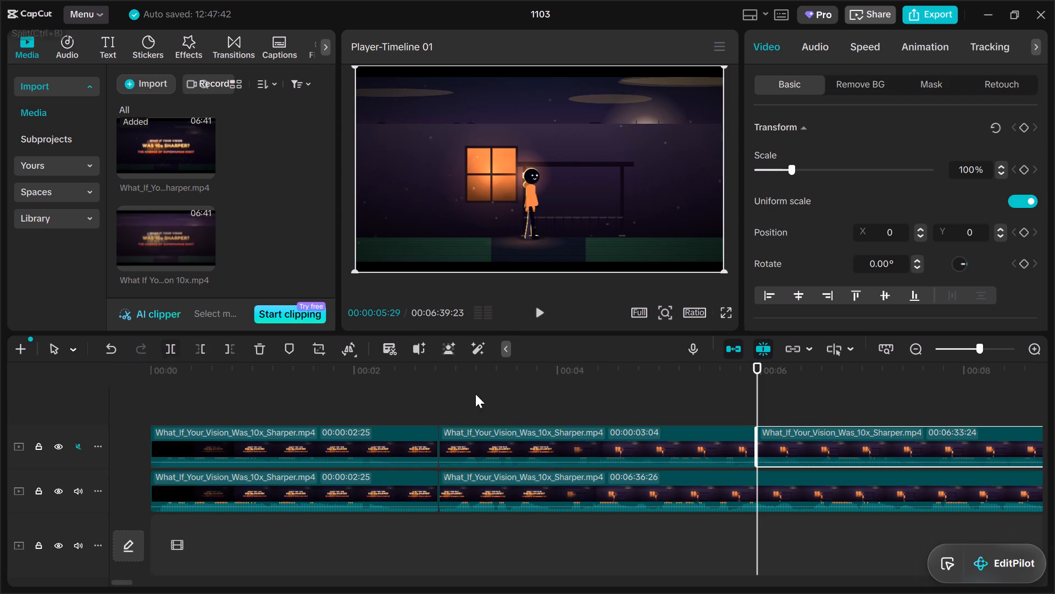
Set the speed of the upper track's first two clips to 2.00x.
drag(504, 393, 392, 433)
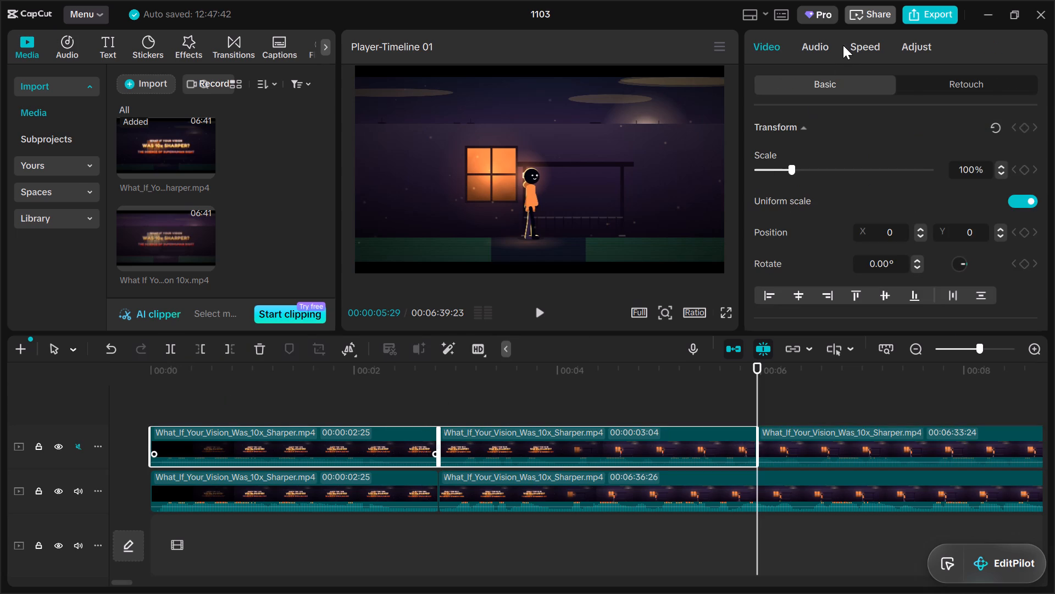
click(861, 51)
click(814, 150)
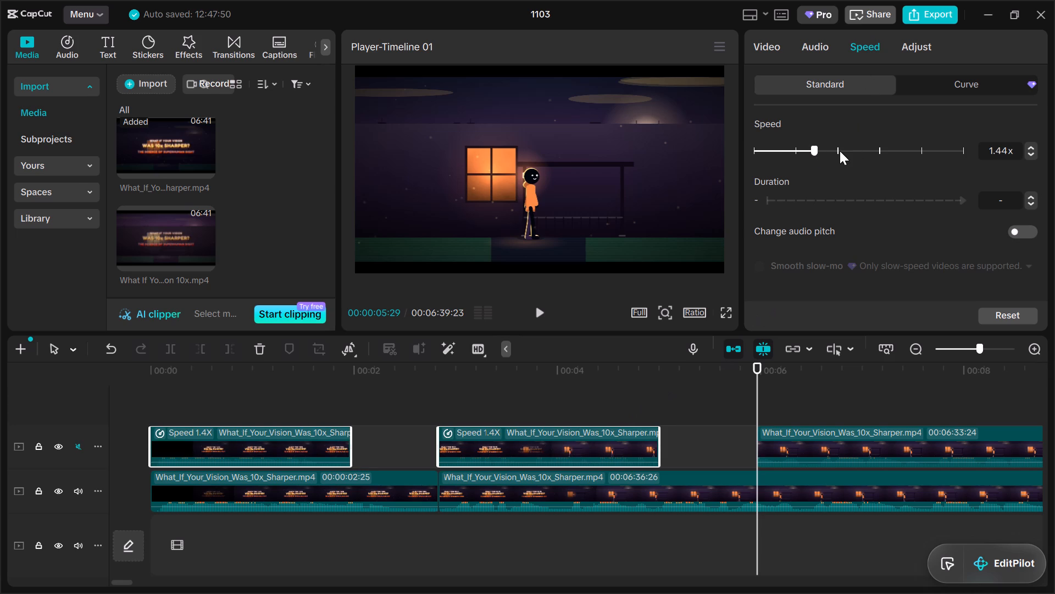
click(840, 151)
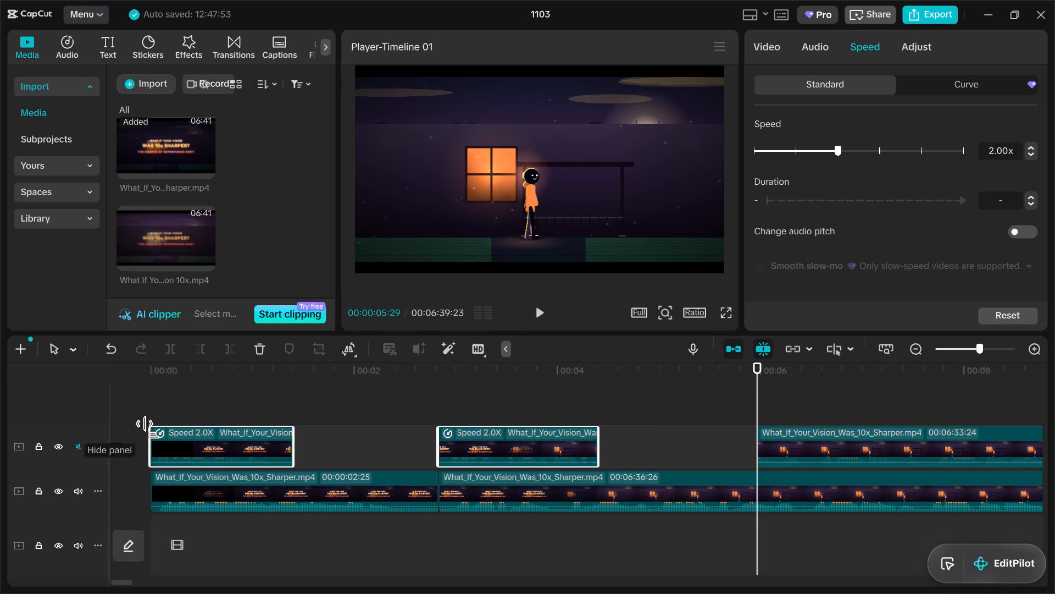
Close both gaps on the upper track by moving the second sped-up clip and the remaining long clip against their preceding clips.
click(424, 389)
click(490, 446)
drag(490, 446, 475, 447)
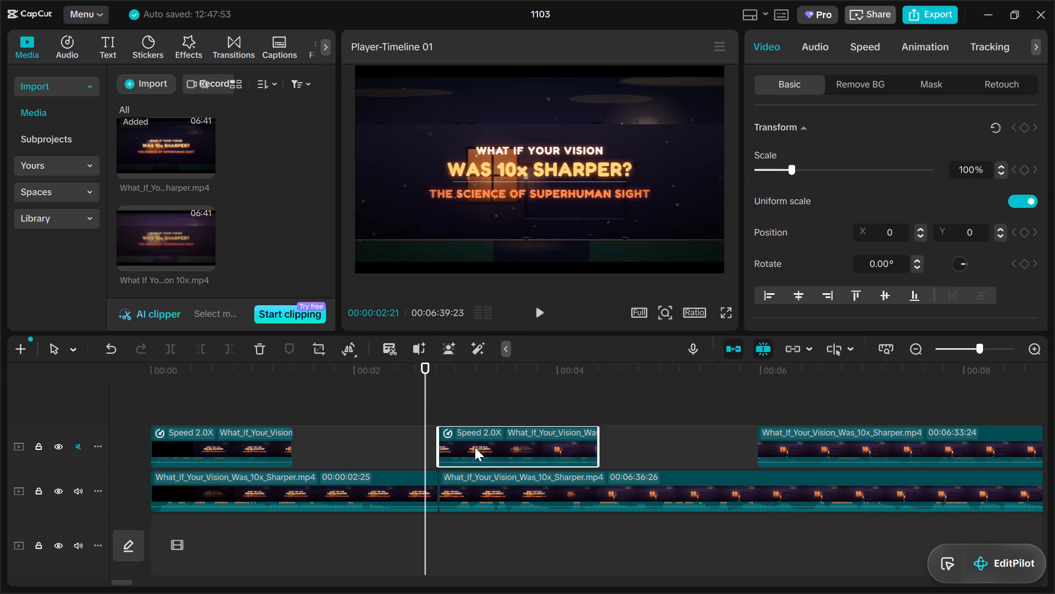
drag(475, 447, 342, 446)
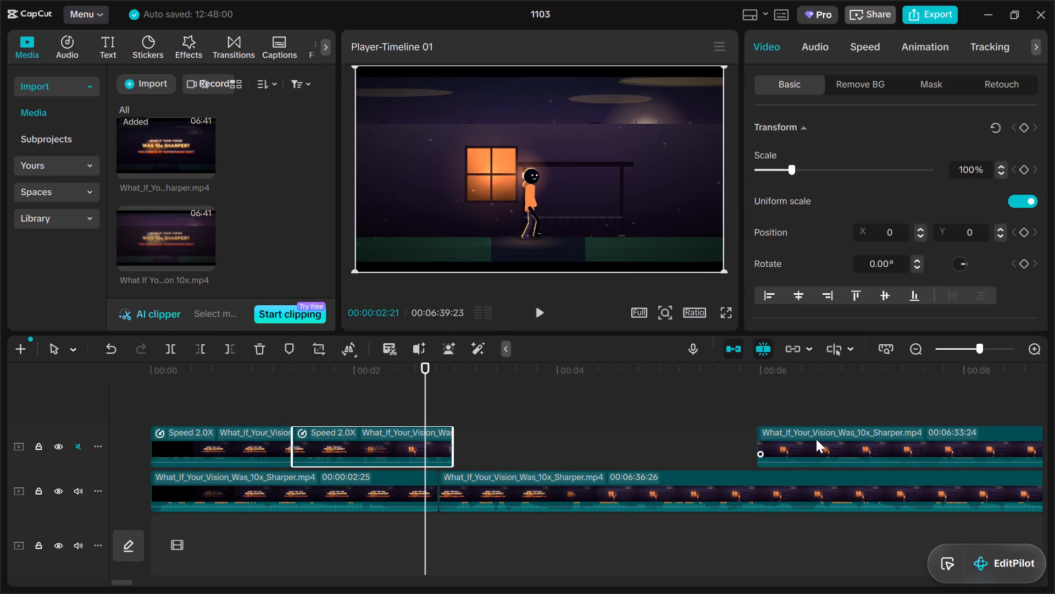
click(816, 439)
drag(816, 439, 512, 439)
Play the edited timeline from the start through the grass scene to the face close-up to review the upper track's sped-up opening.
drag(425, 377, 186, 378)
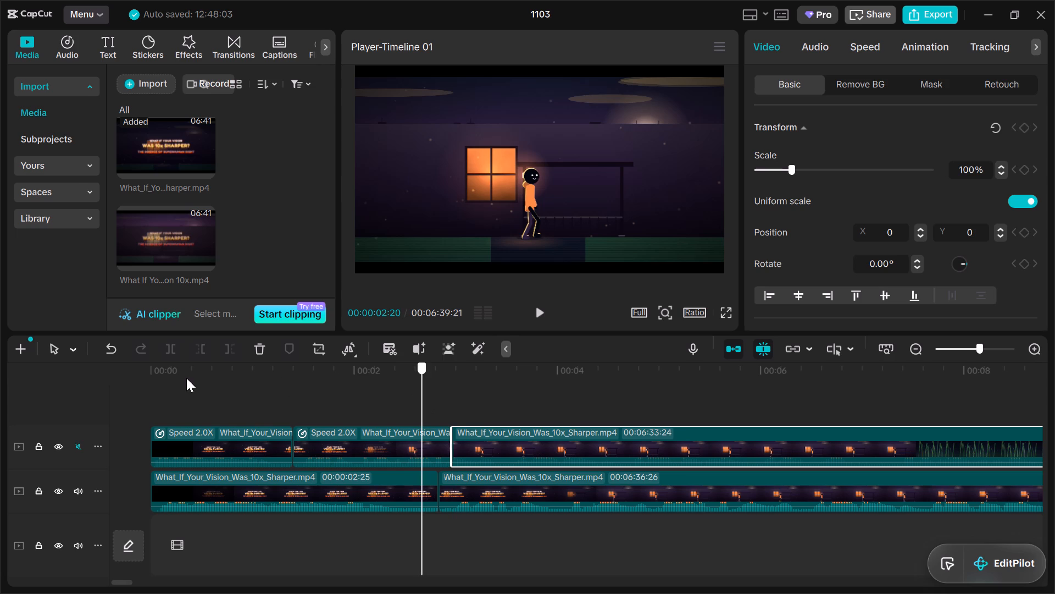
drag(186, 378, 143, 378)
click(543, 310)
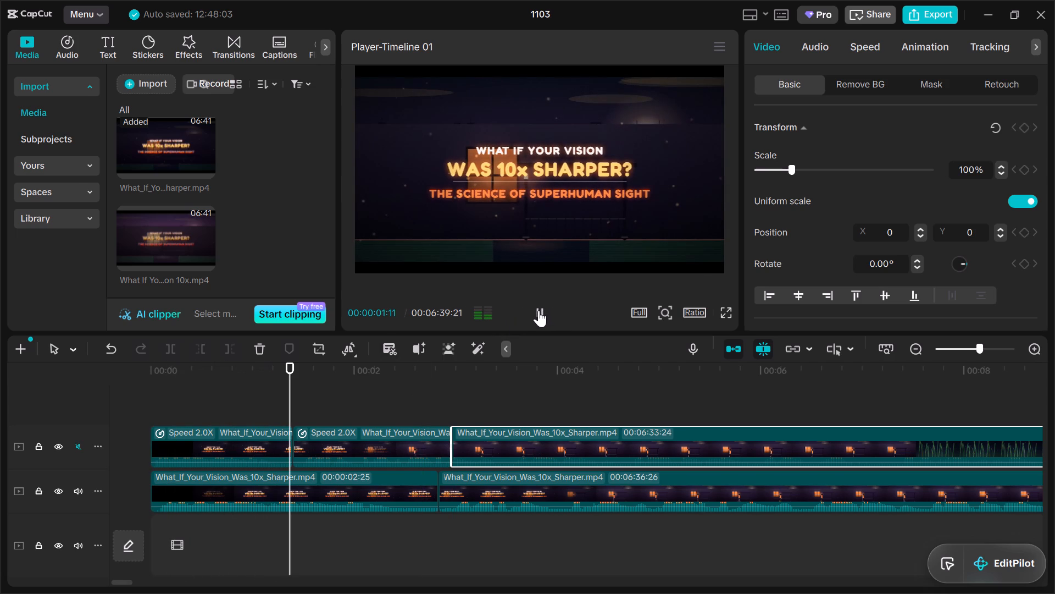
double_click(538, 310)
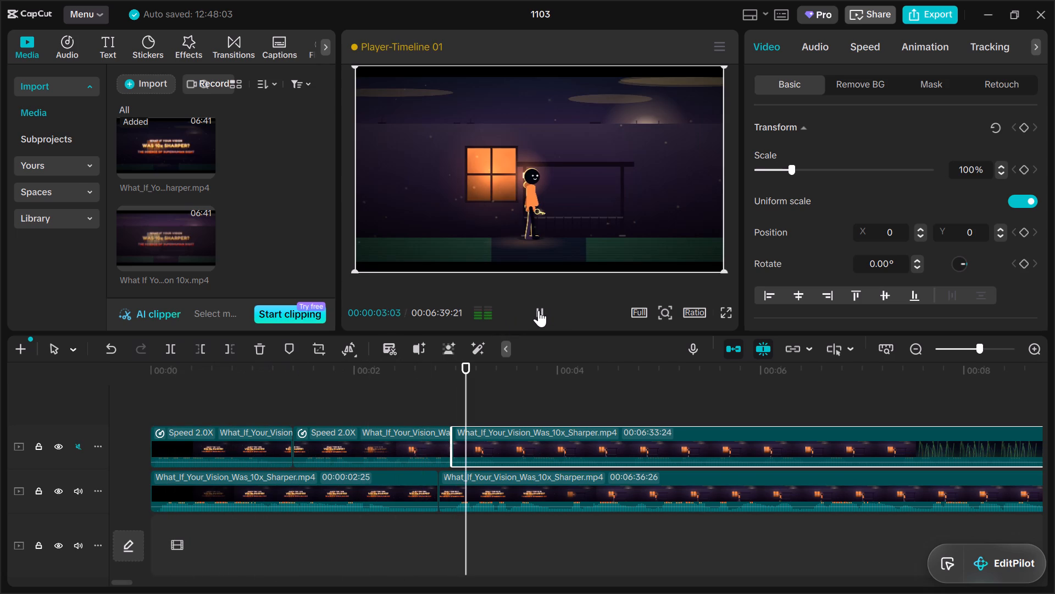
click(538, 310)
click(431, 399)
click(532, 309)
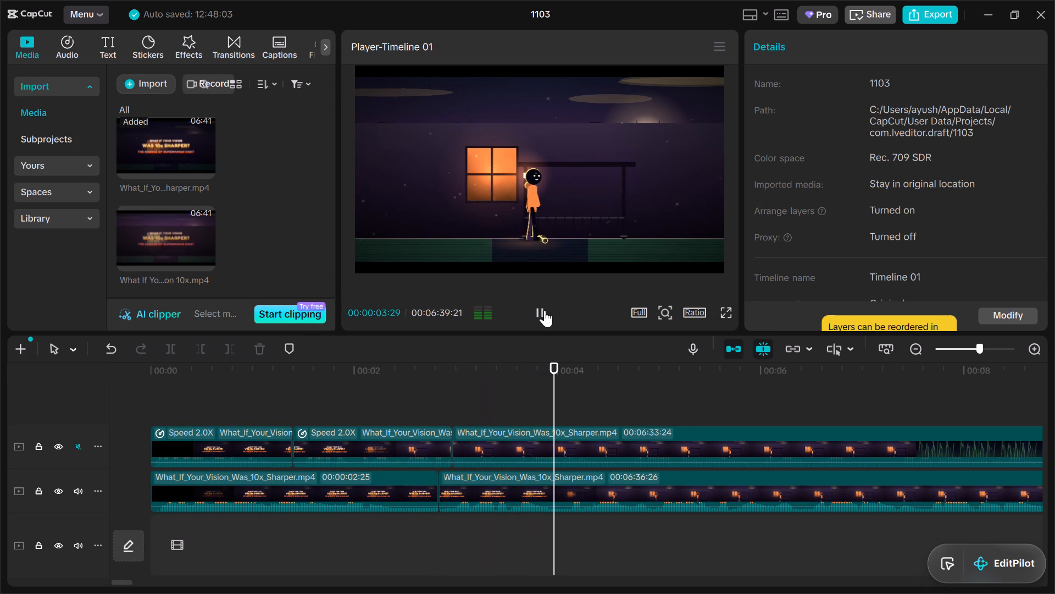
double_click(545, 310)
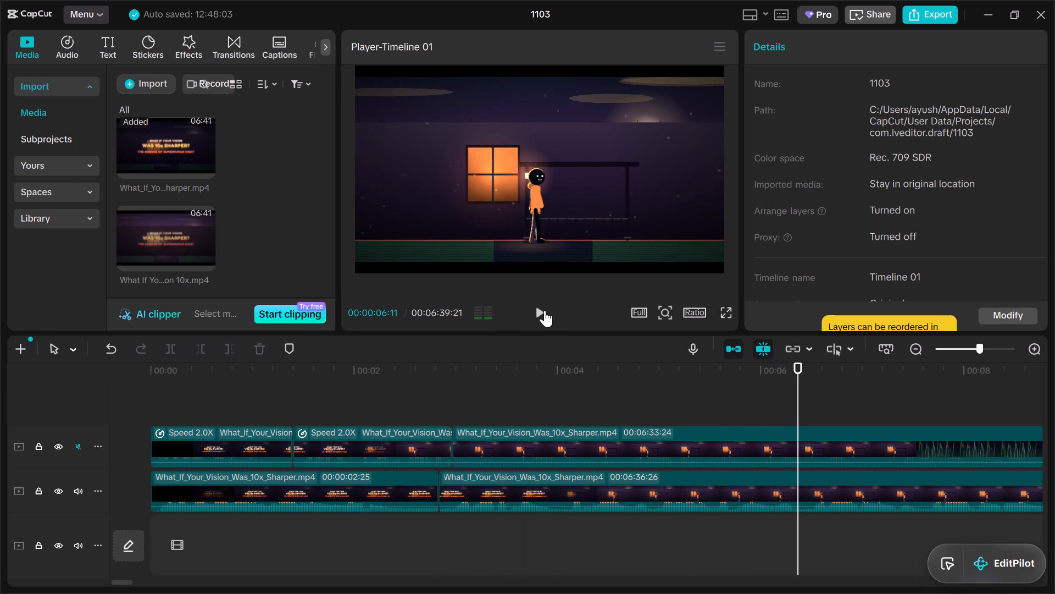
click(545, 310)
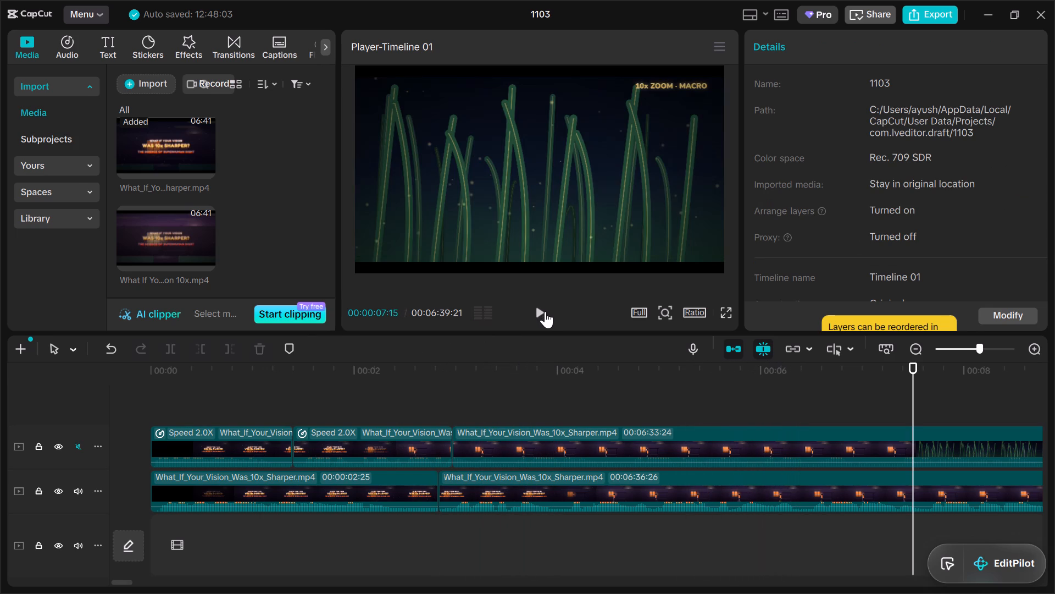
click(545, 311)
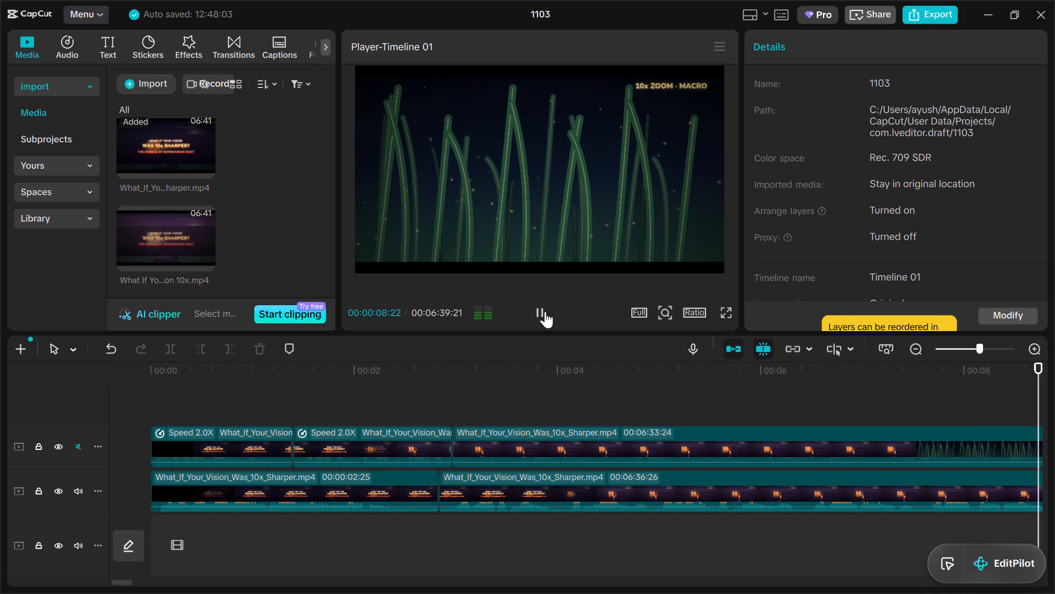
click(545, 311)
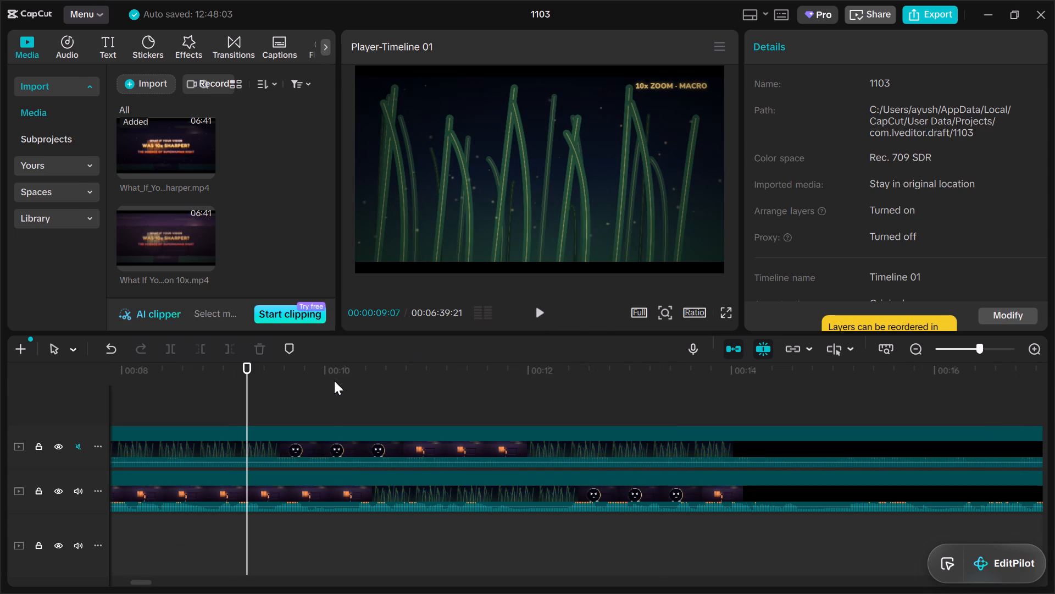
click(538, 304)
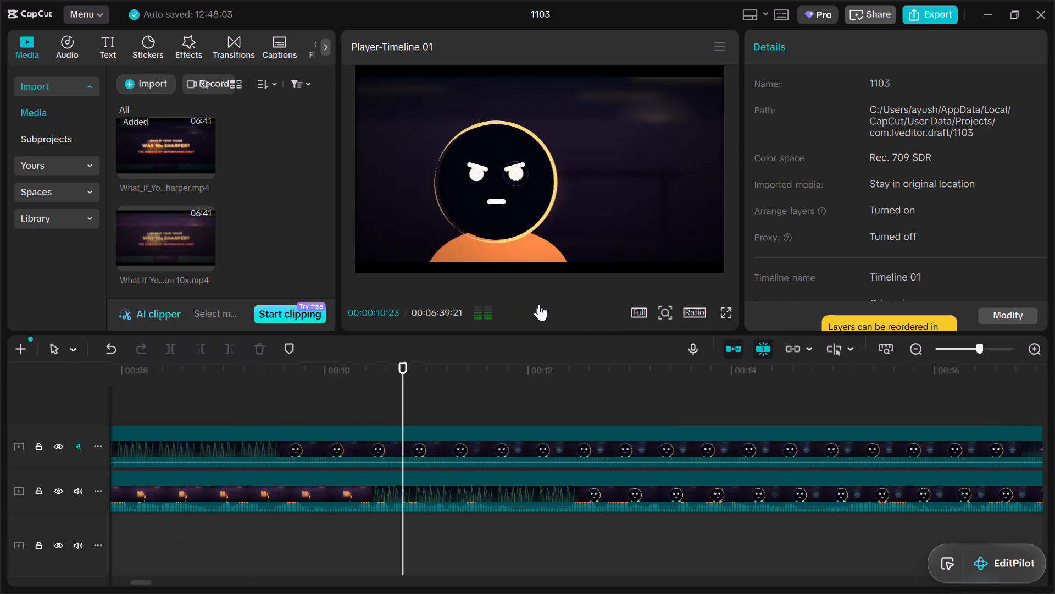
click(539, 304)
click(481, 387)
drag(480, 387, 130, 387)
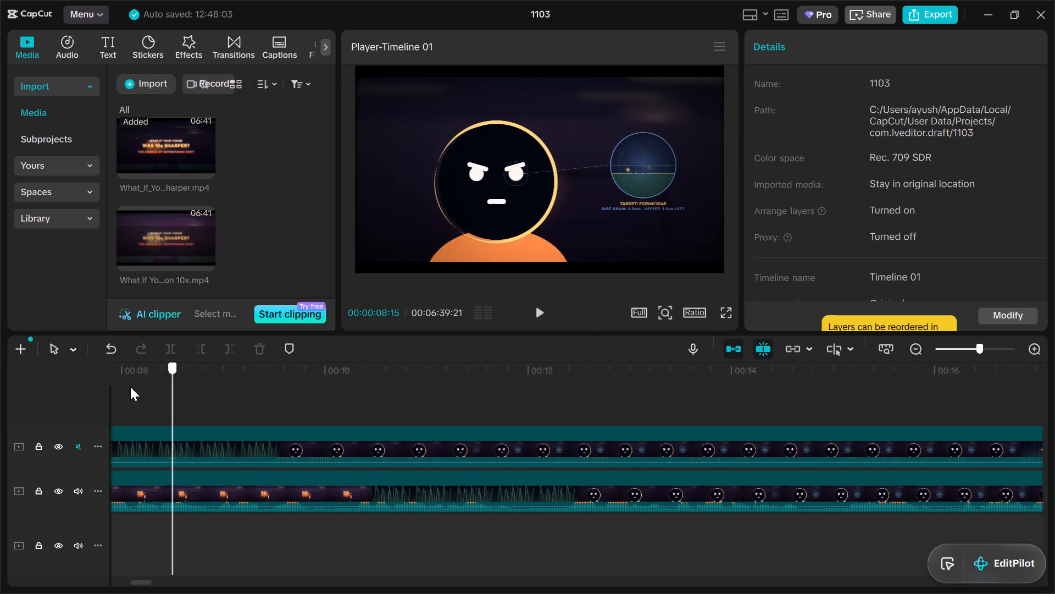
Review the change from the window scene to the 10x zoom grass scene against the lower track.
drag(130, 387, 451, 376)
click(532, 309)
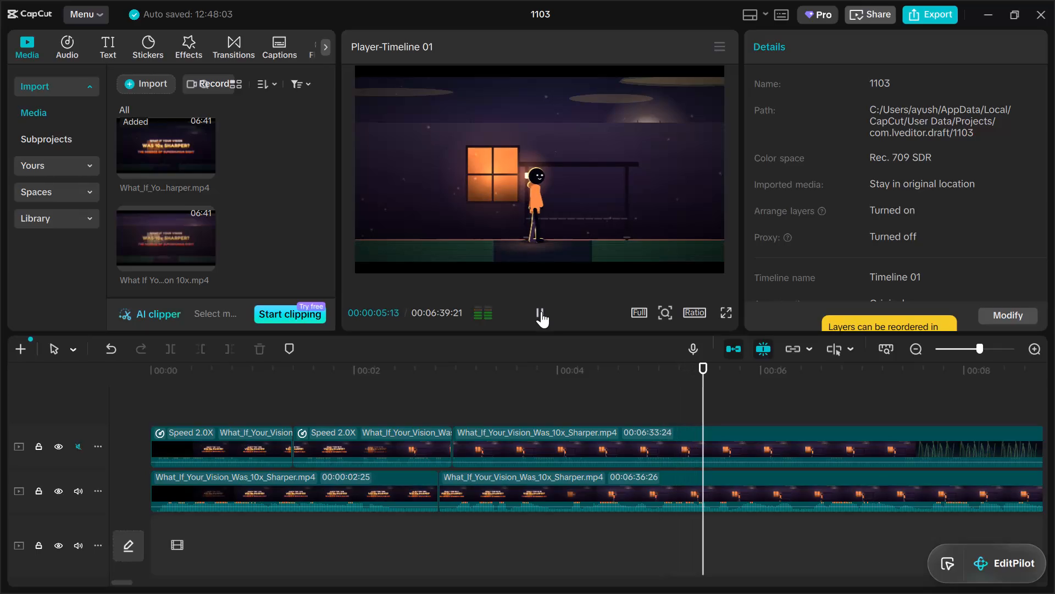
double_click(541, 311)
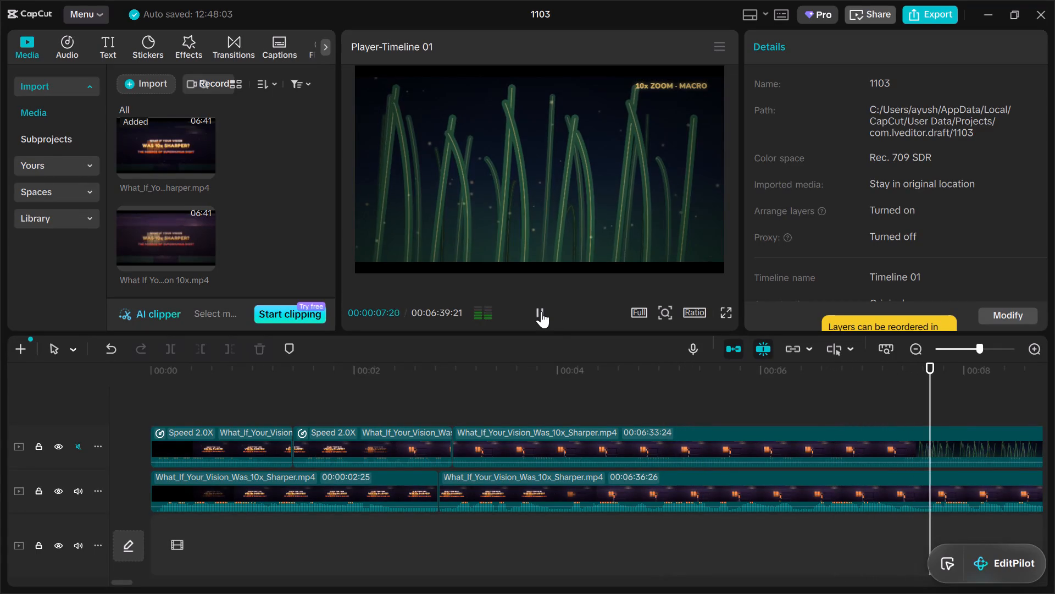
click(541, 311)
click(541, 311)
click(541, 311)
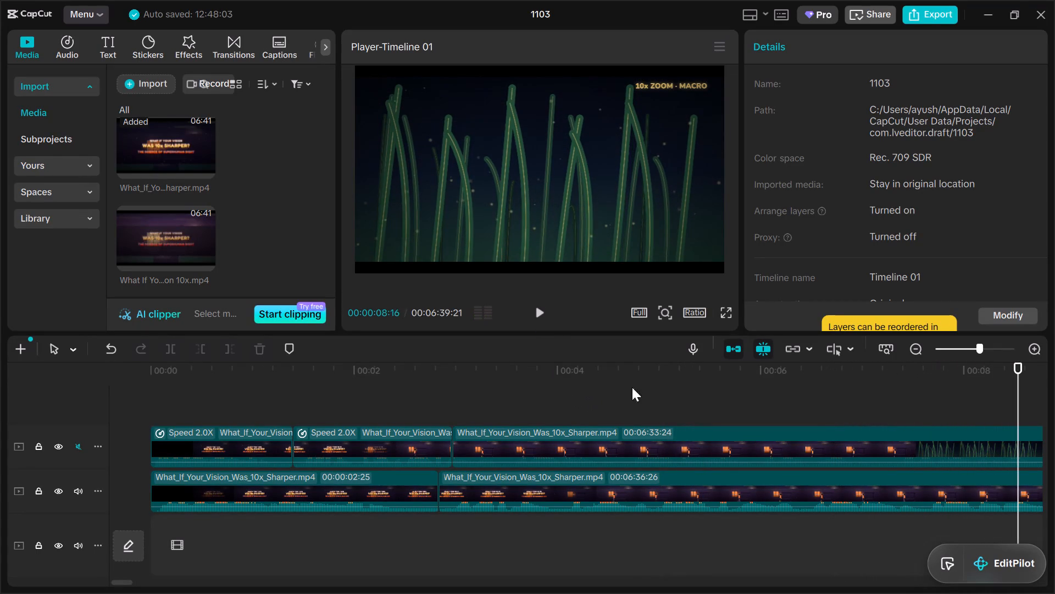
click(632, 387)
drag(630, 389, 853, 383)
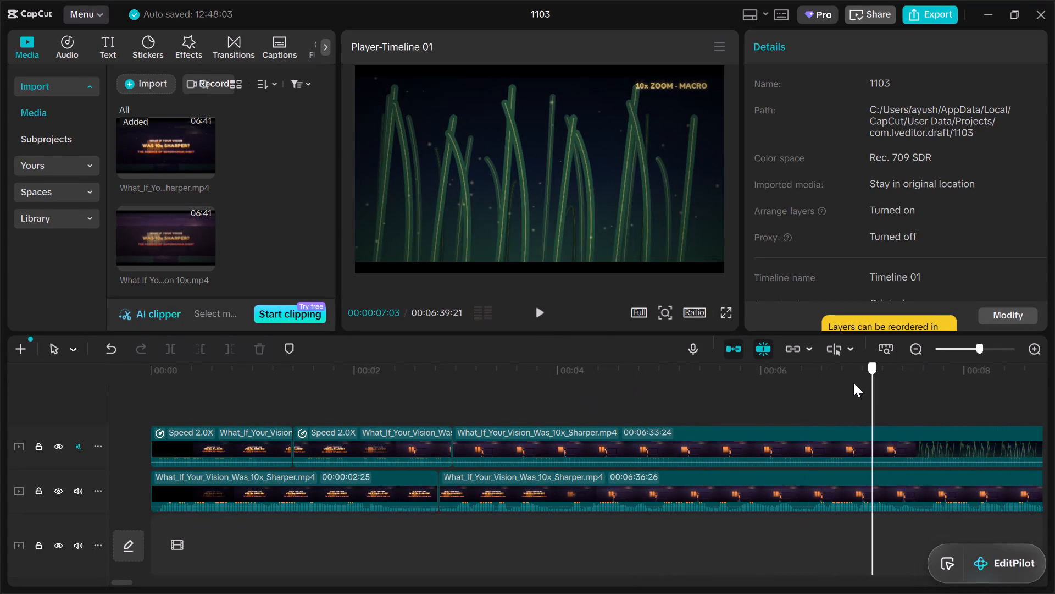
drag(853, 383, 996, 387)
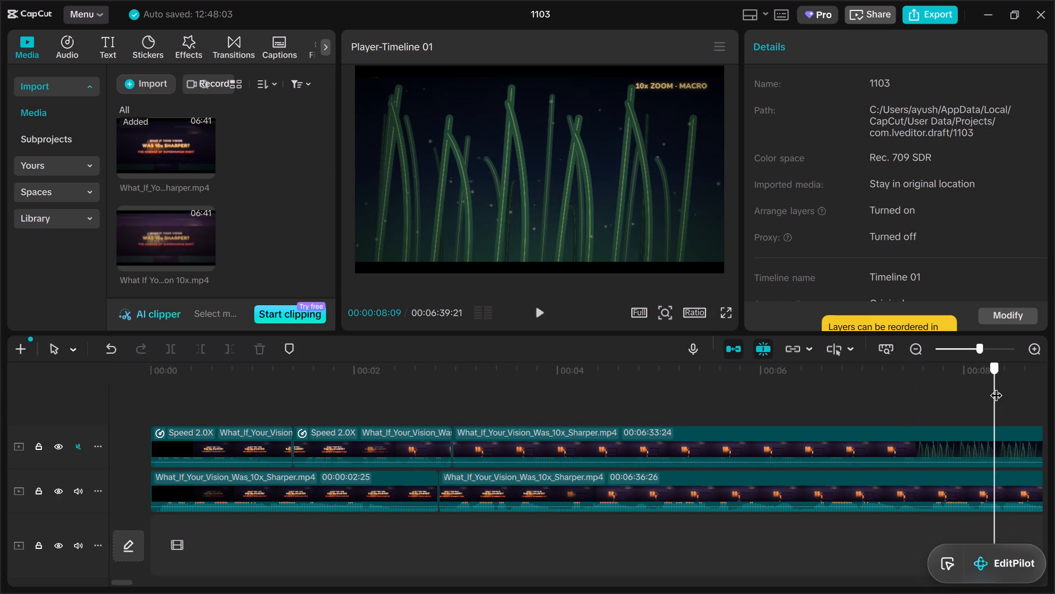
drag(996, 387, 369, 382)
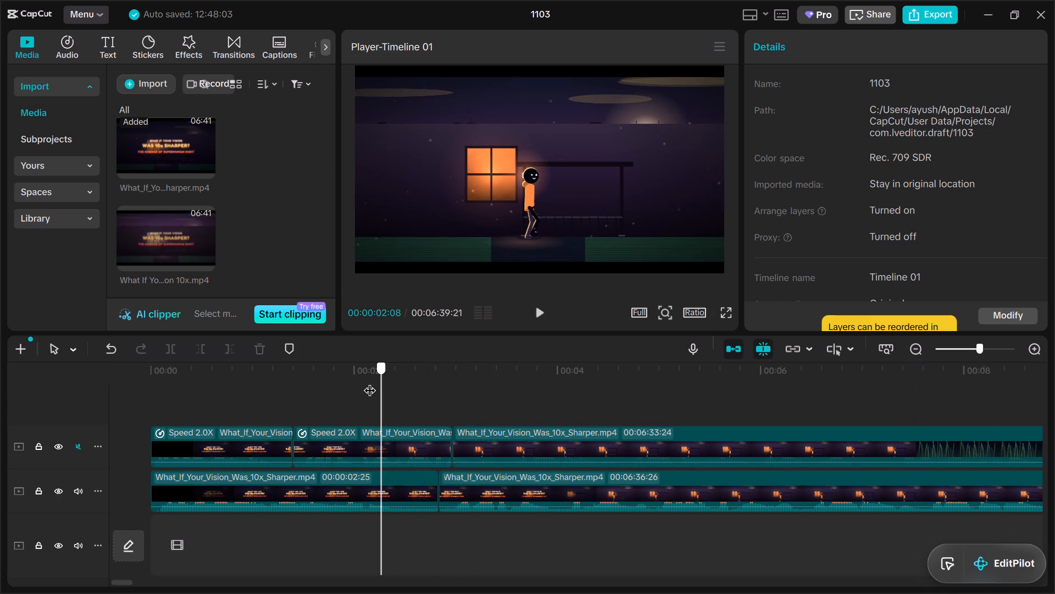
Replay the opening from the title through the window scene to check how the sped-up clips run into the following clip.
drag(369, 382, 215, 378)
click(541, 310)
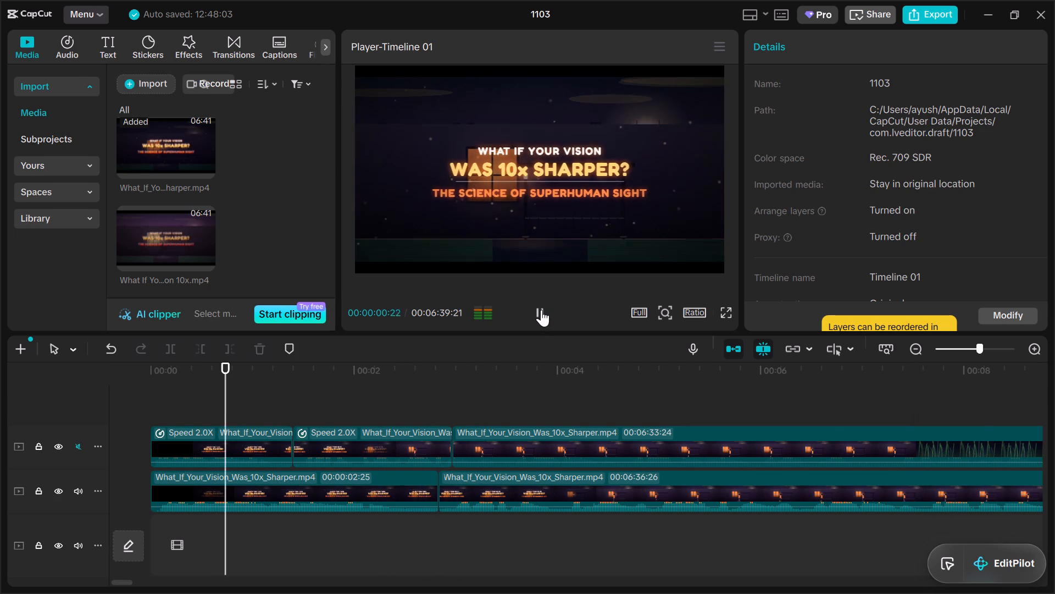
click(540, 310)
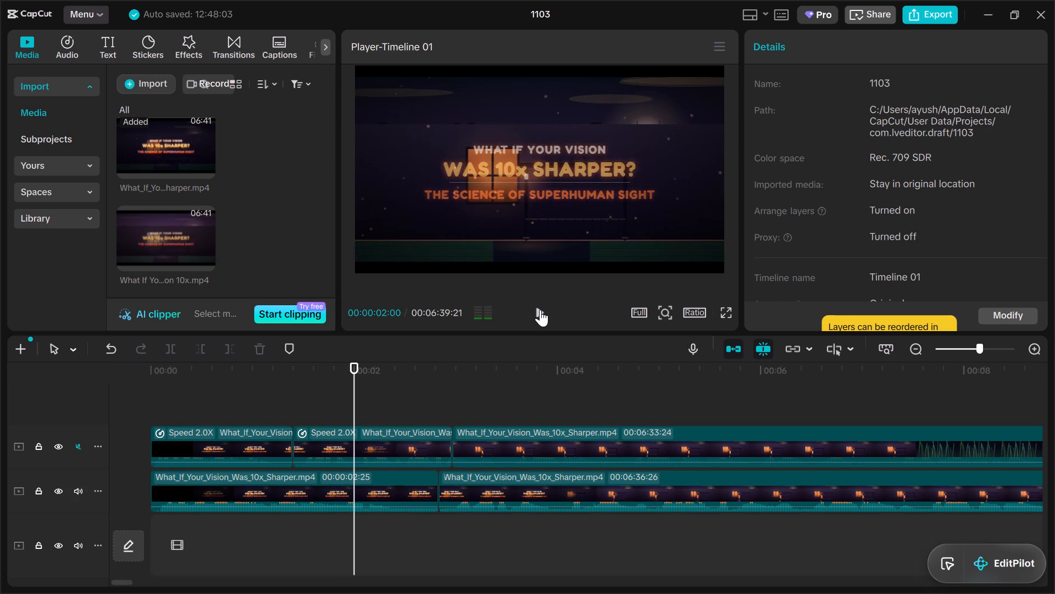
click(540, 310)
click(540, 310)
click(540, 310)
click(540, 310)
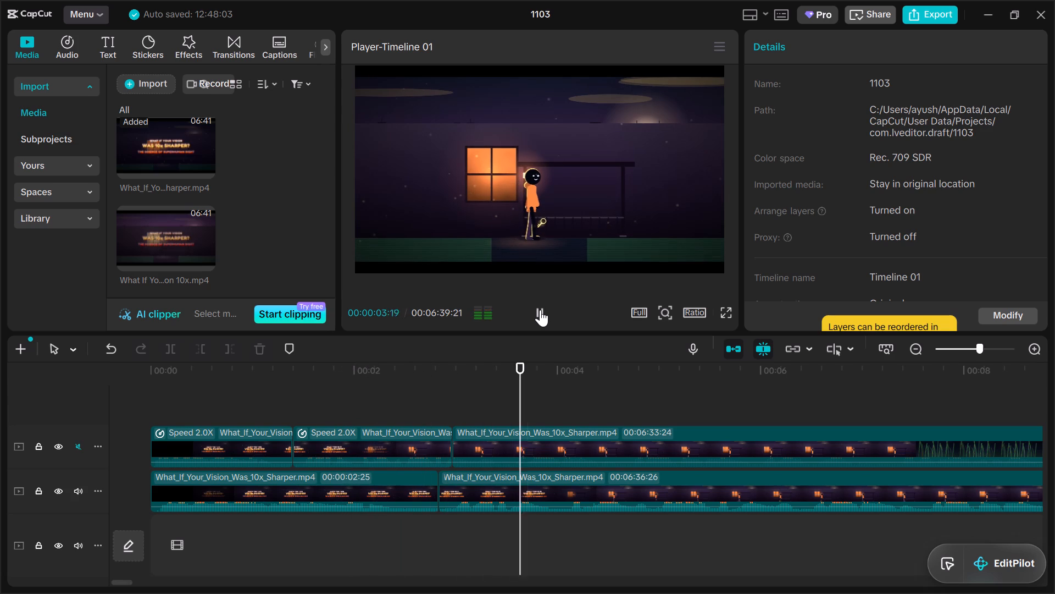
click(348, 397)
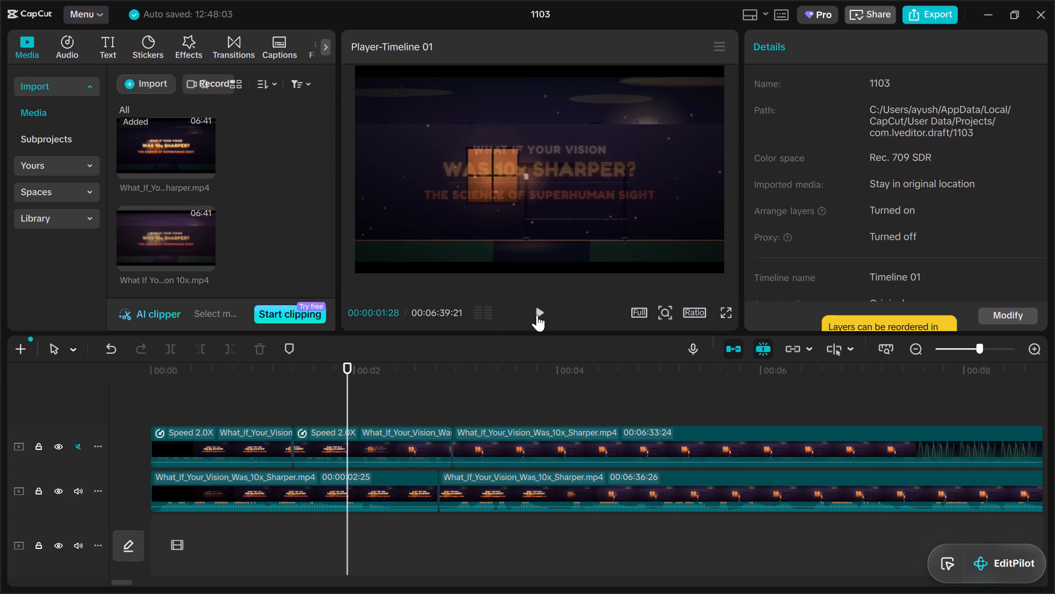
click(537, 315)
click(538, 315)
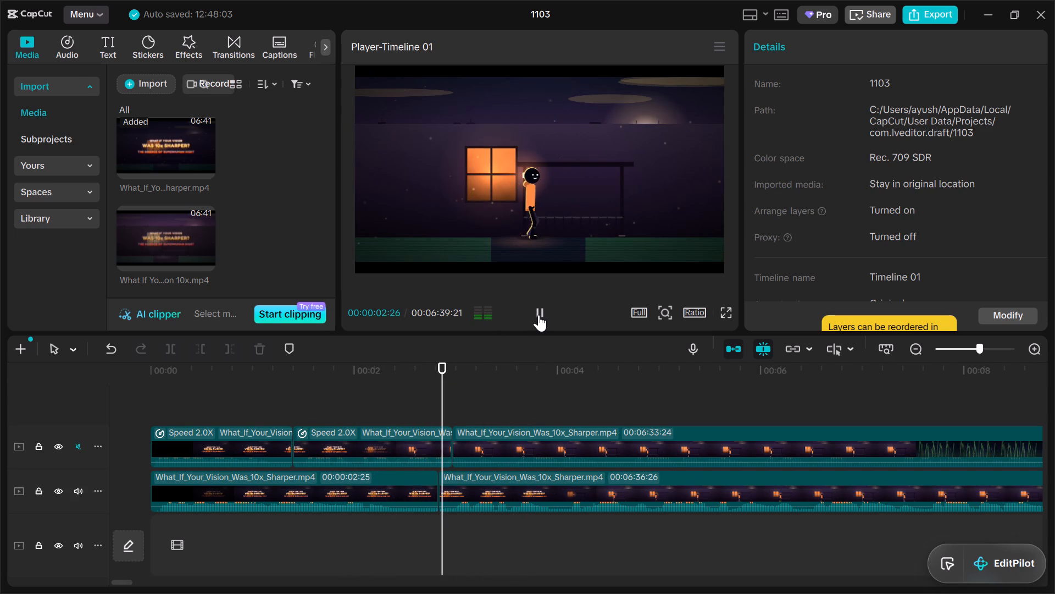
click(538, 315)
click(538, 315)
click(538, 315)
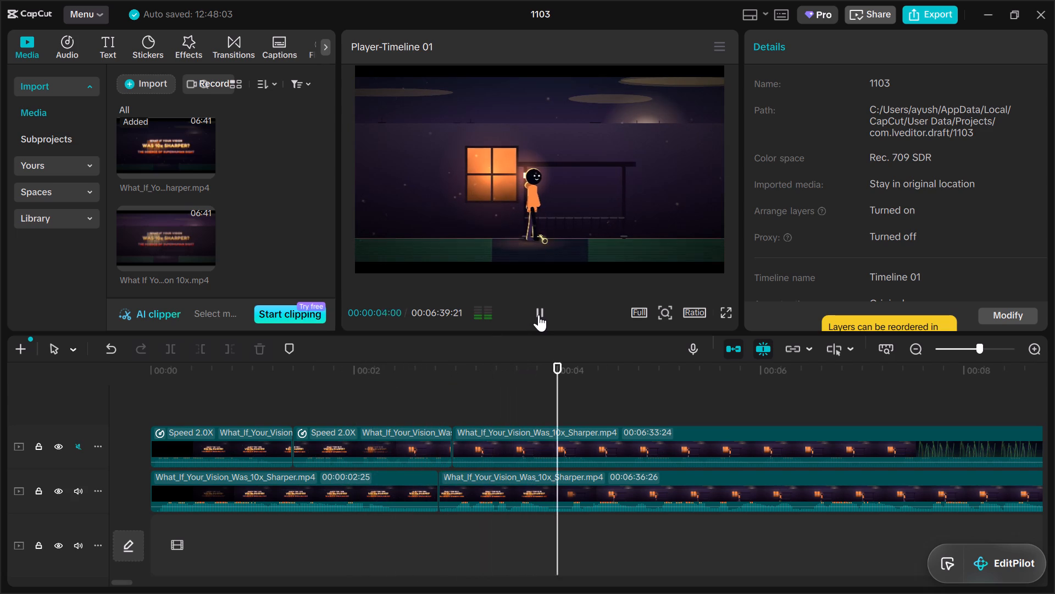
click(538, 315)
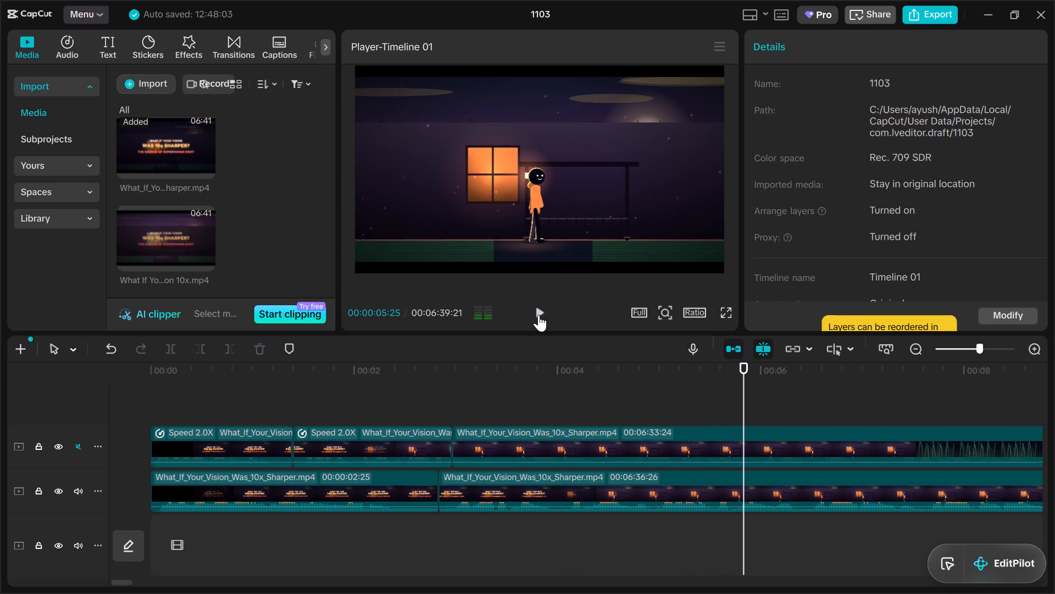
click(538, 315)
click(538, 315)
click(538, 315)
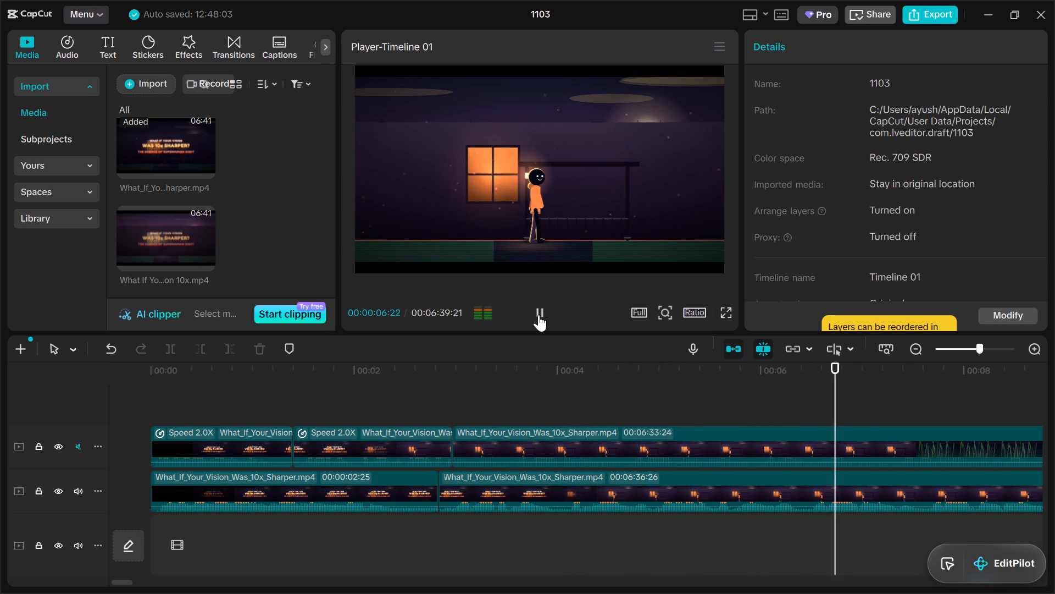
click(538, 315)
click(656, 394)
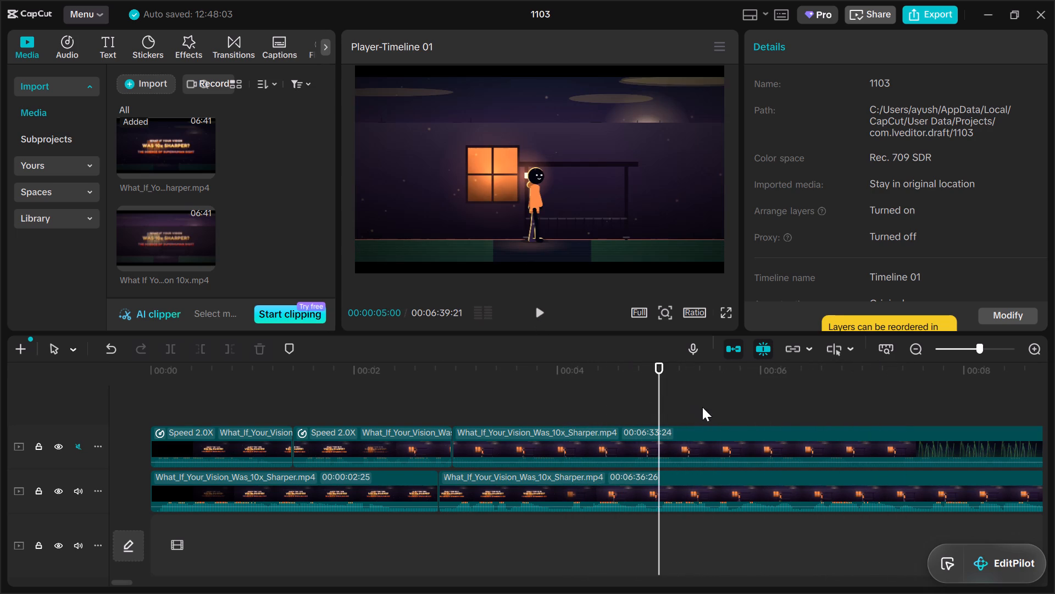
Split the upper track's long third clip at 00:00:07:03, just before the grass scene.
click(775, 436)
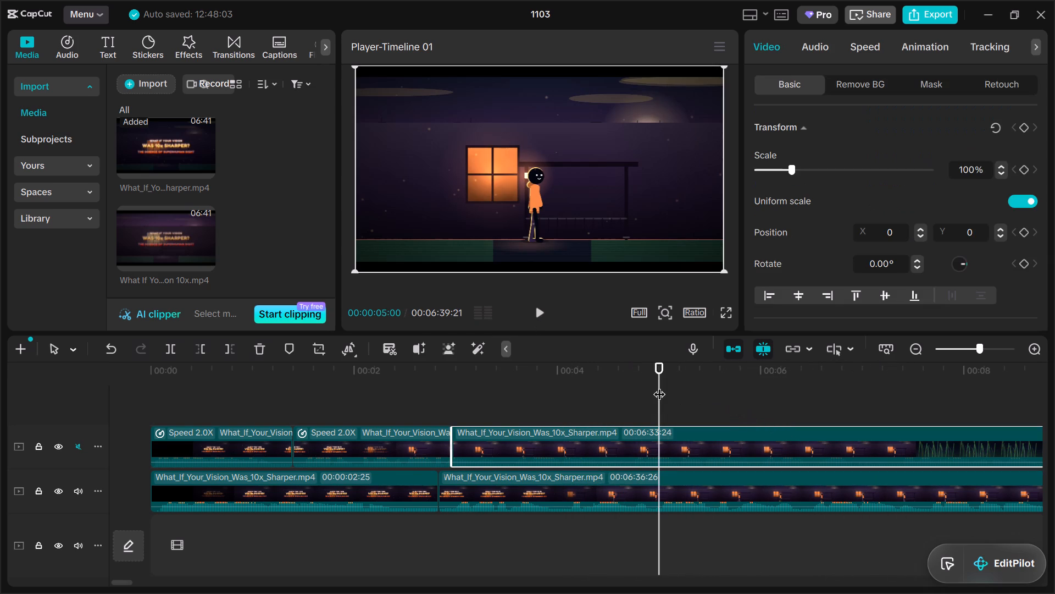
drag(659, 386, 886, 389)
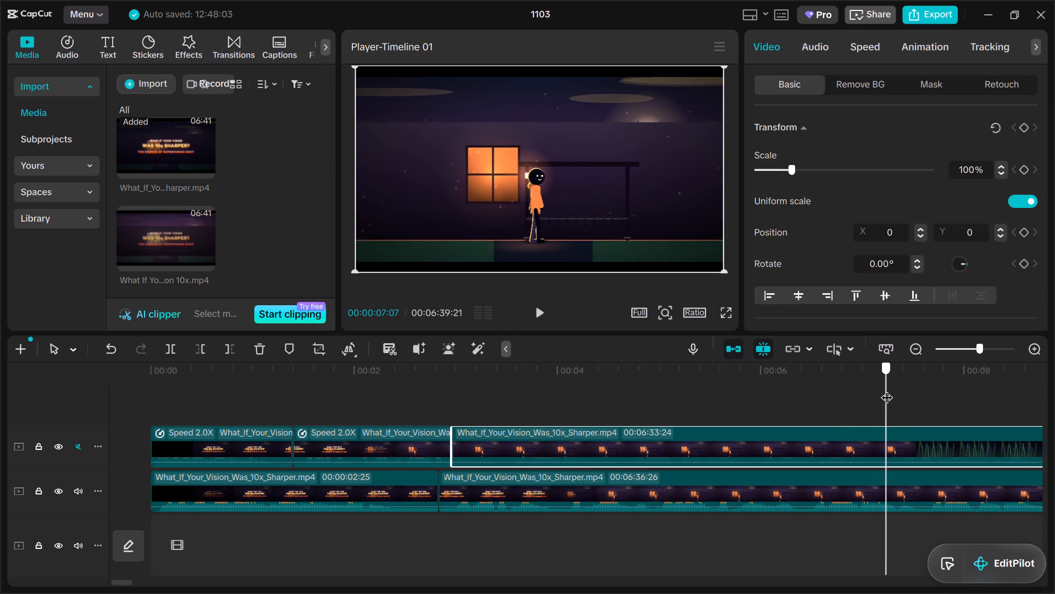
drag(886, 389, 879, 386)
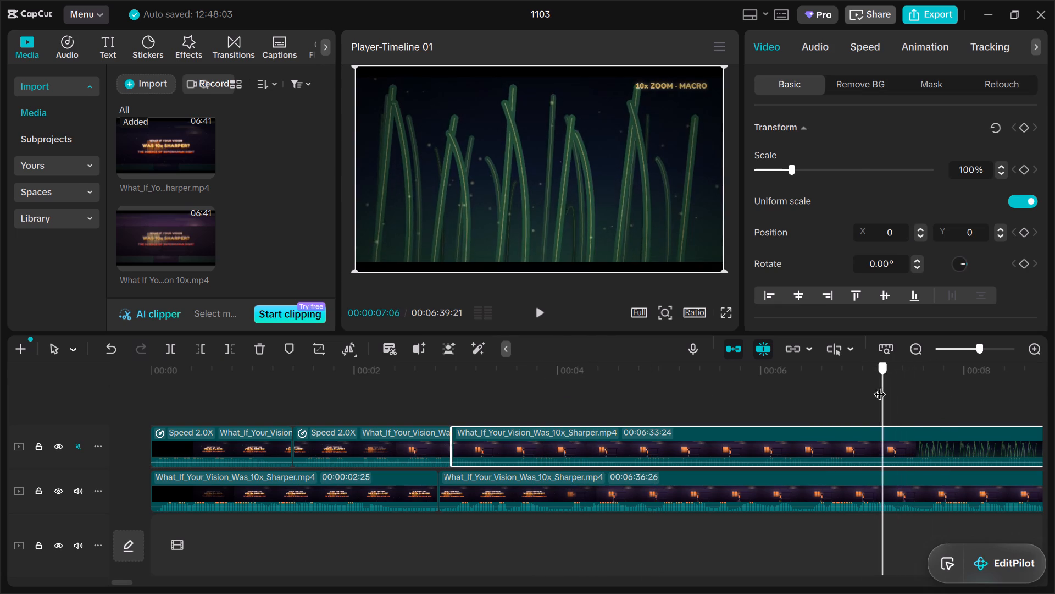
drag(879, 386, 872, 387)
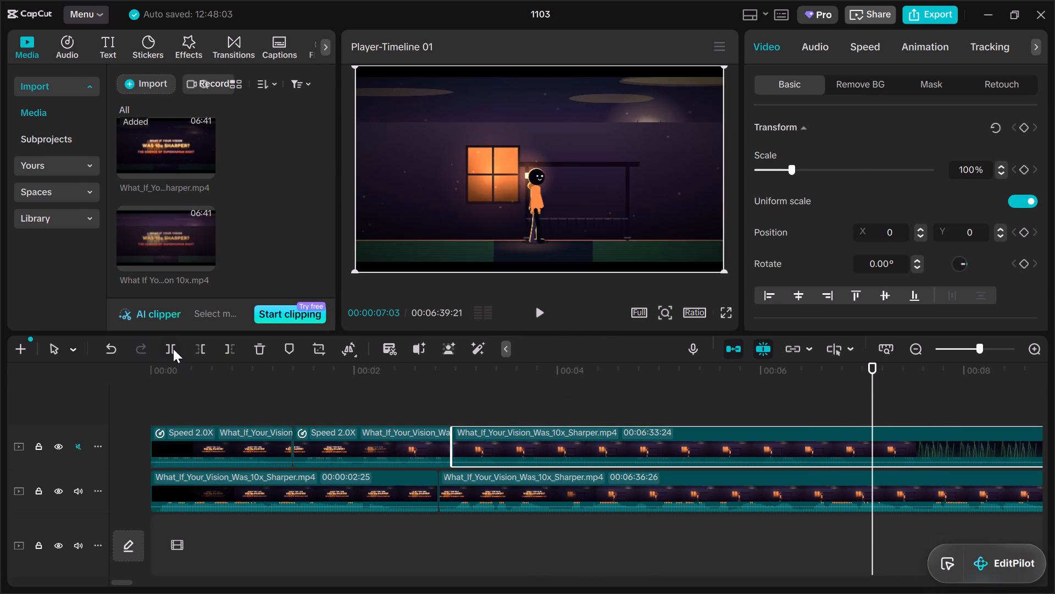
click(173, 348)
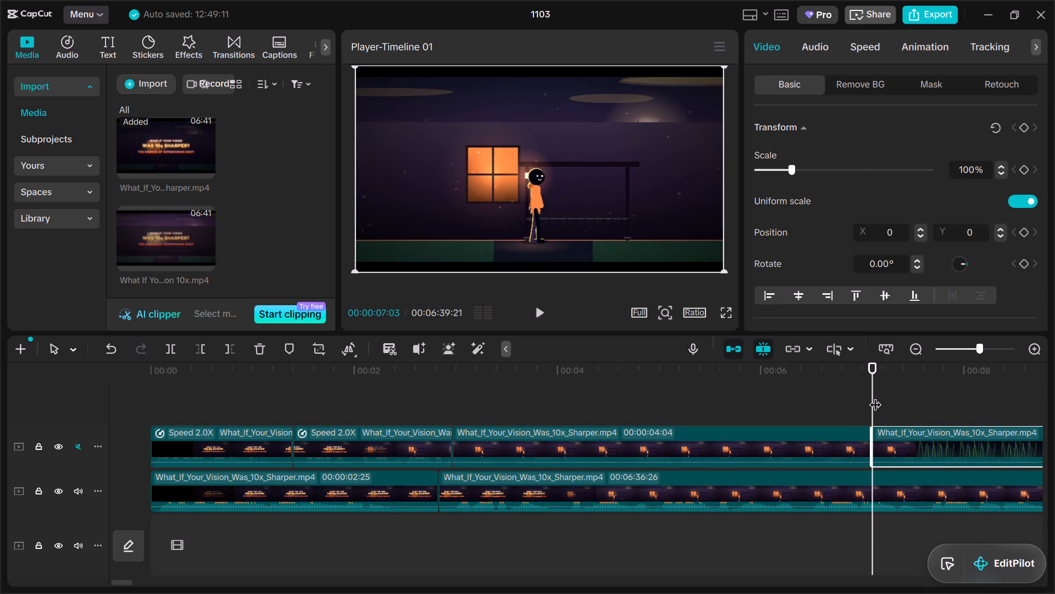
Move the upper track's last clip later to start at about 00:00:10:00, aligning its grass scene with the lower track's.
drag(875, 396, 641, 406)
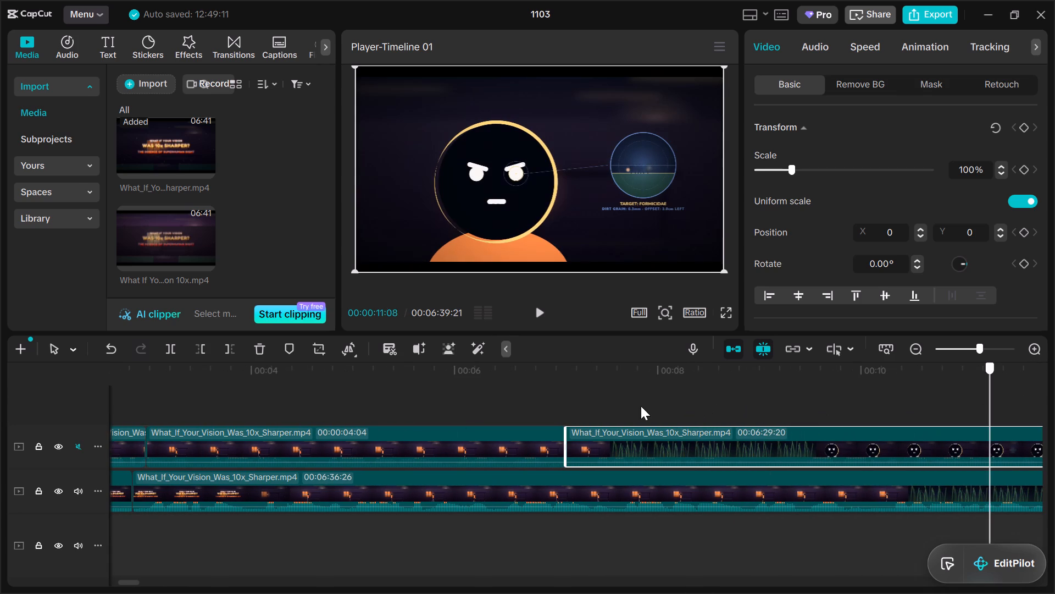
drag(641, 406, 780, 410)
click(817, 436)
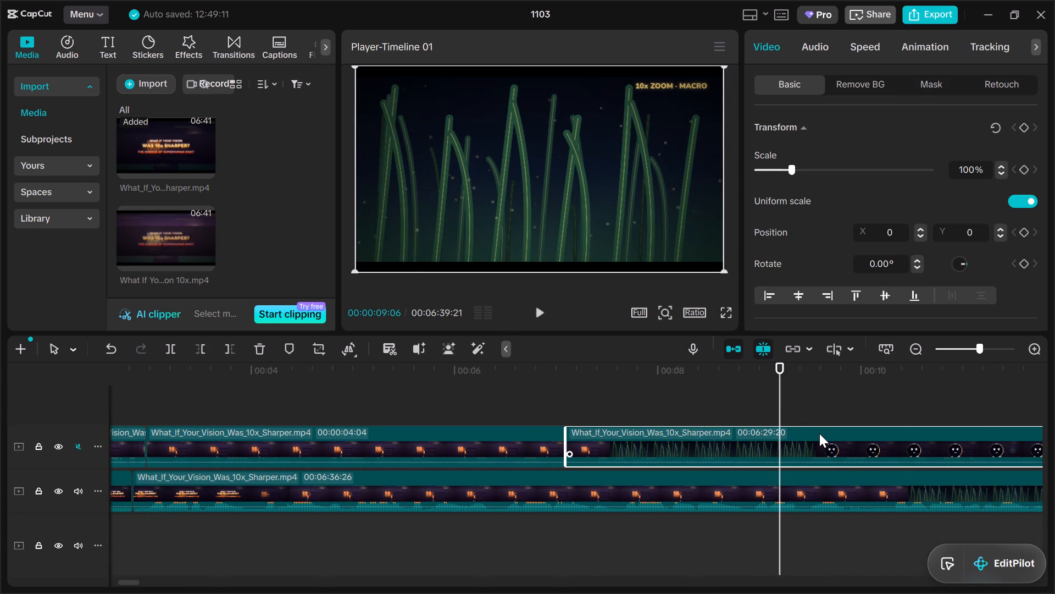
drag(802, 448, 912, 455)
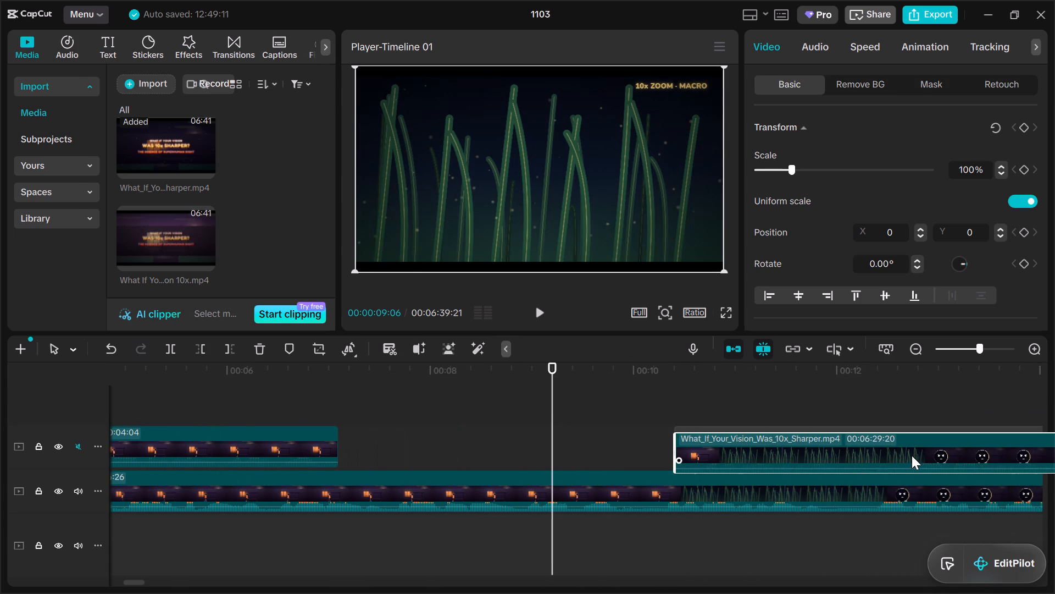
drag(912, 455, 871, 453)
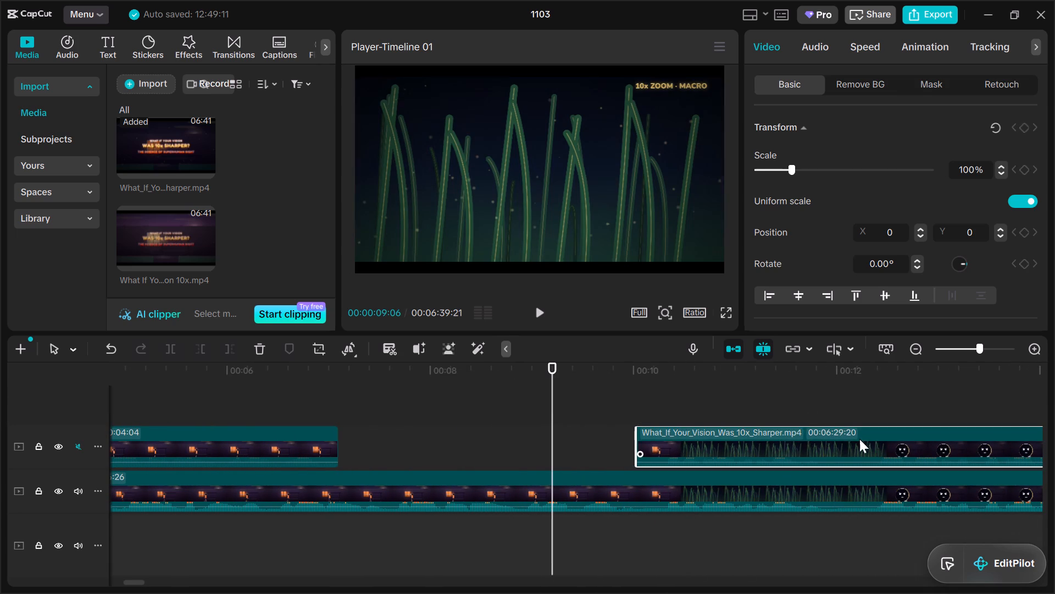
click(588, 396)
drag(586, 393, 534, 391)
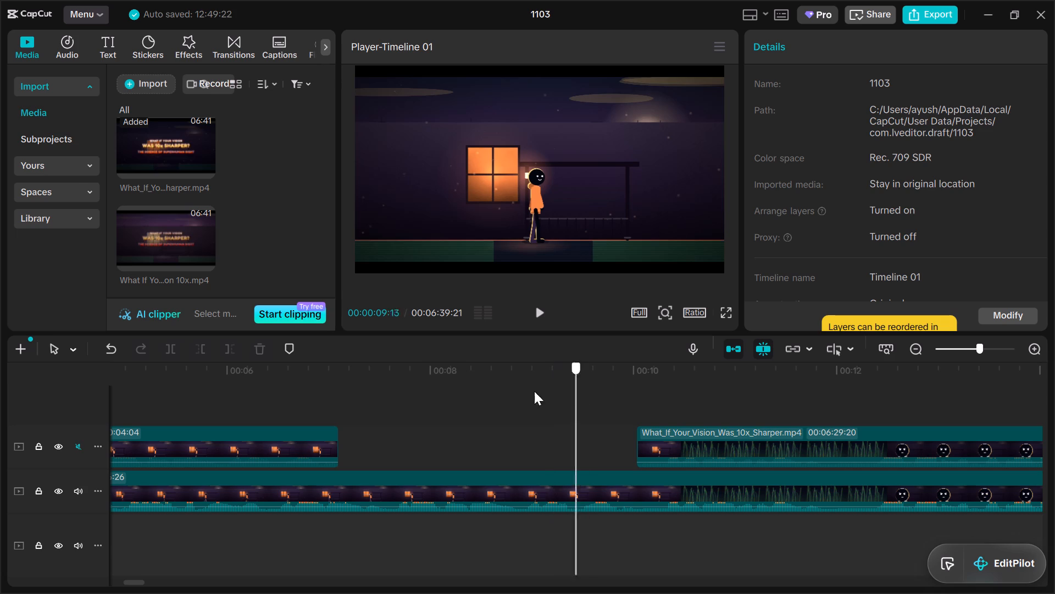
Replay the upper track around its gap and from the beginning through the STILL HOT scene to check the scene flow.
drag(534, 391, 243, 392)
click(539, 313)
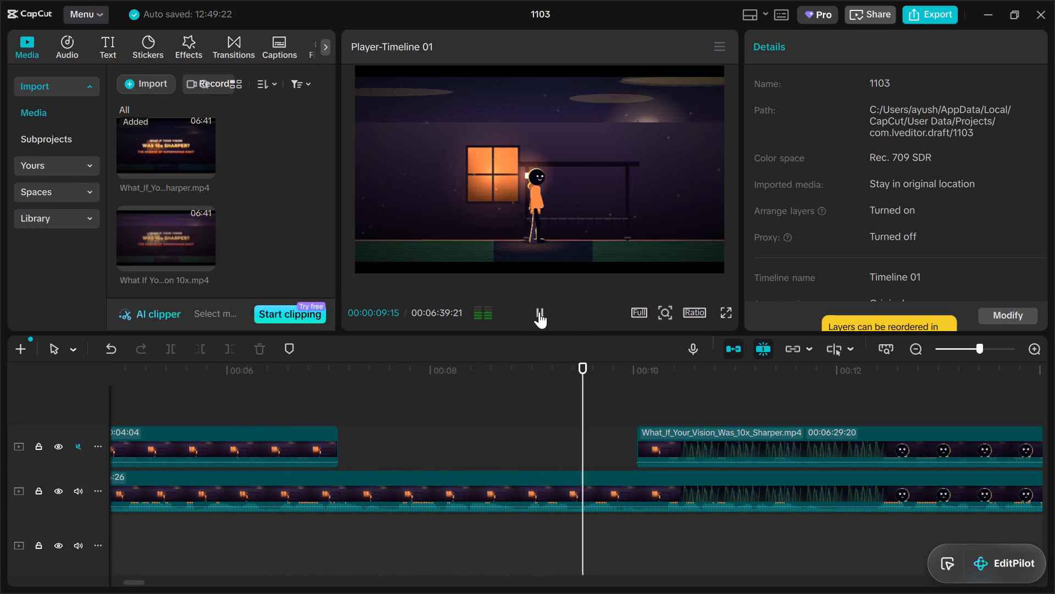
click(539, 312)
click(385, 399)
drag(384, 399, 539, 312)
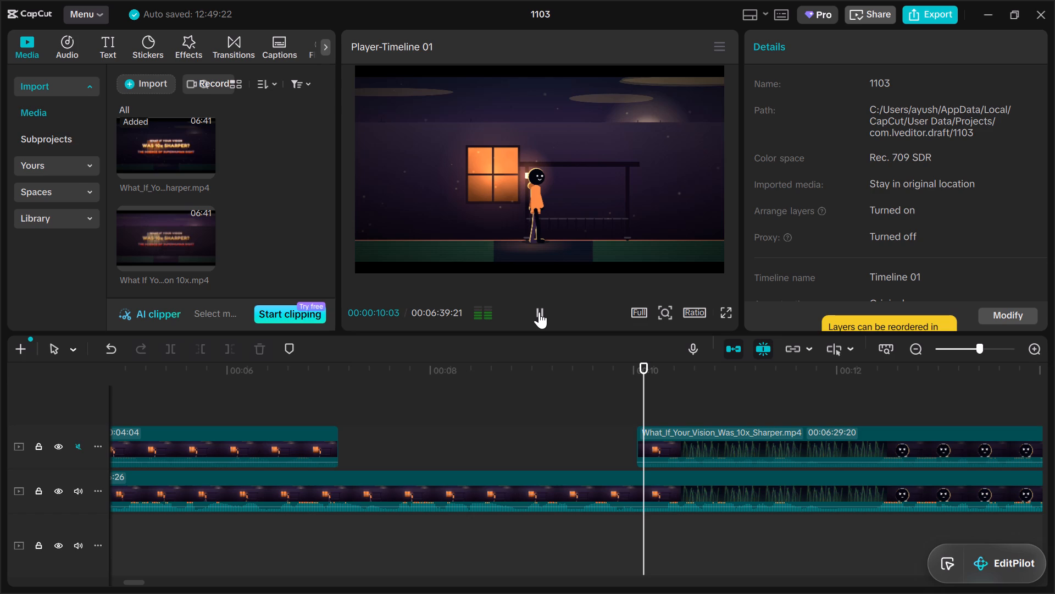
drag(539, 312, 13, 399)
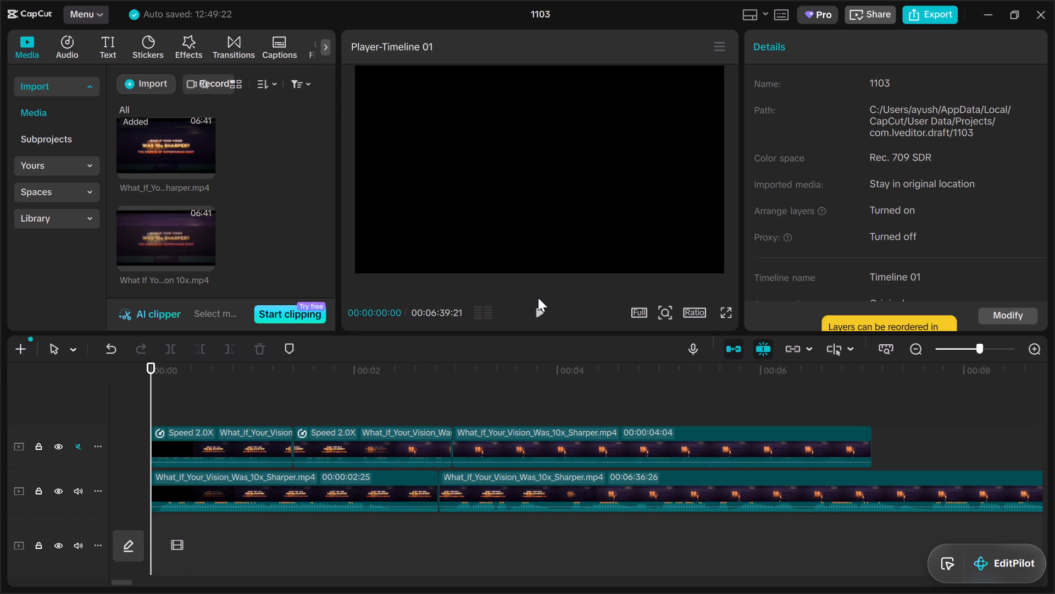
click(539, 307)
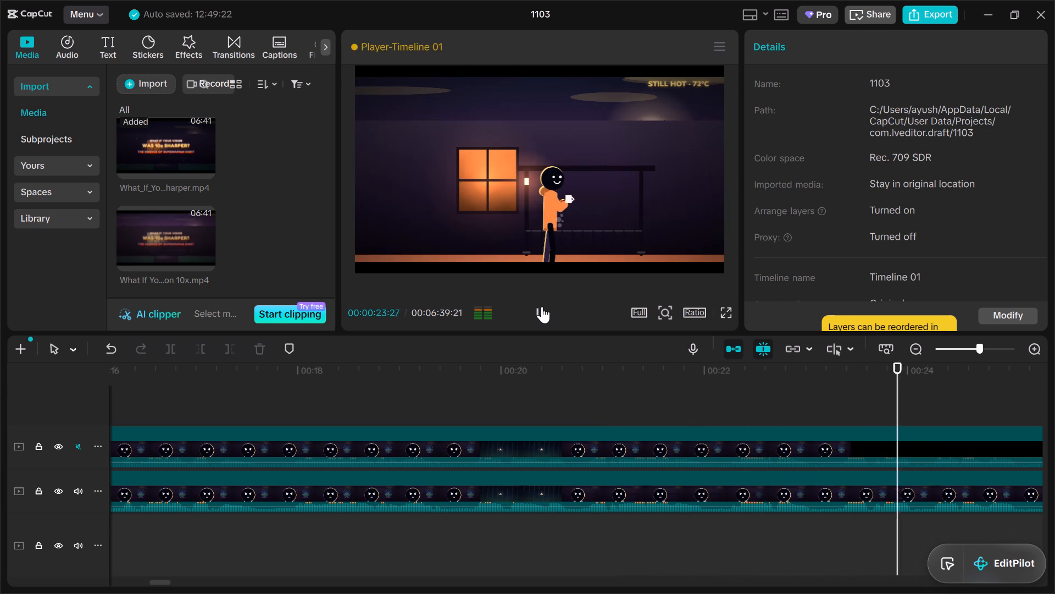
click(542, 306)
Scan the scenes between about 00:00:15 and 00:00:28 for footage that could fill the upper track's gap.
click(519, 356)
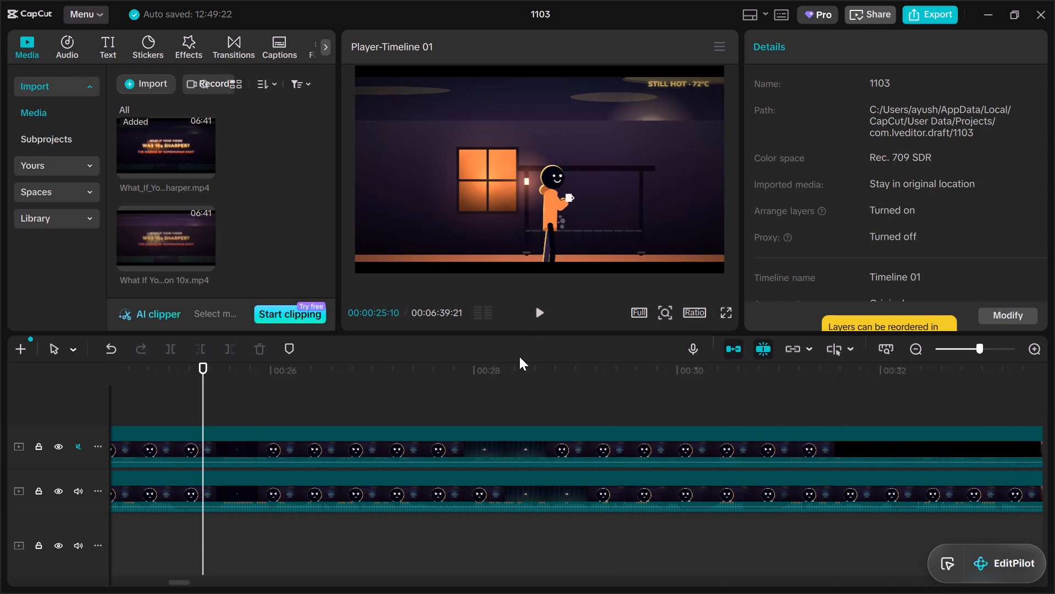
click(451, 397)
drag(449, 393, 413, 393)
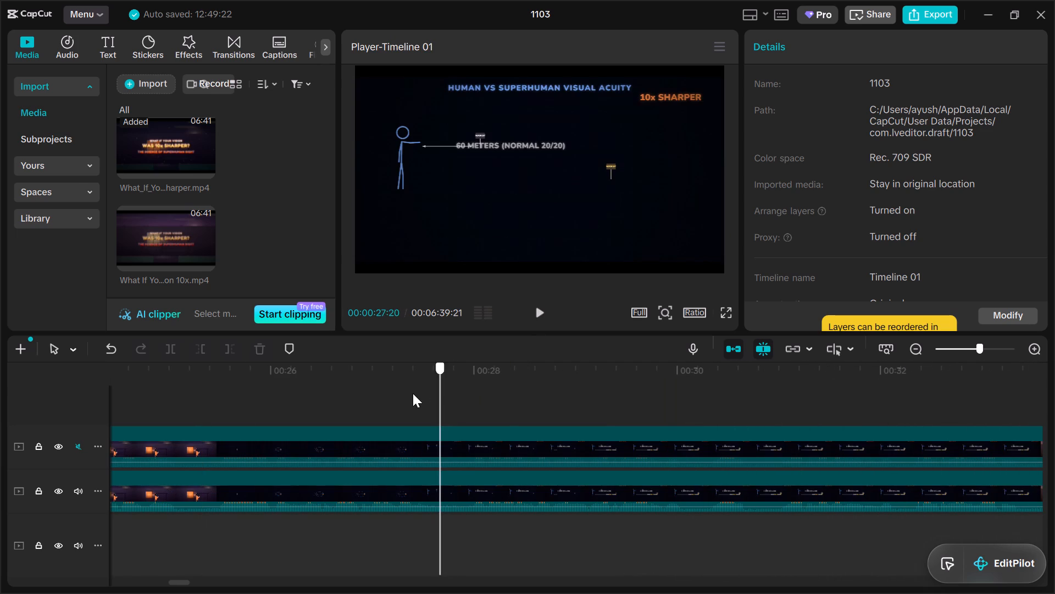
drag(413, 393, 104, 355)
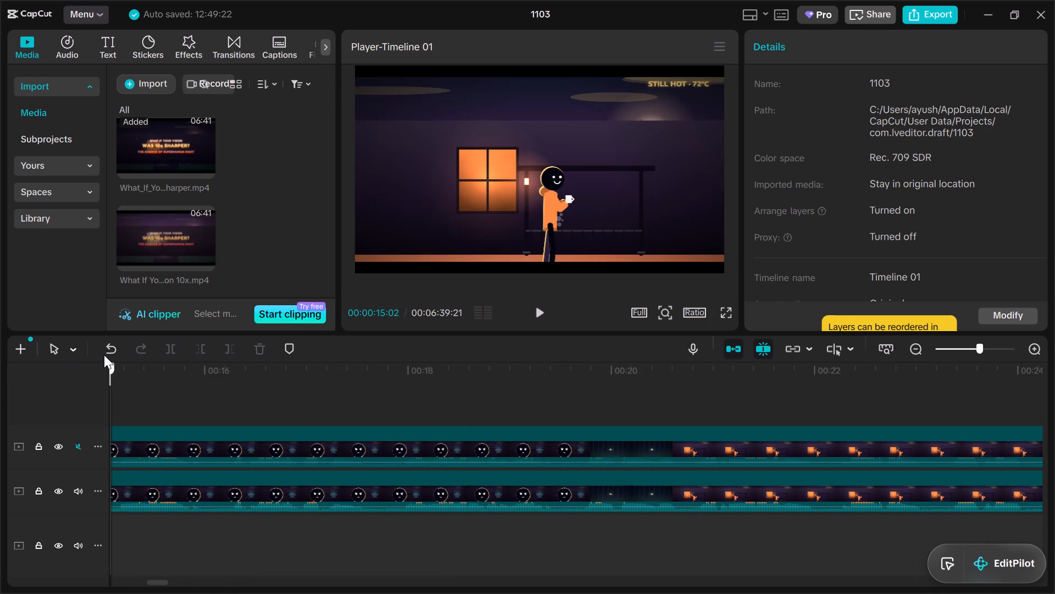
drag(104, 355, 240, 393)
click(247, 393)
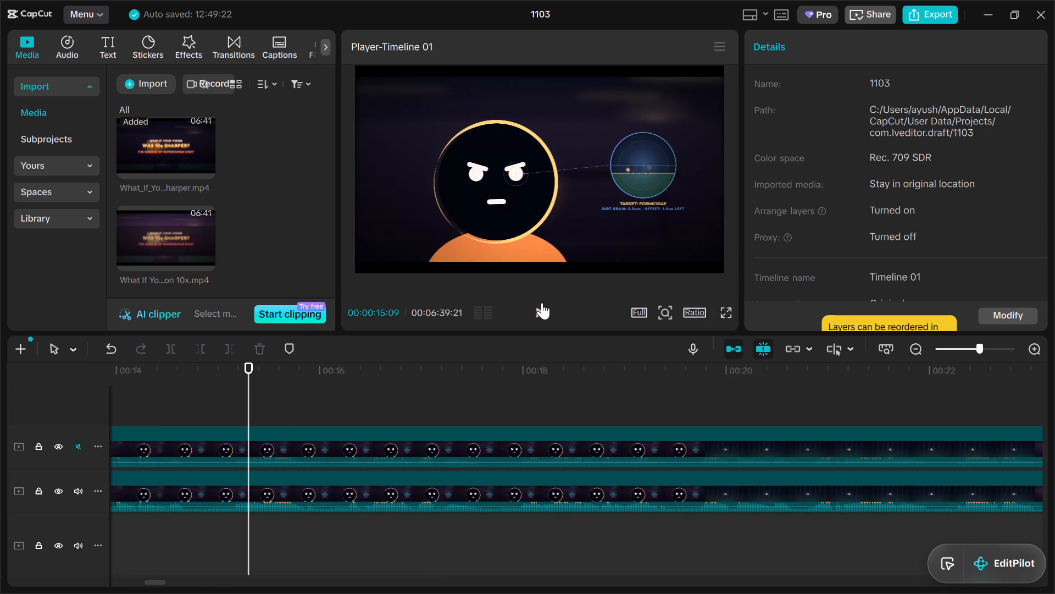
click(538, 305)
click(538, 305)
click(340, 384)
drag(336, 386, 332, 386)
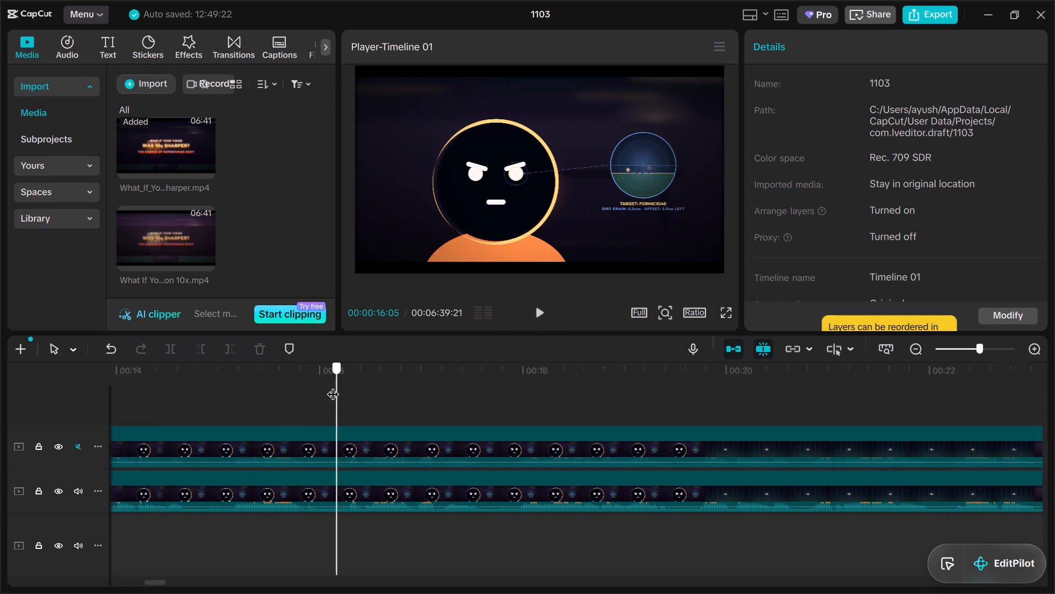
Replay the window scene from about 00:00:03 into the upper track's gap.
drag(332, 386, 380, 364)
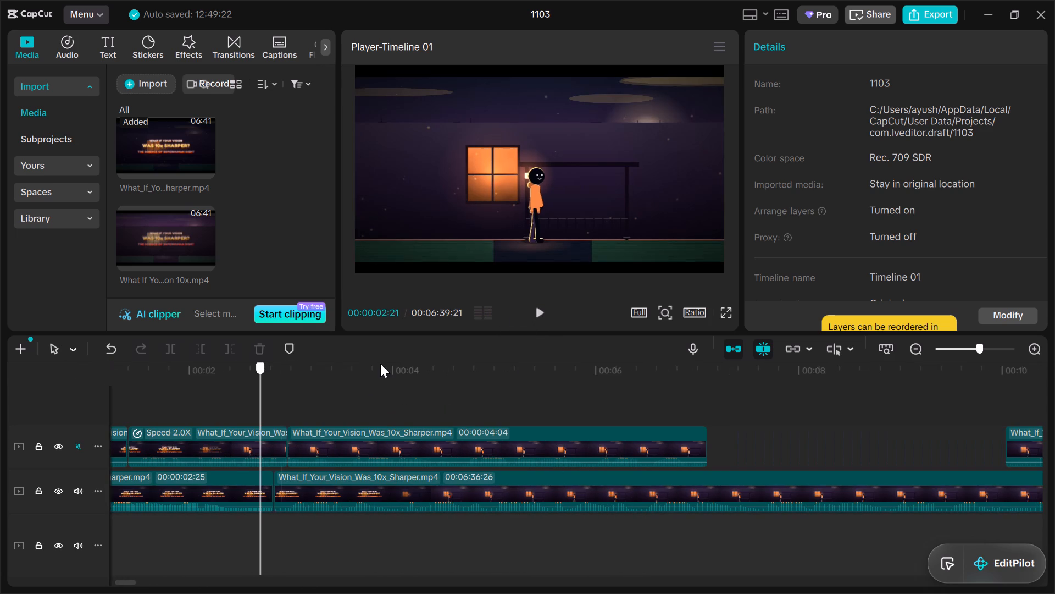
drag(380, 364, 391, 364)
click(542, 316)
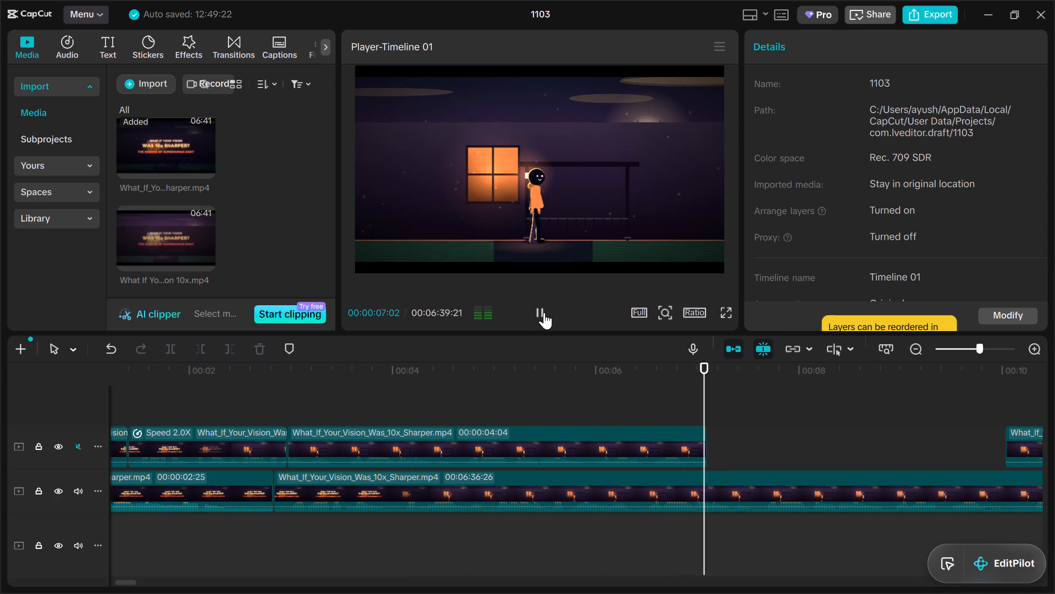
click(544, 312)
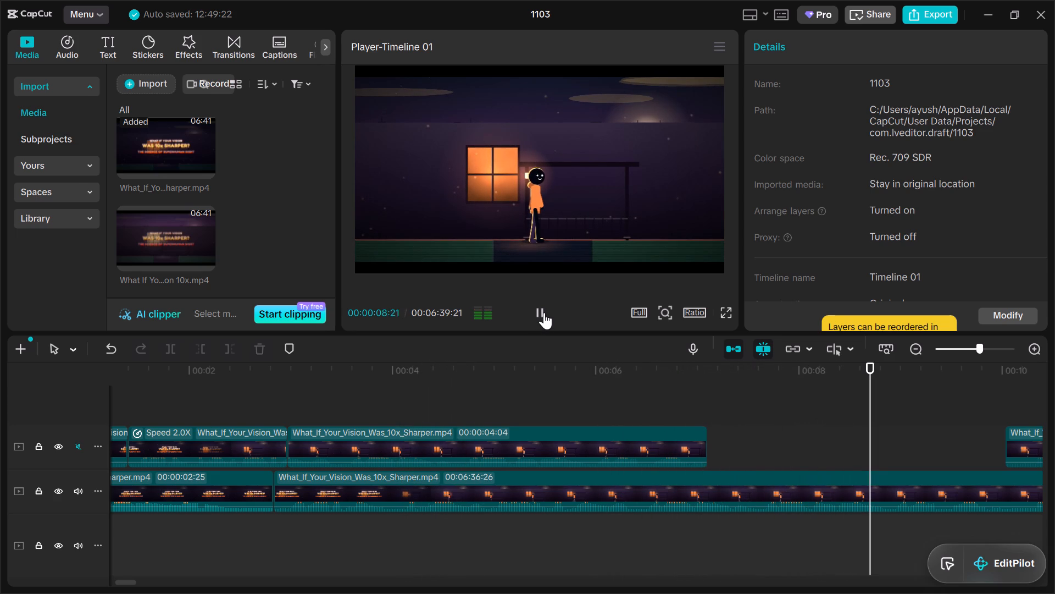
Split the upper track's last clip at 00:00:23:12, where the STILL HOT scene with the cup begins.
click(711, 388)
drag(711, 388, 1054, 383)
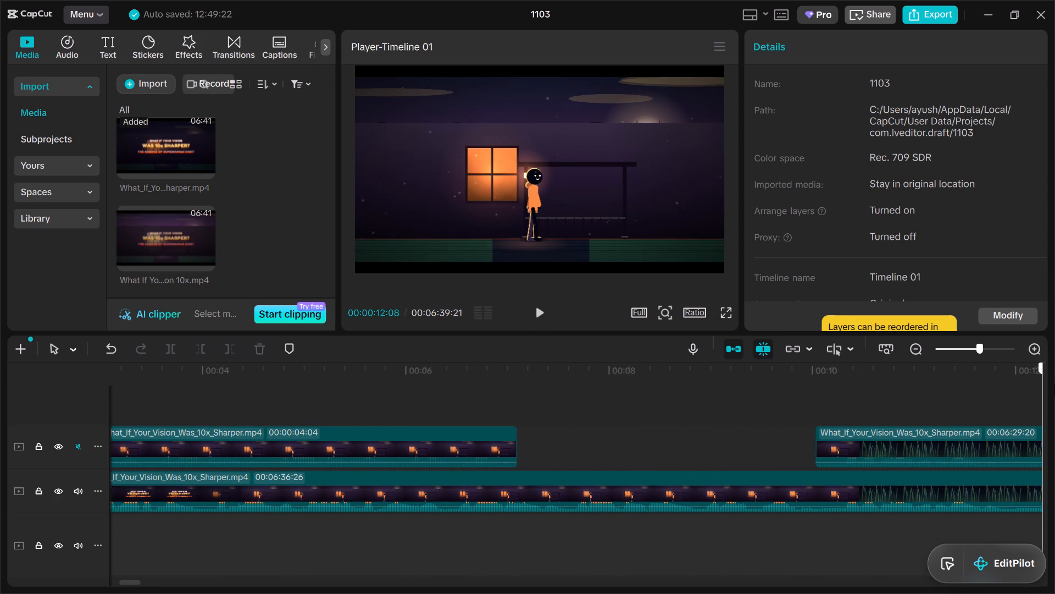
drag(1054, 383, 715, 395)
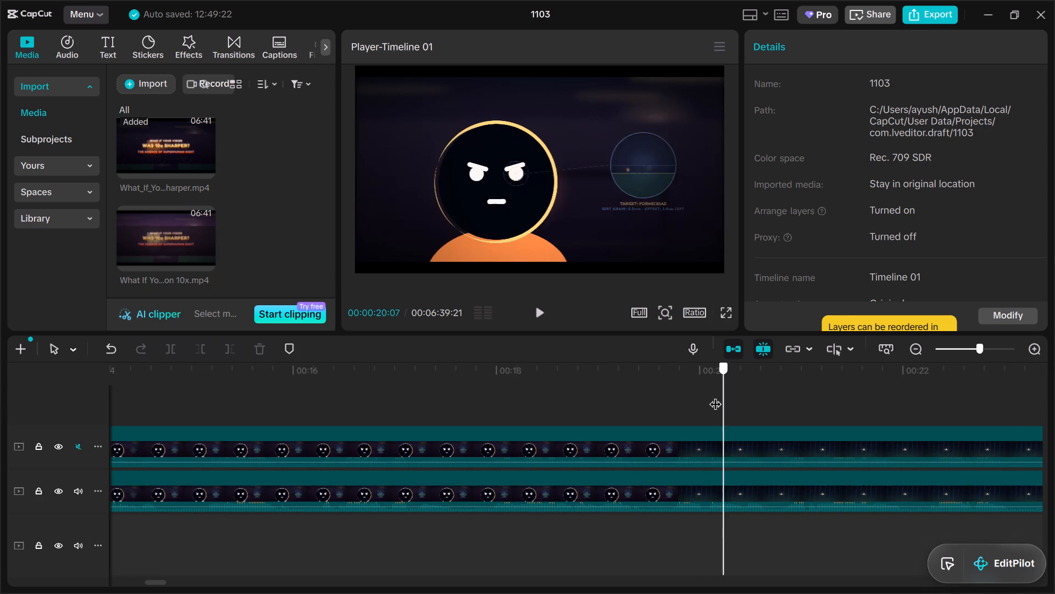
drag(715, 395, 646, 392)
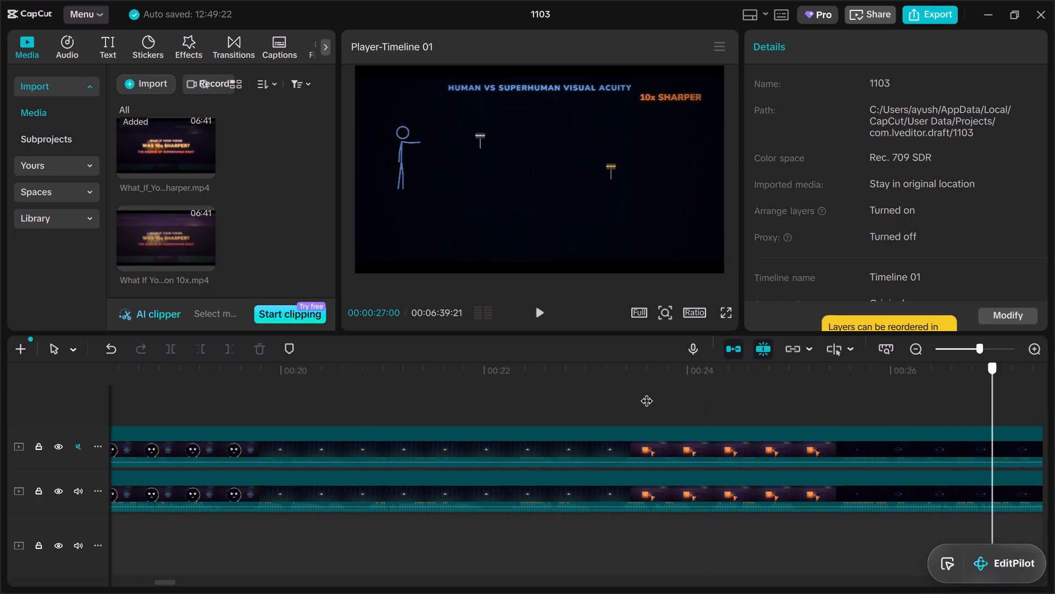
drag(646, 392, 619, 397)
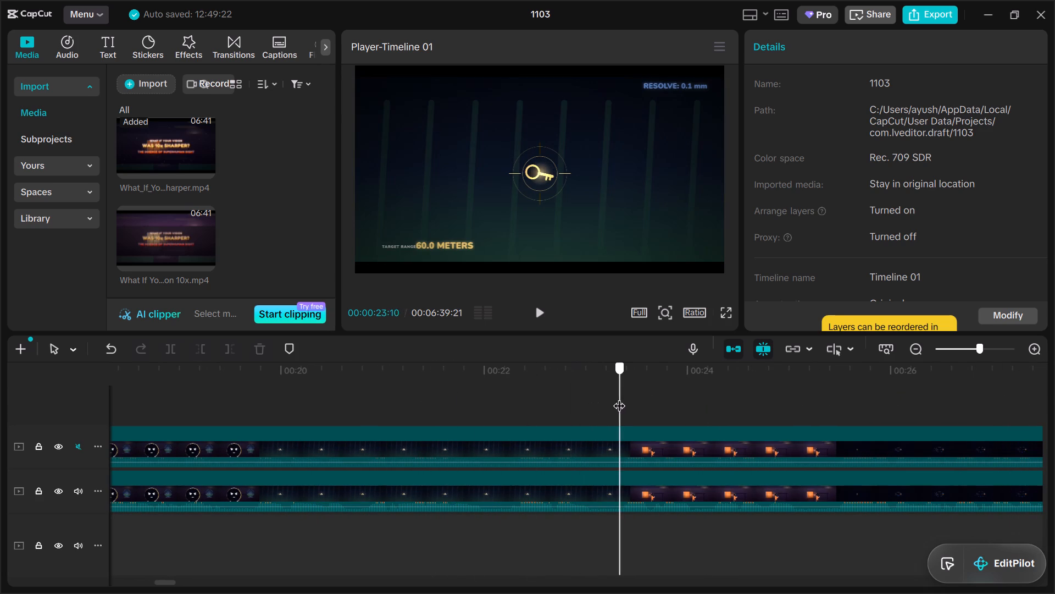
drag(619, 397, 626, 397)
click(642, 437)
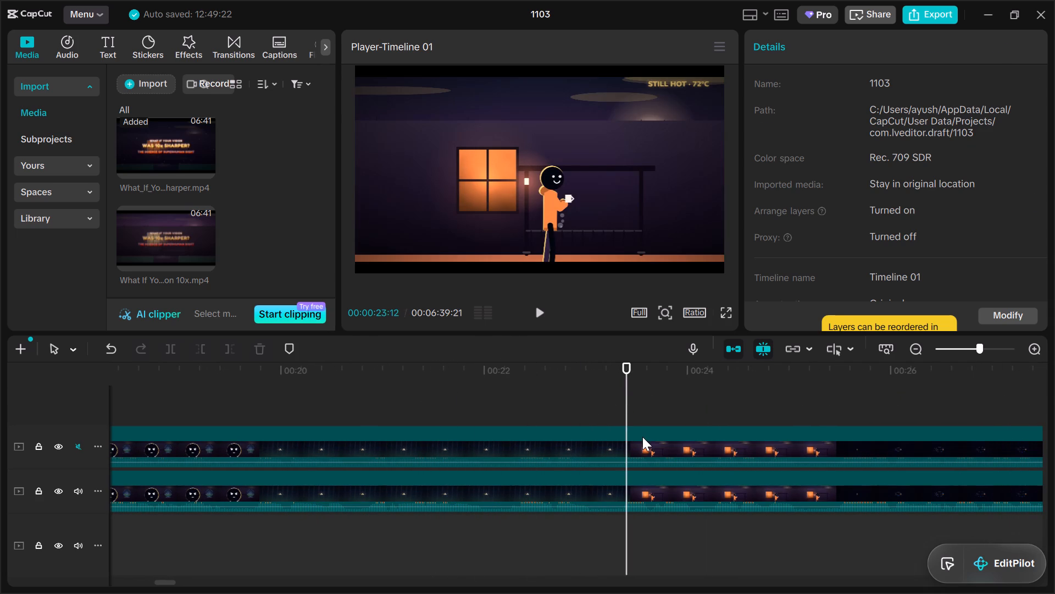
click(170, 349)
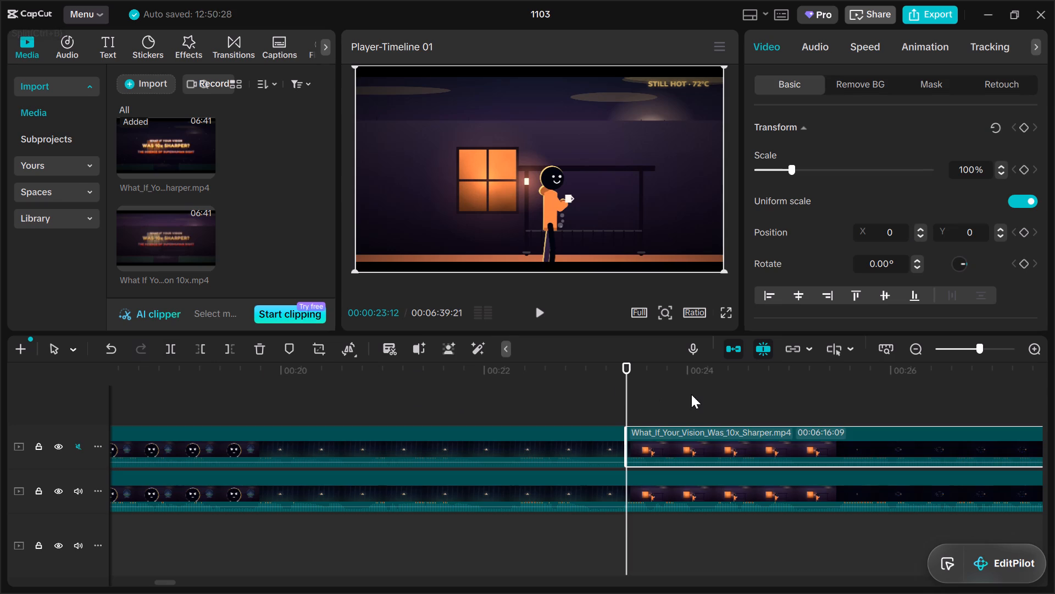
Split the upper track's clip at 00:00:25:10, at the end of the STILL HOT scene.
click(696, 393)
drag(695, 393, 696, 393)
drag(696, 393, 828, 390)
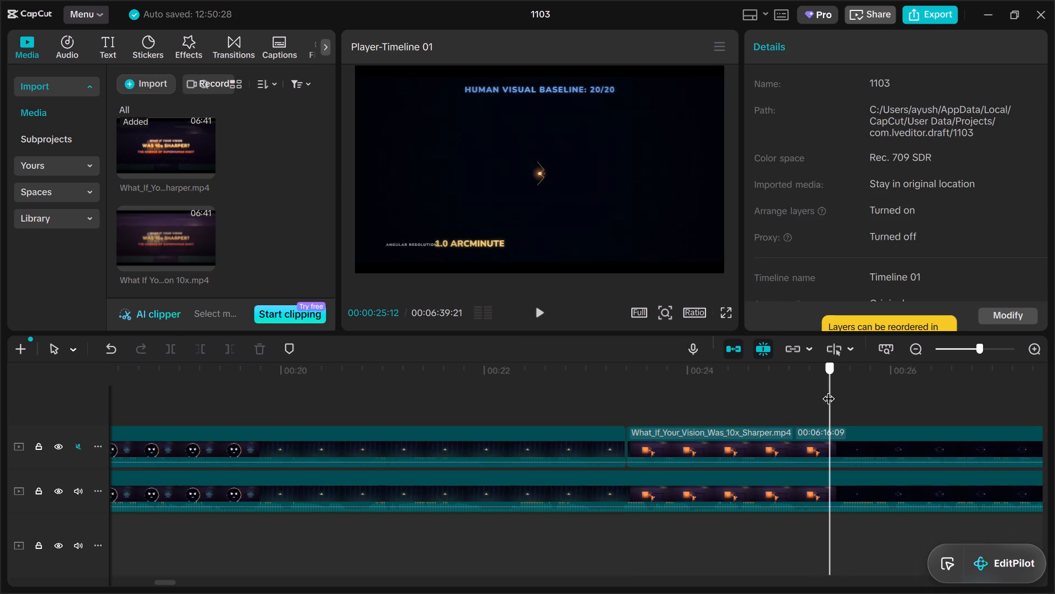
drag(828, 390, 823, 392)
click(767, 450)
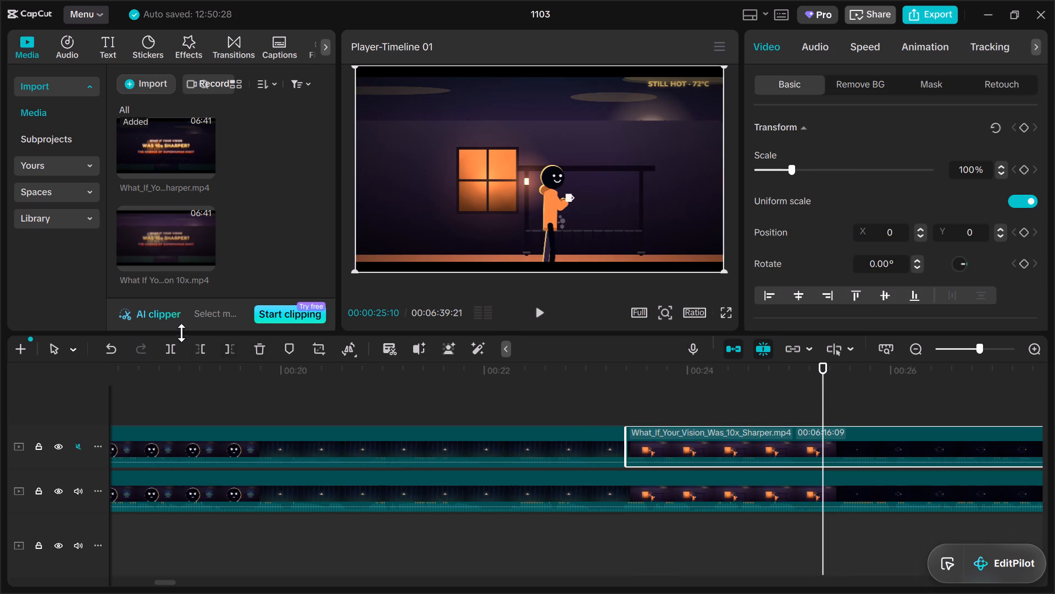
click(172, 350)
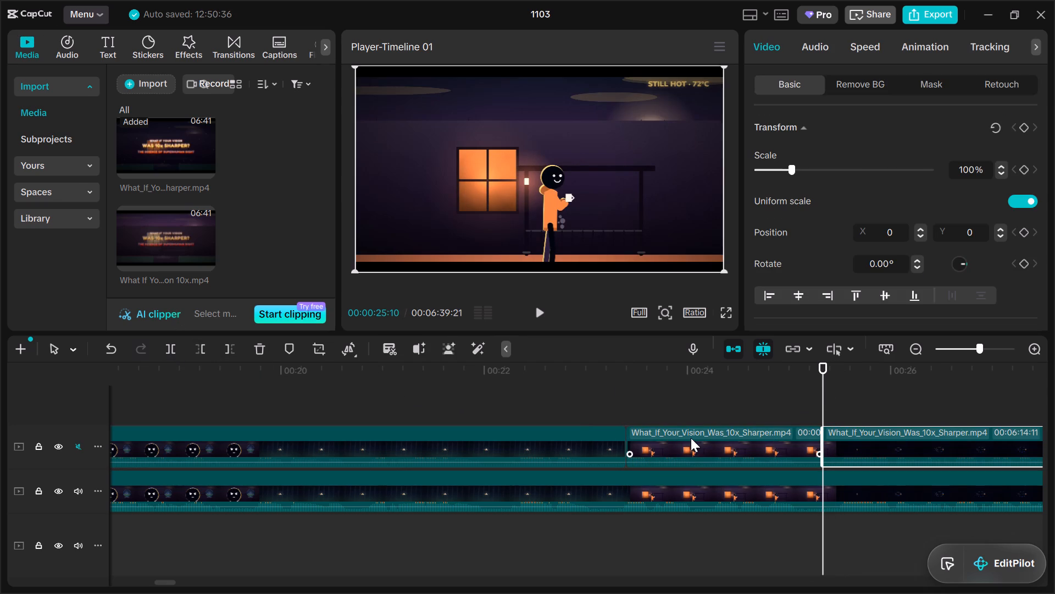
Move the cut-out STILL HOT clip into the upper track's gap, directly after the 00:00:04:04 window clip.
right_click(696, 441)
click(696, 441)
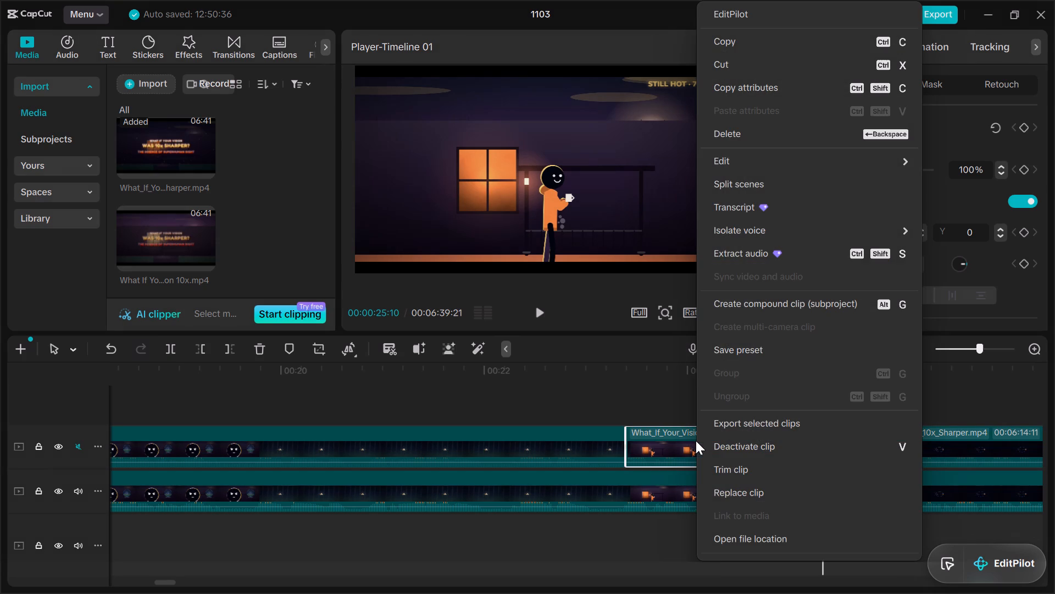
click(676, 443)
drag(676, 443, 332, 393)
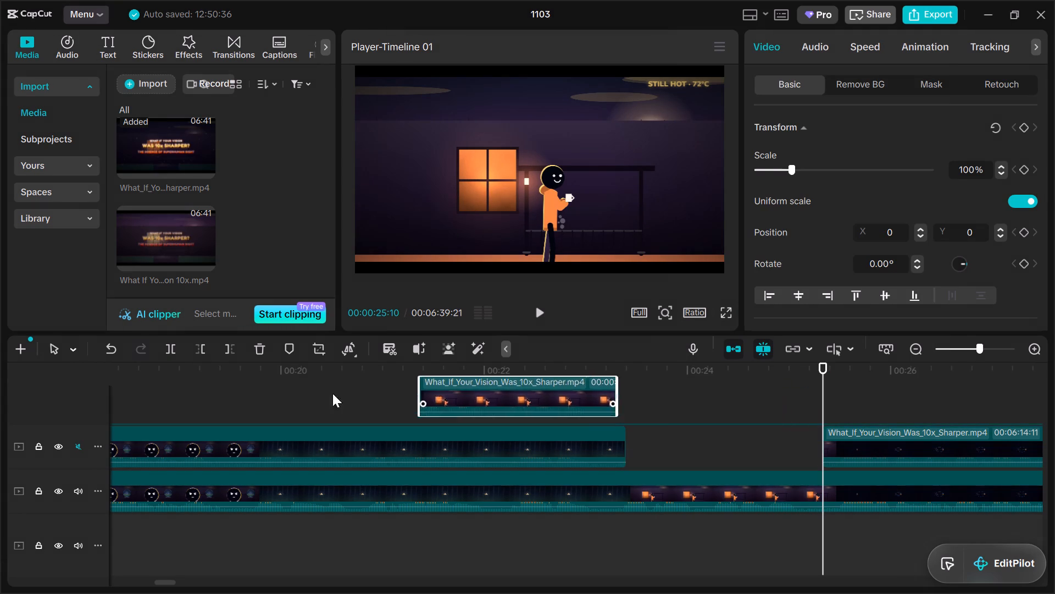
drag(332, 393, 60, 382)
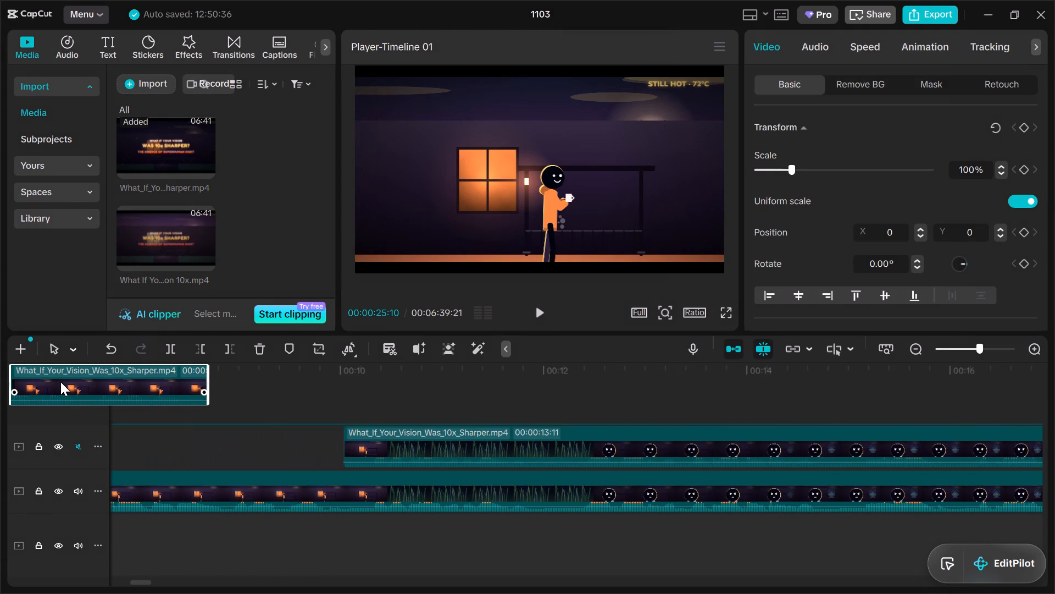
drag(60, 382, 549, 438)
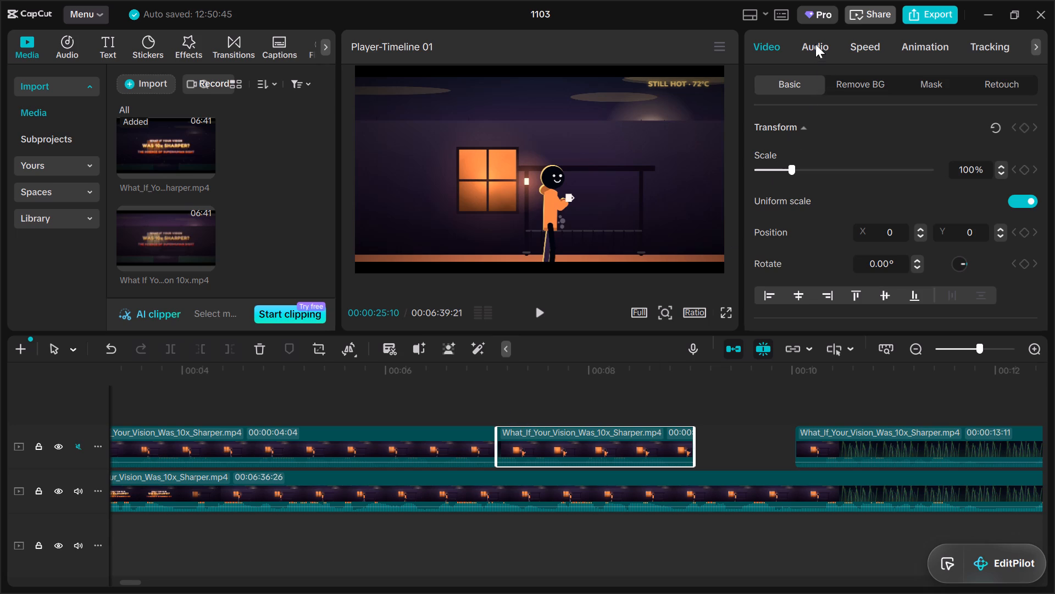
Slow the moved STILL HOT clip to a 3.0 s duration at 0.65x speed, filling the gap before the next clip.
click(867, 43)
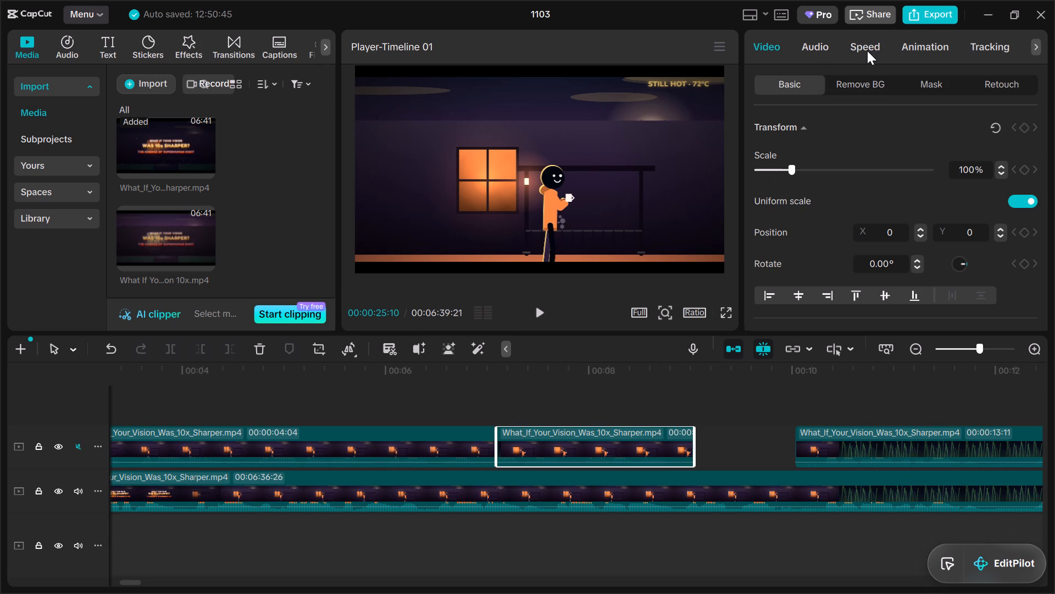
click(867, 51)
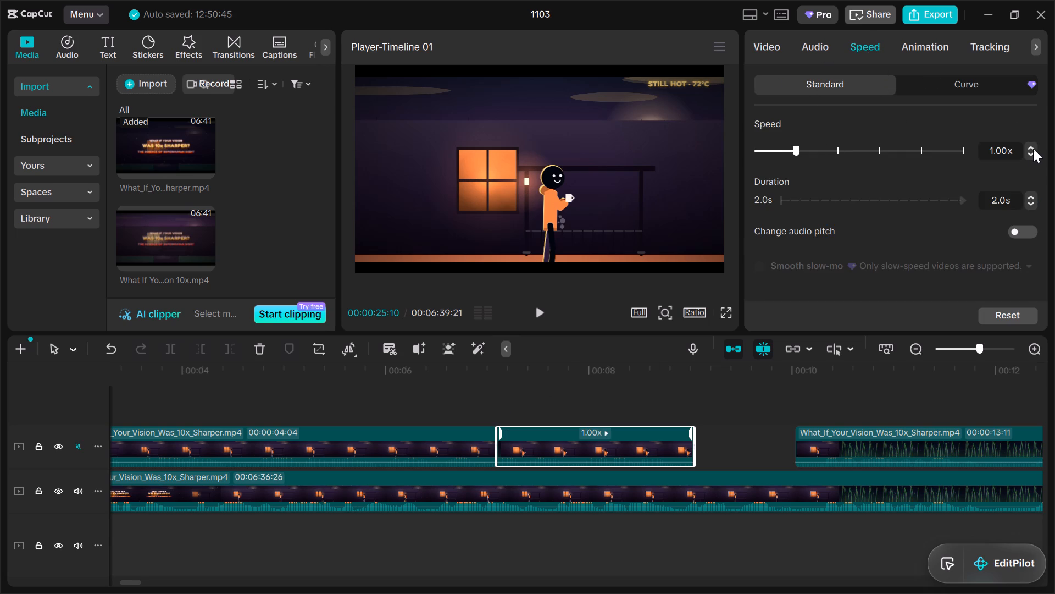
double_click(1031, 153)
click(1030, 153)
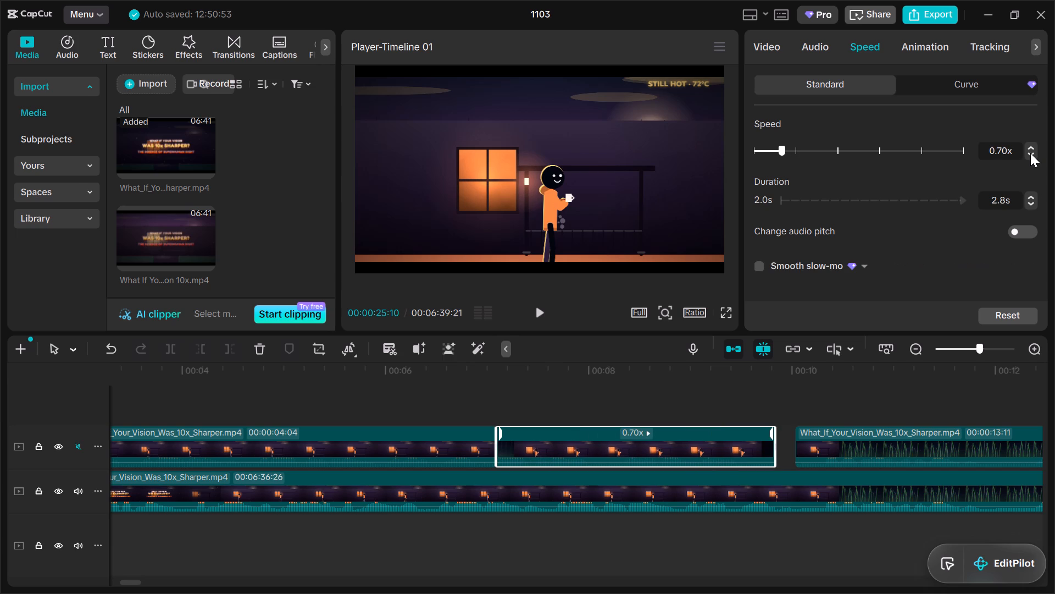
click(1032, 203)
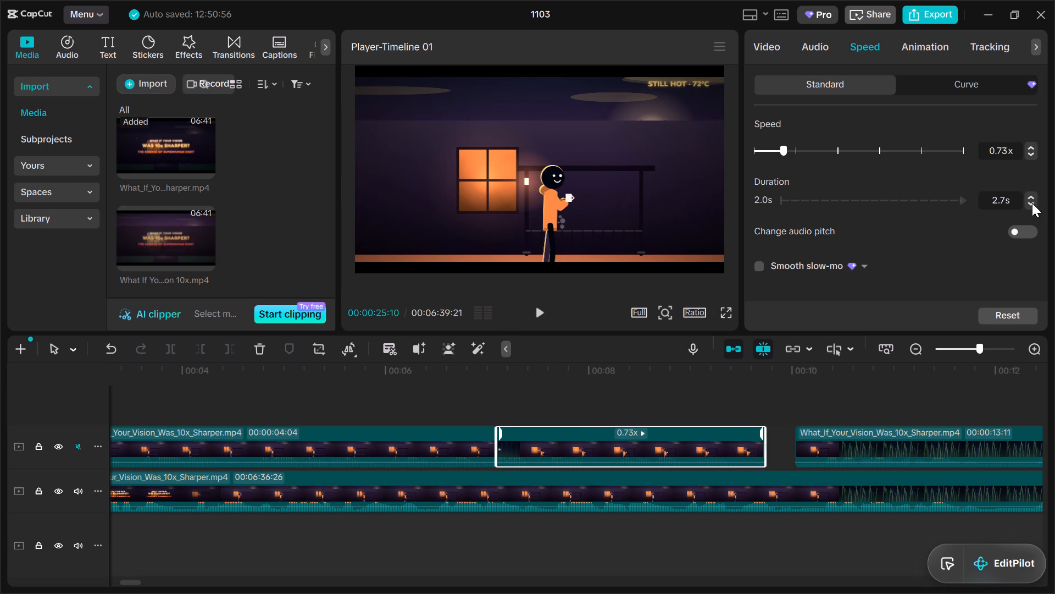
click(1030, 204)
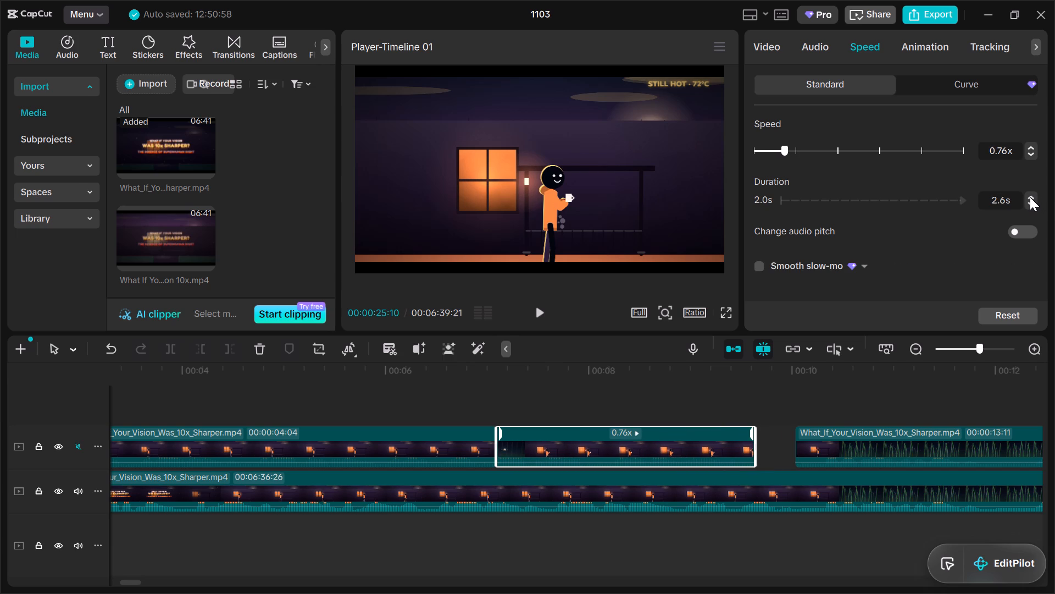
click(1030, 197)
click(1030, 194)
click(1030, 194)
click(1030, 194)
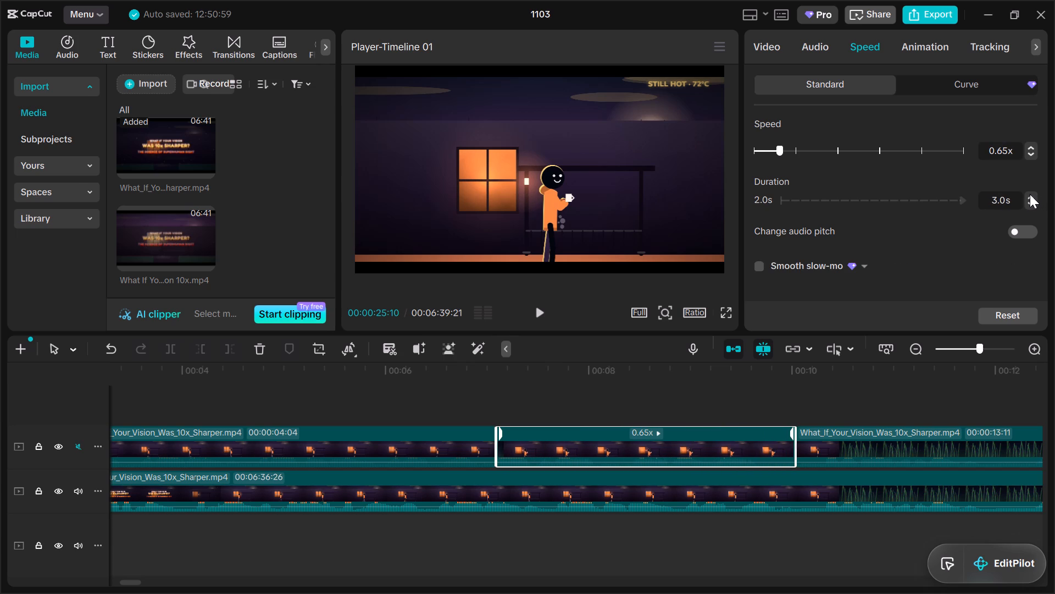
Replay from about 00:00:06:07 through the slowed STILL HOT clip into the 10x zoom grass scene.
click(521, 393)
drag(520, 392, 410, 391)
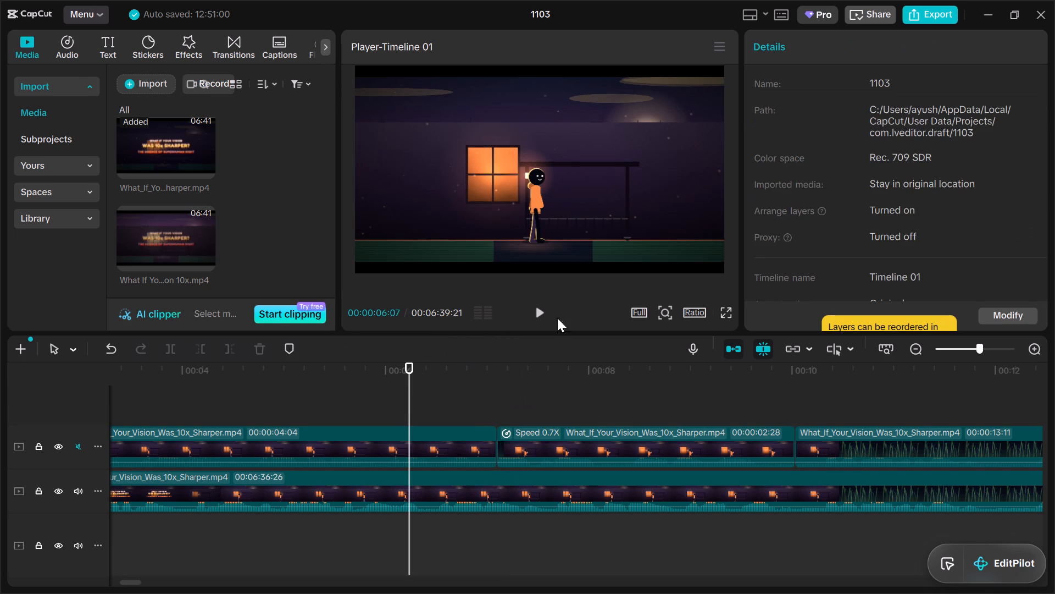
click(537, 318)
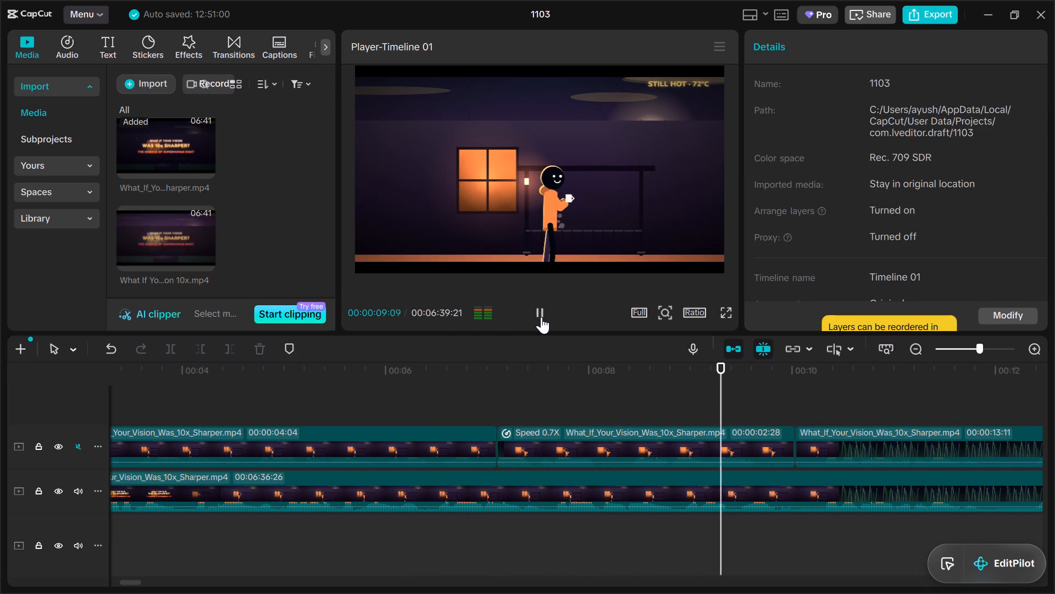
click(541, 317)
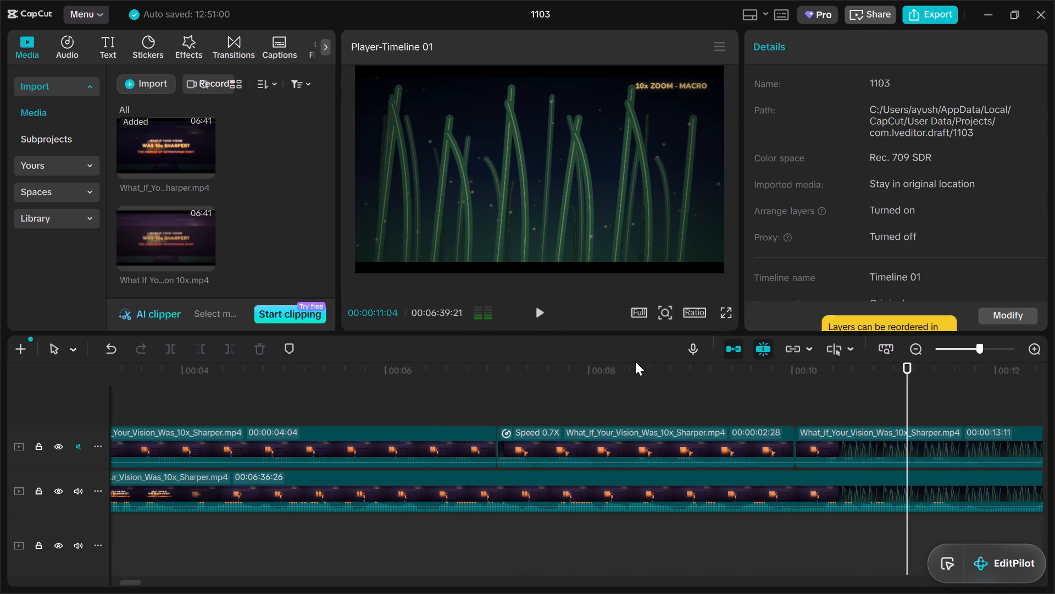
Trim the start of the upper track's 10x zoom grass clip up to 00:00:10:07, where the grass scene begins.
drag(737, 391, 741, 397)
click(766, 393)
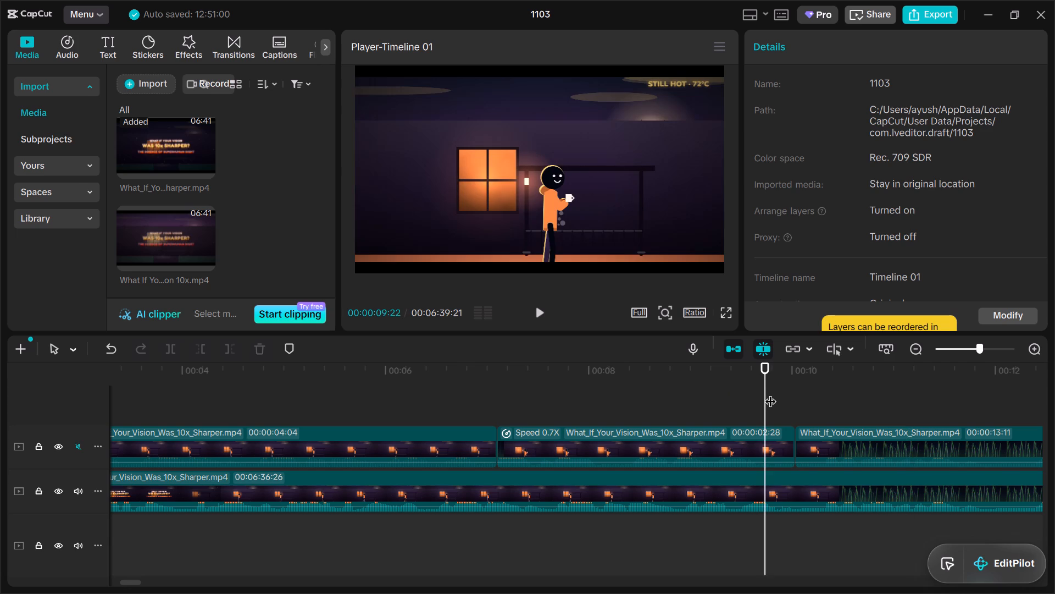
drag(770, 393, 824, 391)
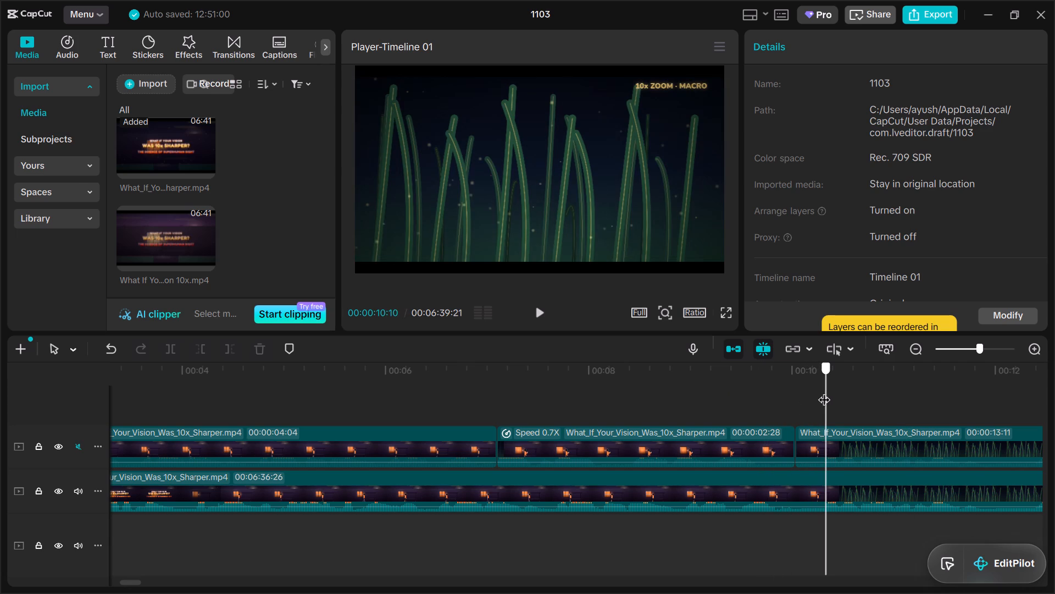
drag(824, 391, 812, 393)
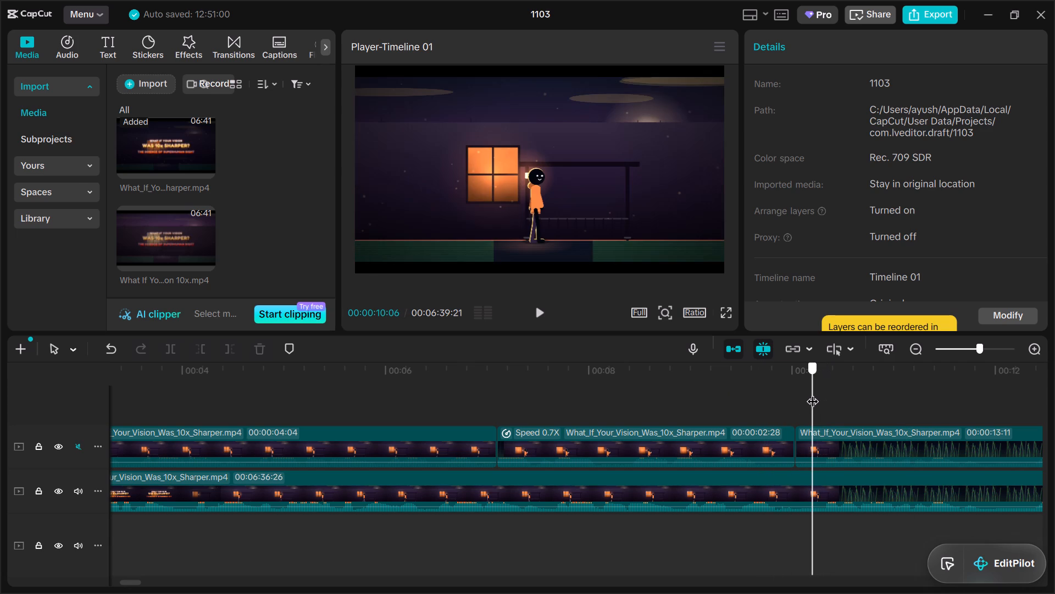
drag(812, 393, 811, 394)
key(Right)
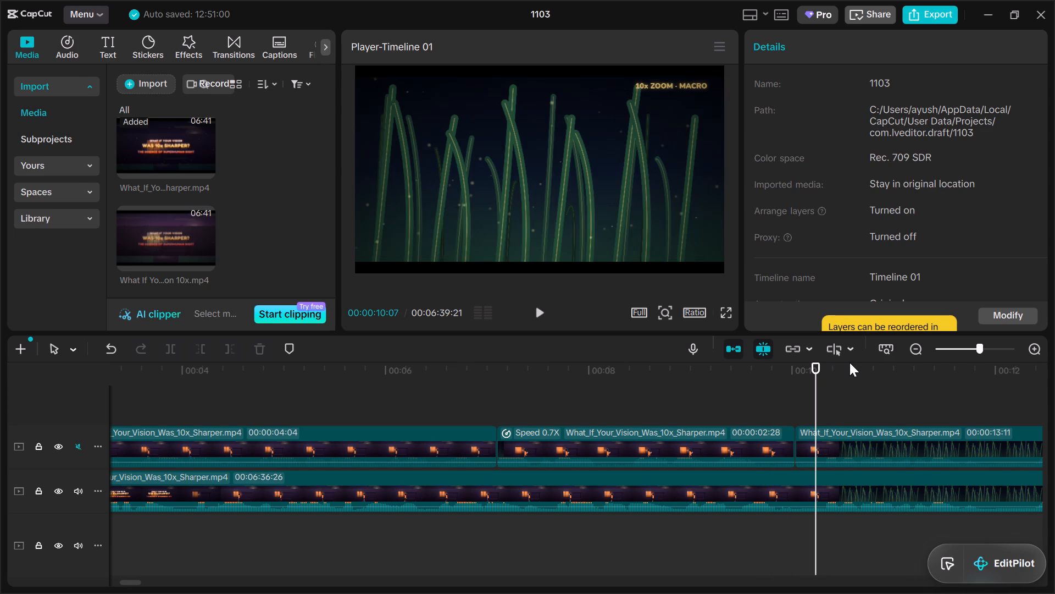
click(815, 444)
click(199, 349)
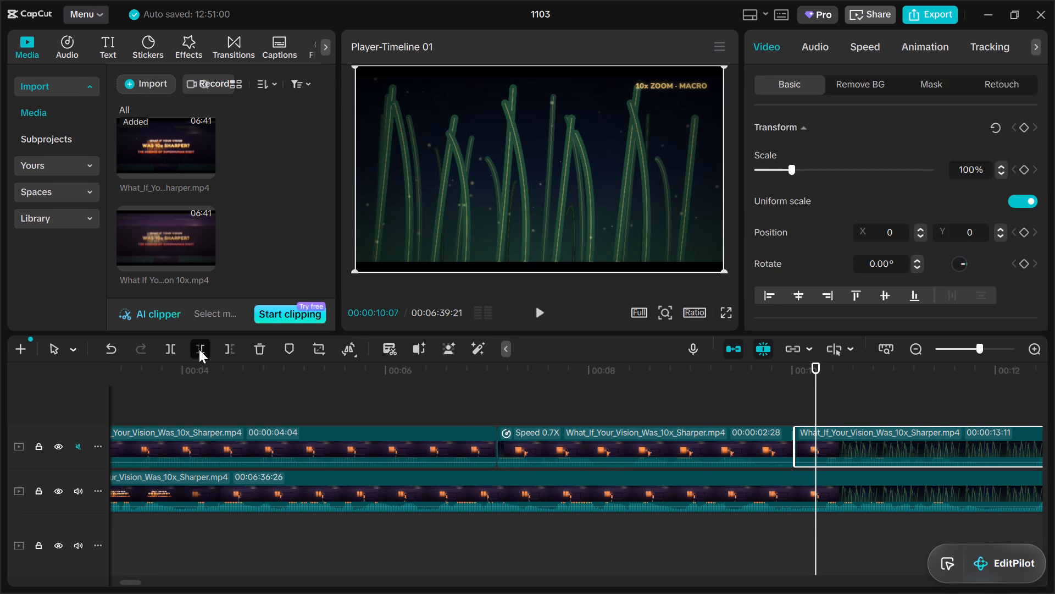
Lengthen the STILL HOT clip to a 3.2 s duration at 0.61x speed, closing the gap before the grass clip.
click(670, 438)
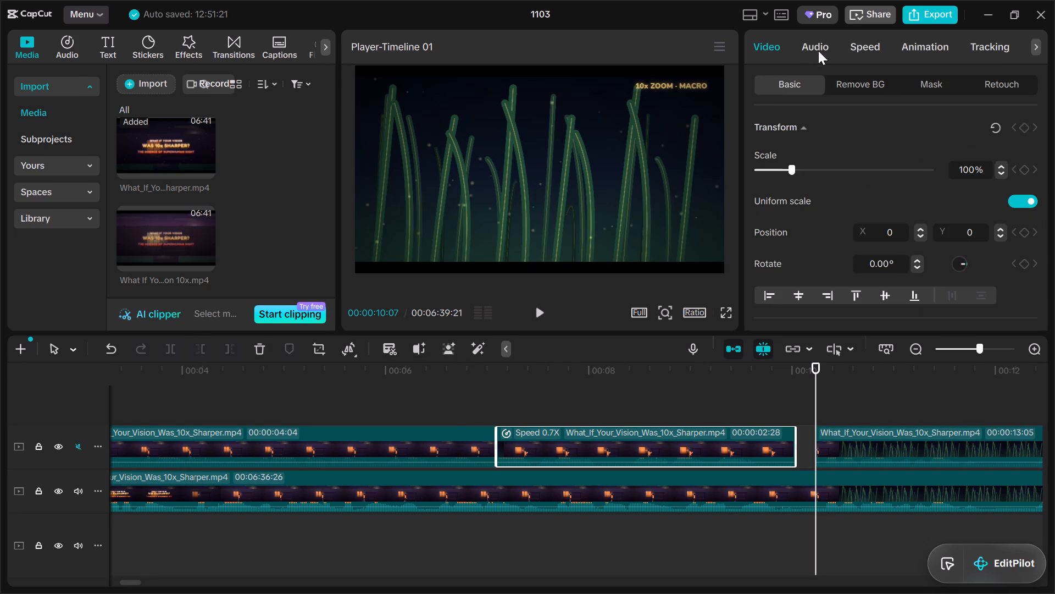
click(861, 43)
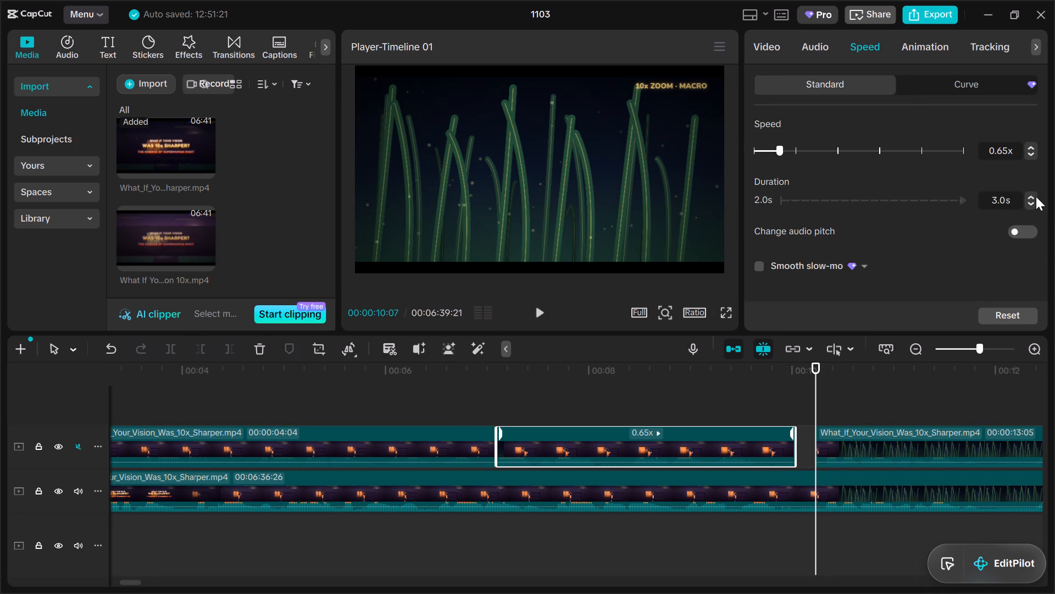
click(1035, 196)
click(1033, 195)
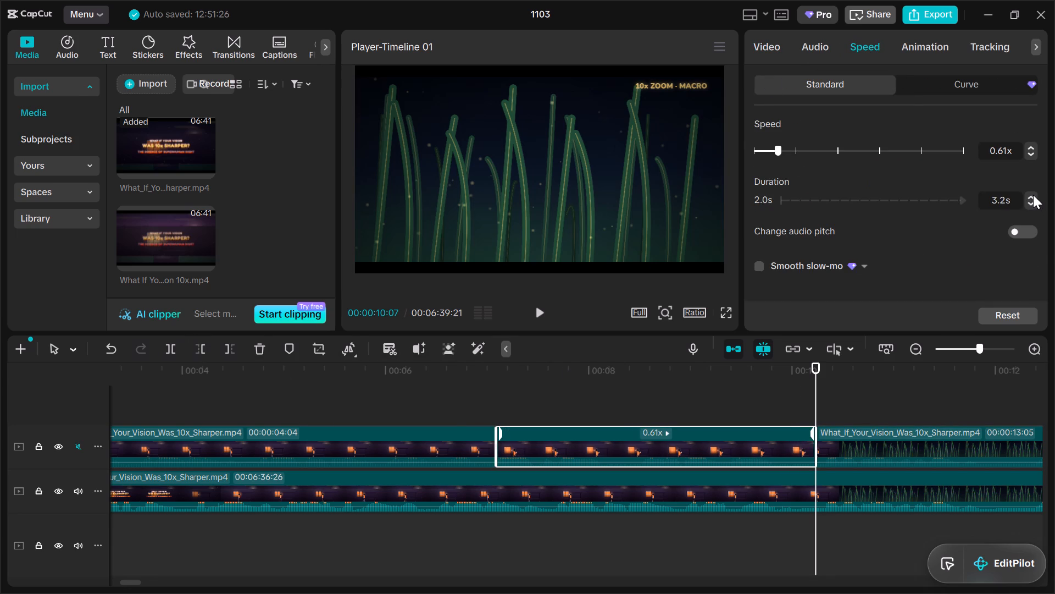
Replay from 00:00:09:19 across the cut between the STILL HOT clip and the 10x zoom grass scene.
drag(814, 394, 457, 381)
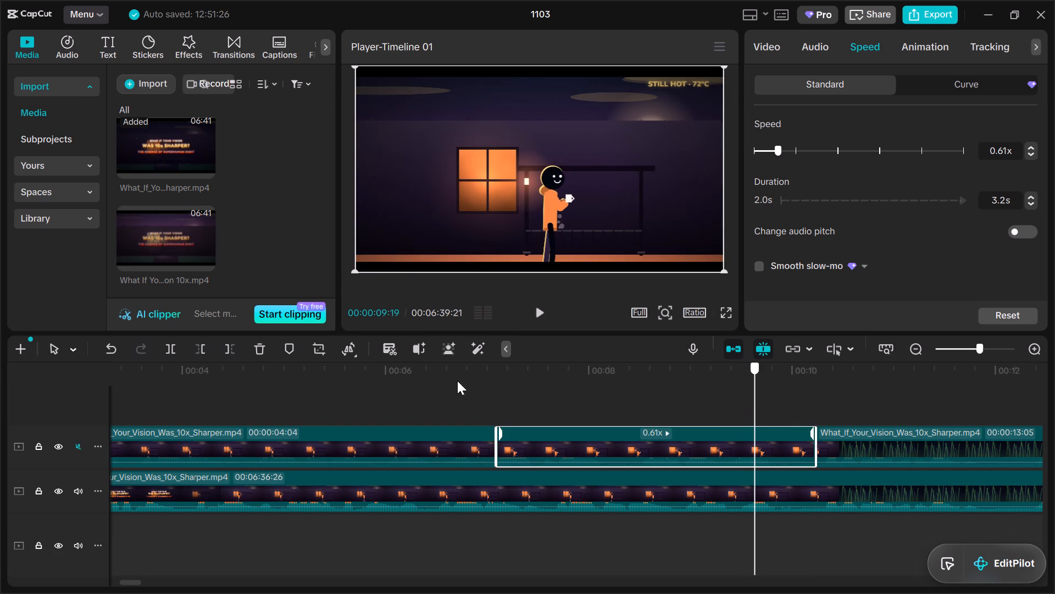
drag(457, 381, 368, 380)
click(366, 378)
click(277, 394)
click(537, 311)
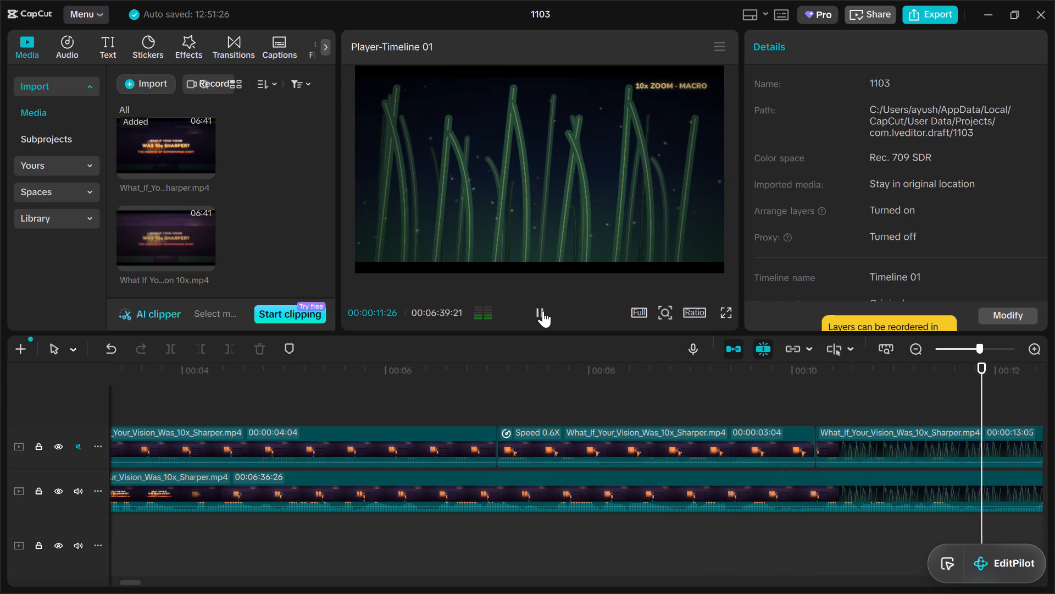
click(543, 311)
Play the opening from 00:00:00:00 and scrub through the first two seconds to examine the title and its fade-out.
click(457, 367)
drag(457, 391, 19, 394)
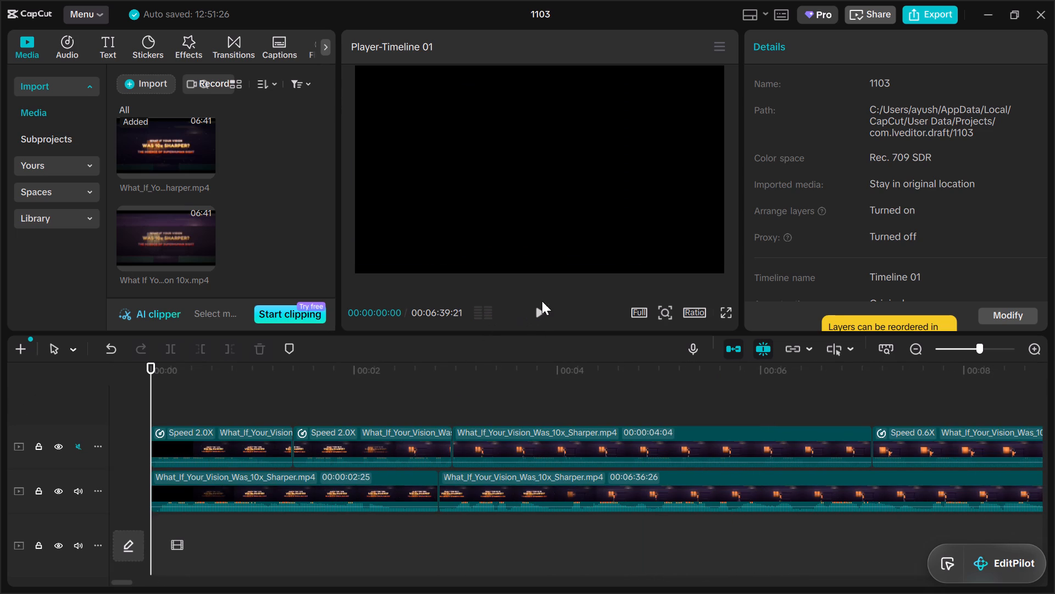
drag(542, 302, 541, 308)
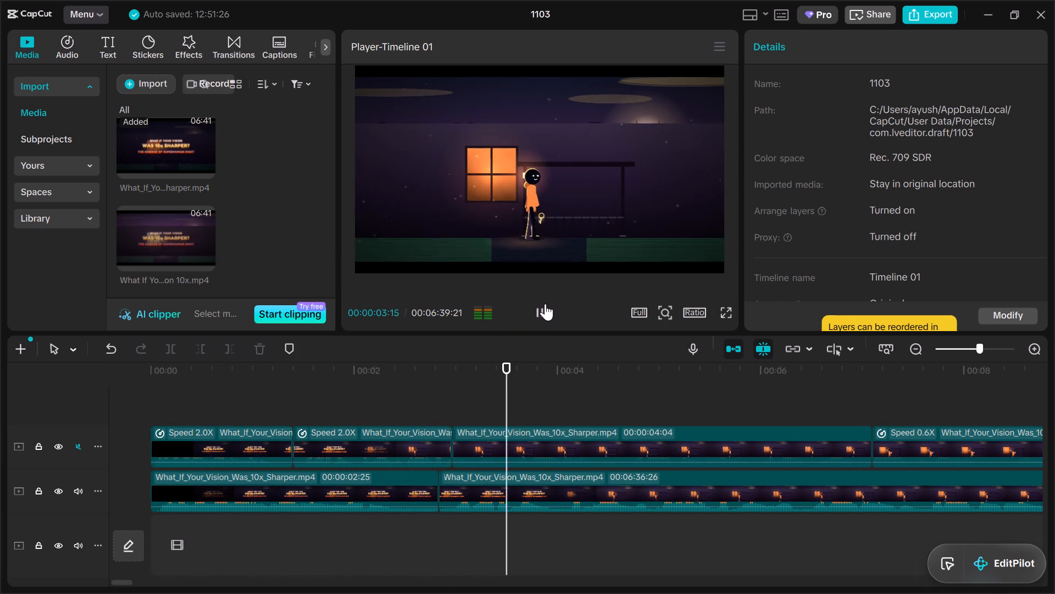
click(545, 304)
click(384, 396)
drag(384, 396, 344, 399)
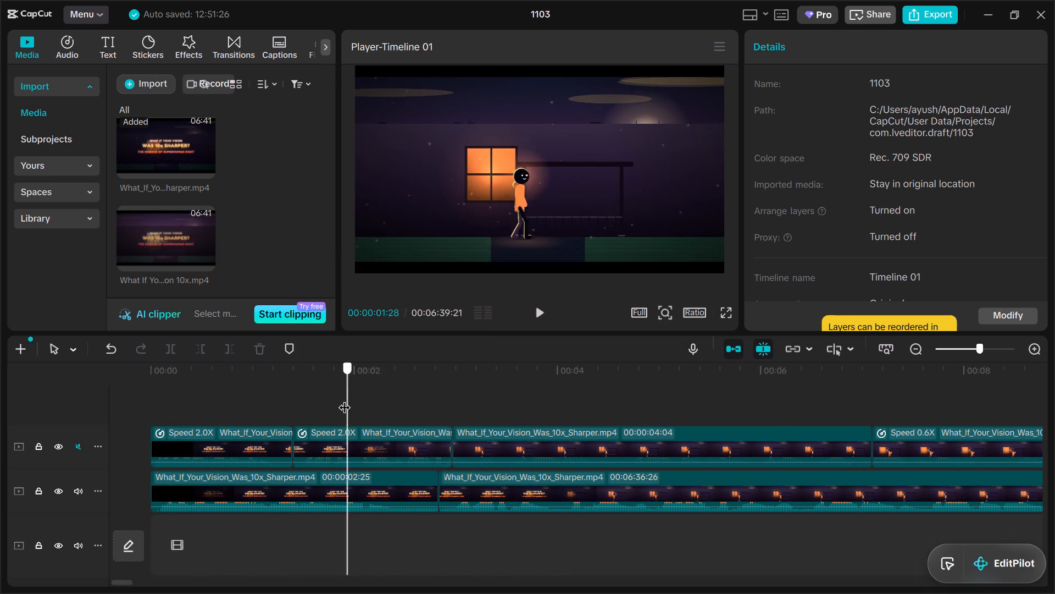
drag(344, 399, 292, 400)
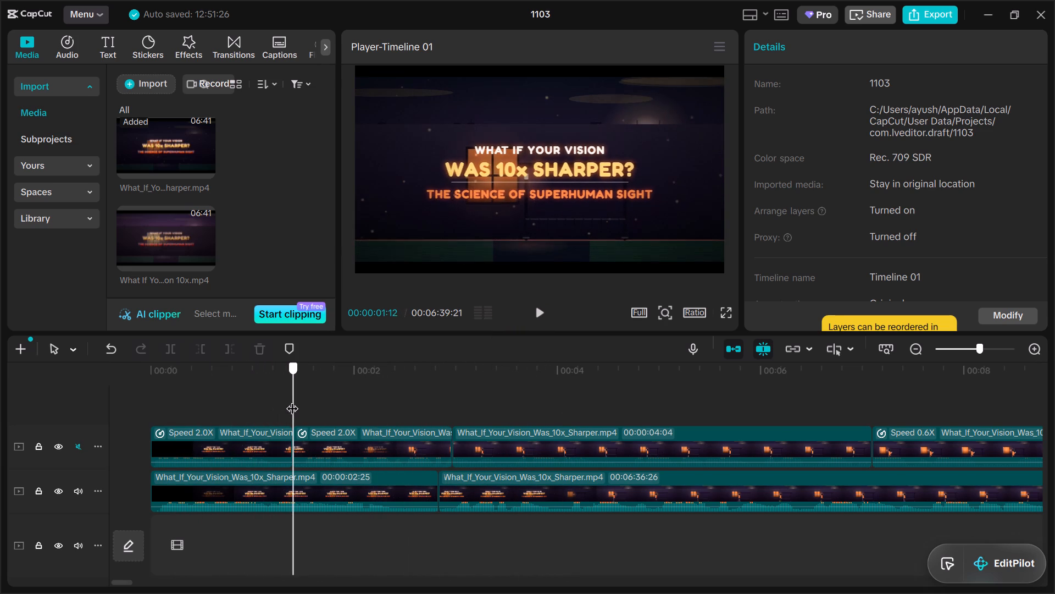
drag(292, 400, 350, 399)
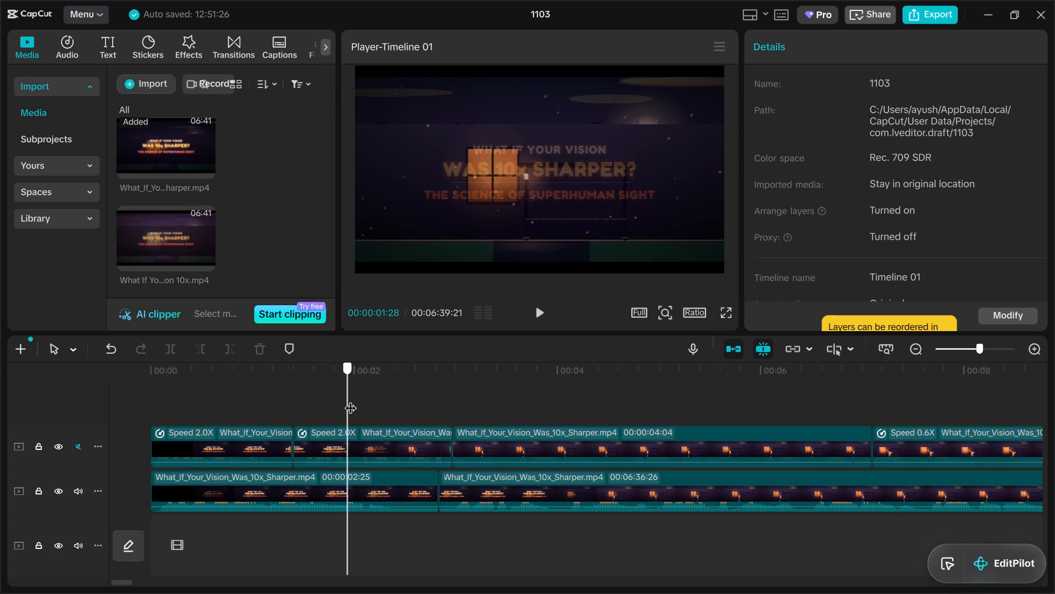
drag(350, 399, 356, 399)
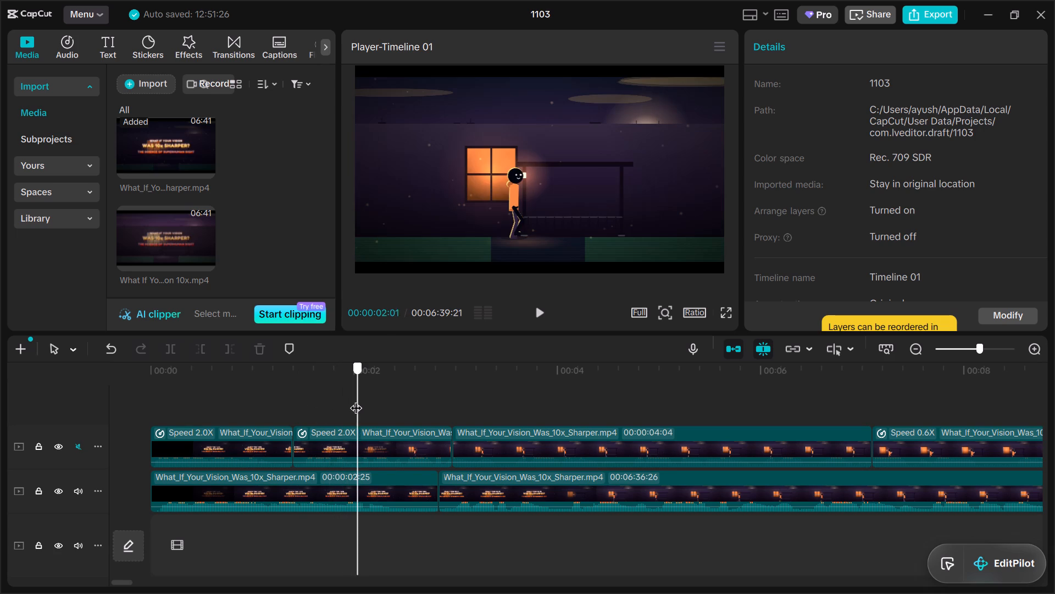
drag(356, 399, 195, 393)
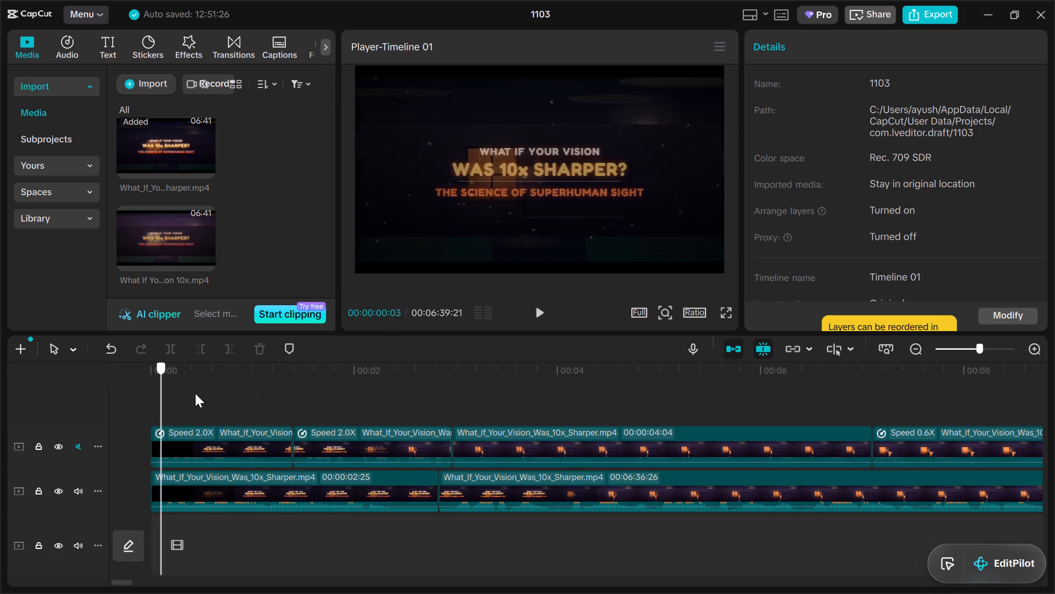
drag(195, 393, 368, 364)
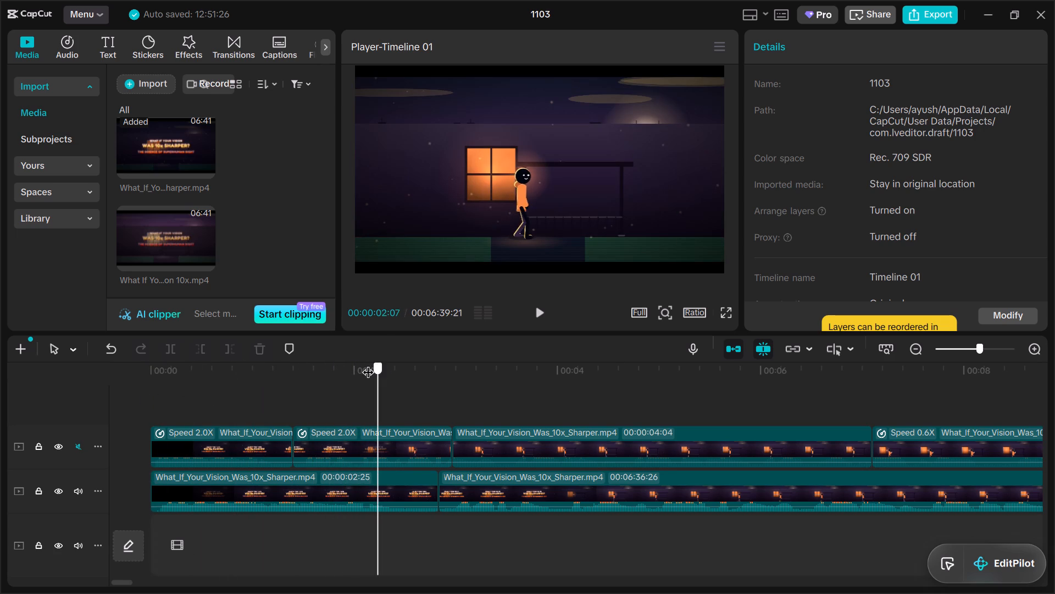
drag(368, 364, 116, 369)
Split the upper track's second 2.0x clip at 00:00:01:27, where the title starts fading out.
click(299, 375)
click(349, 381)
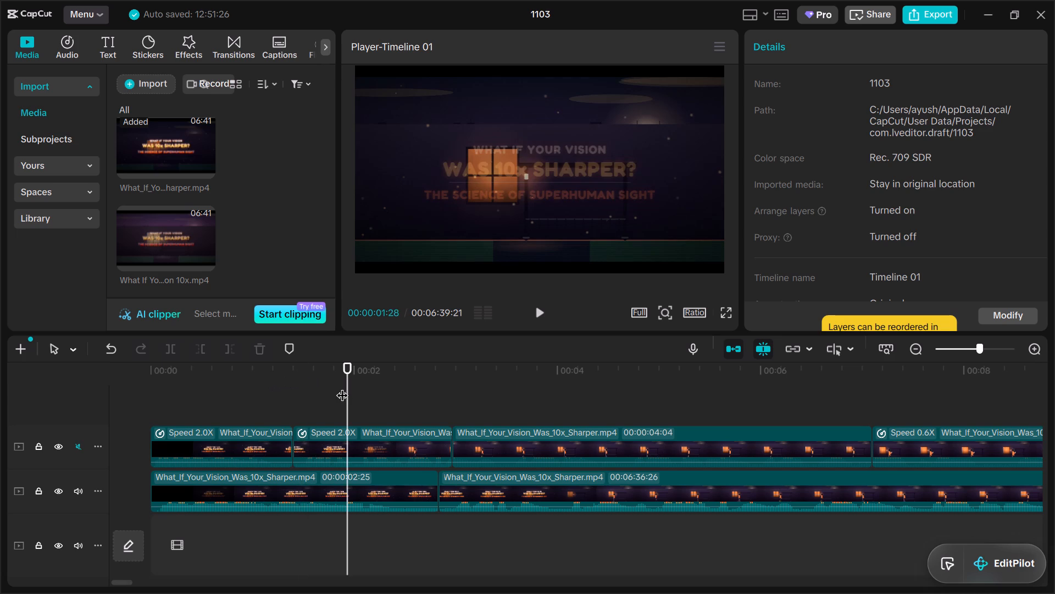
click(358, 389)
click(374, 386)
click(369, 391)
click(362, 394)
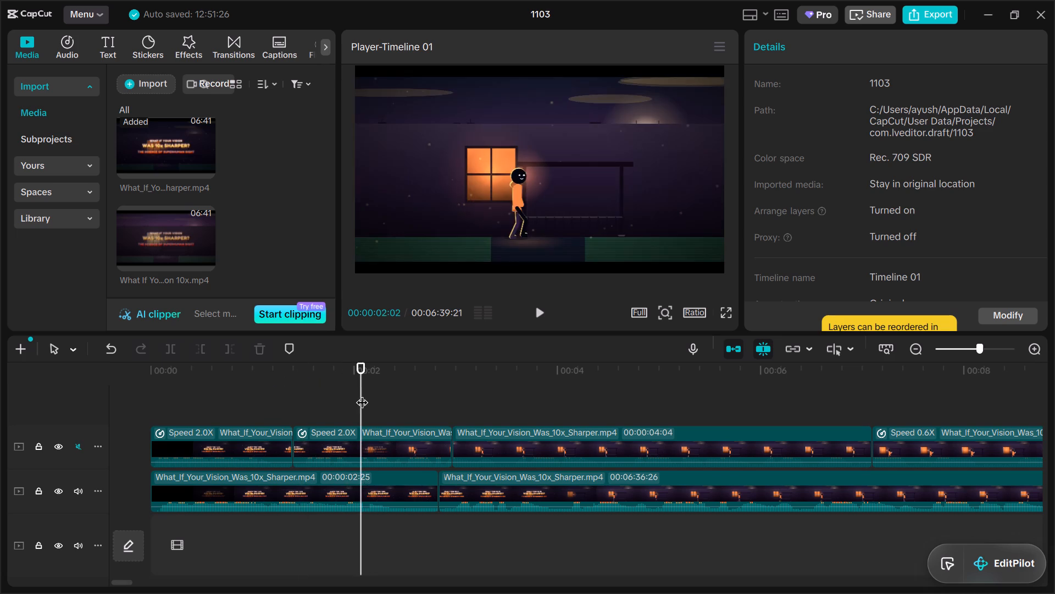
click(357, 395)
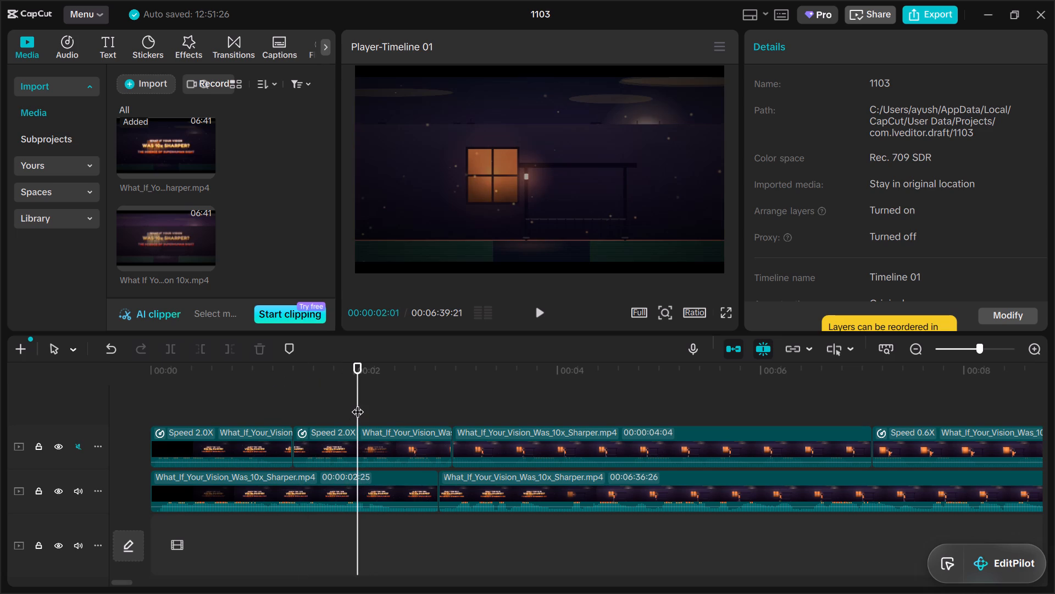
click(352, 410)
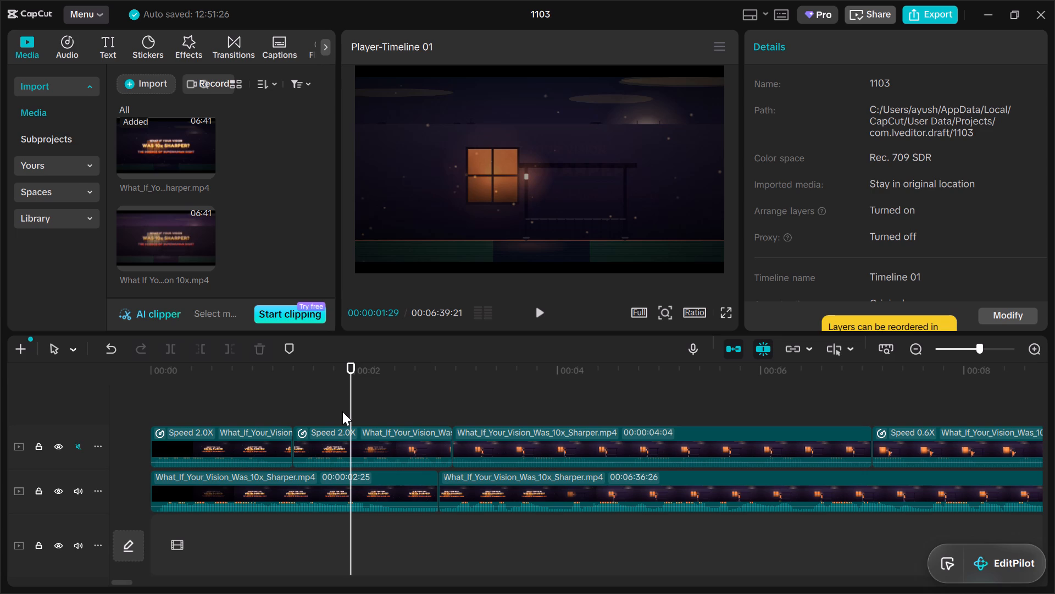
click(342, 411)
click(361, 444)
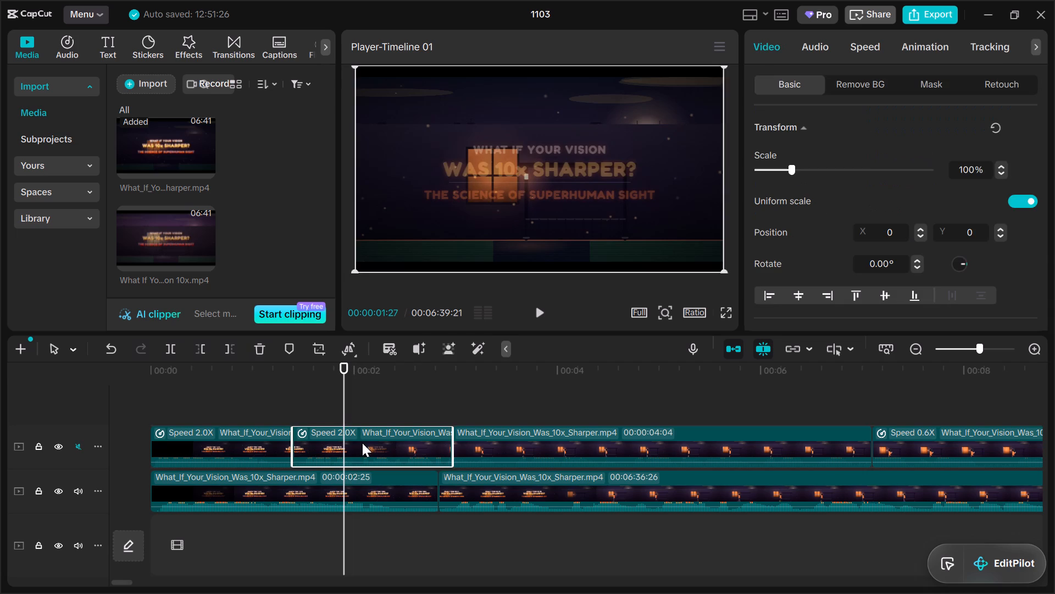
click(171, 354)
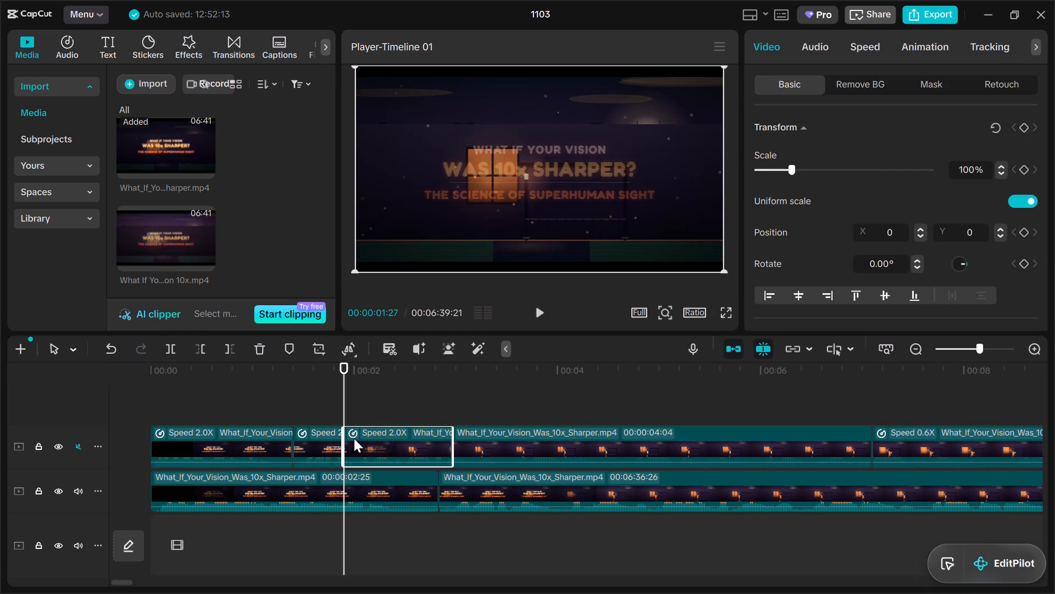
Select the upper track's first two title clips together and reduce their speed to 1.46x.
click(320, 398)
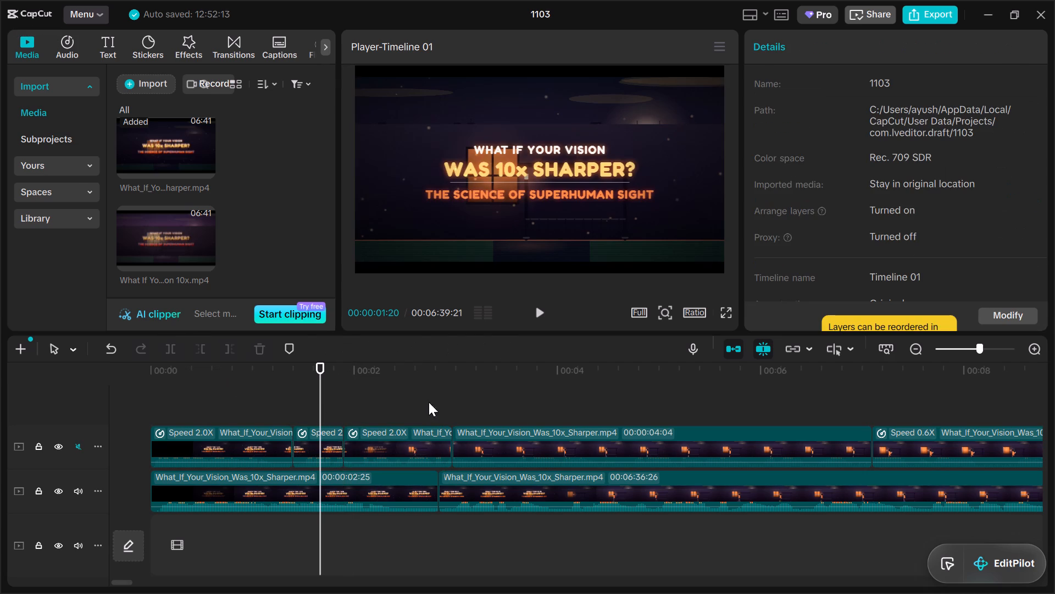
click(317, 404)
click(298, 395)
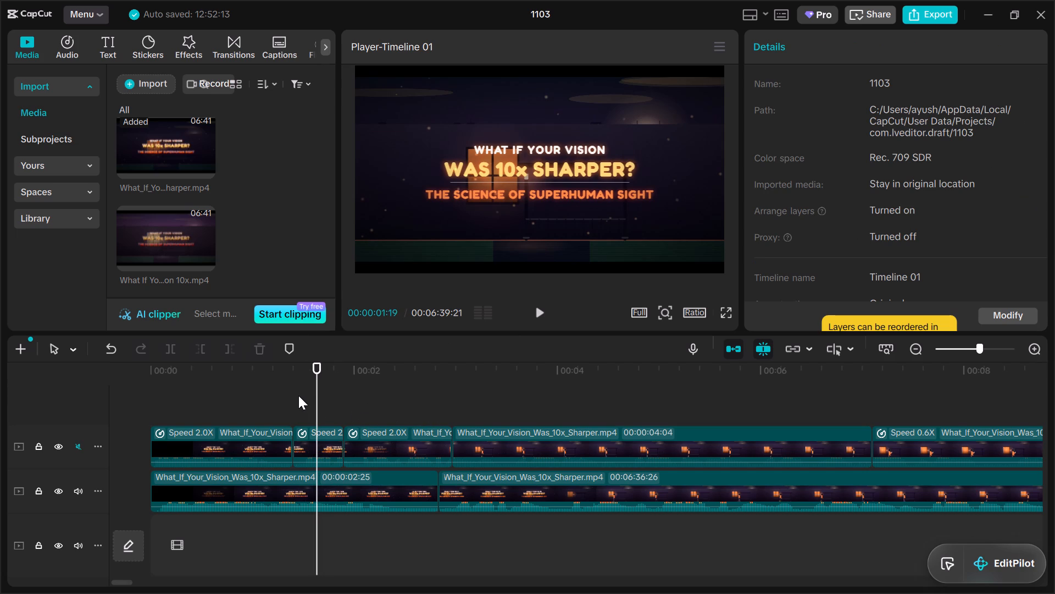
drag(245, 395, 332, 443)
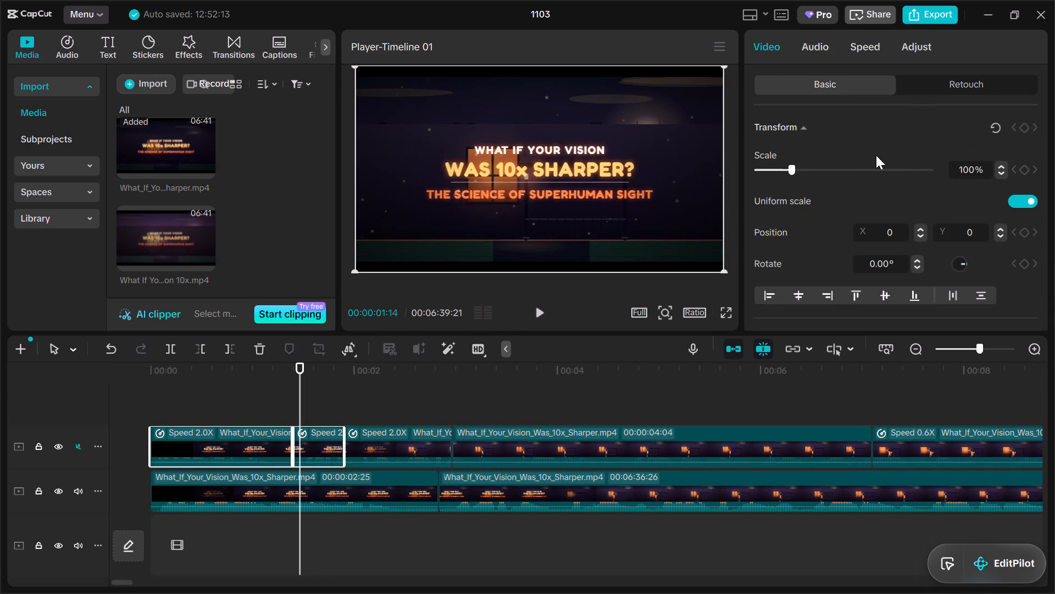
click(373, 435)
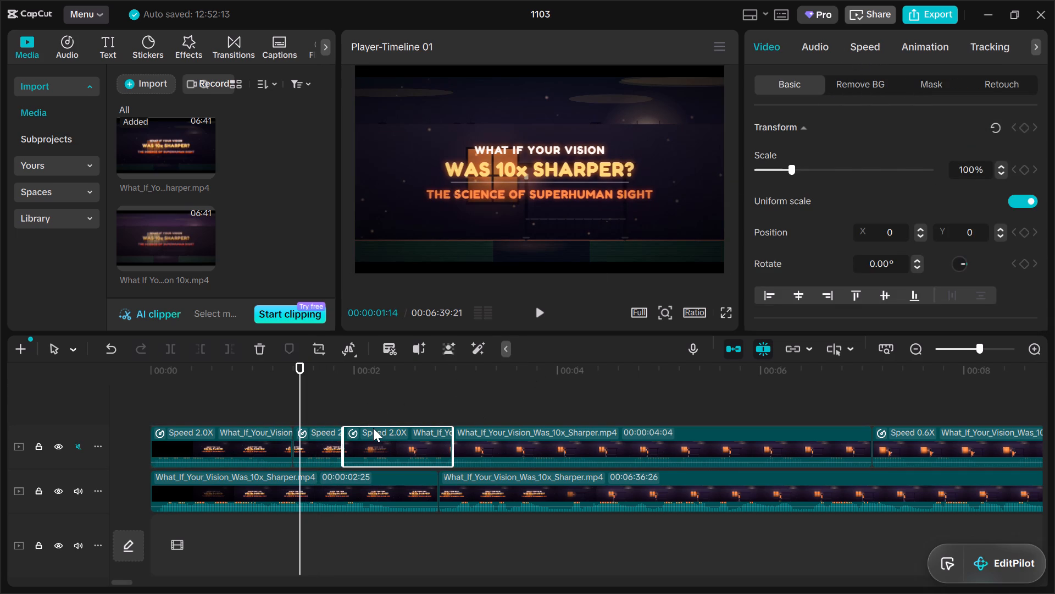
drag(245, 392, 324, 434)
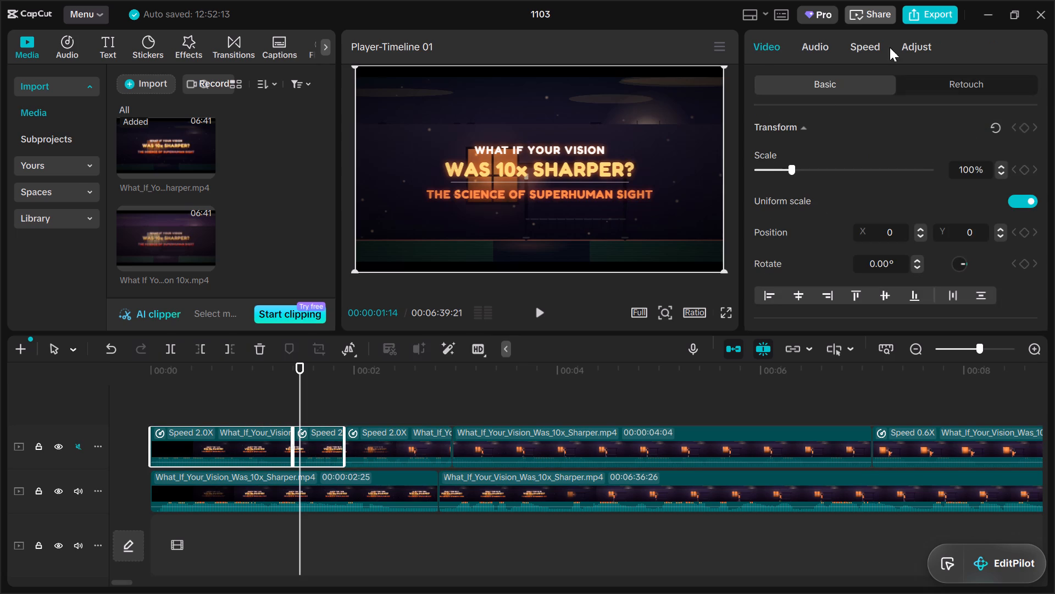
click(810, 46)
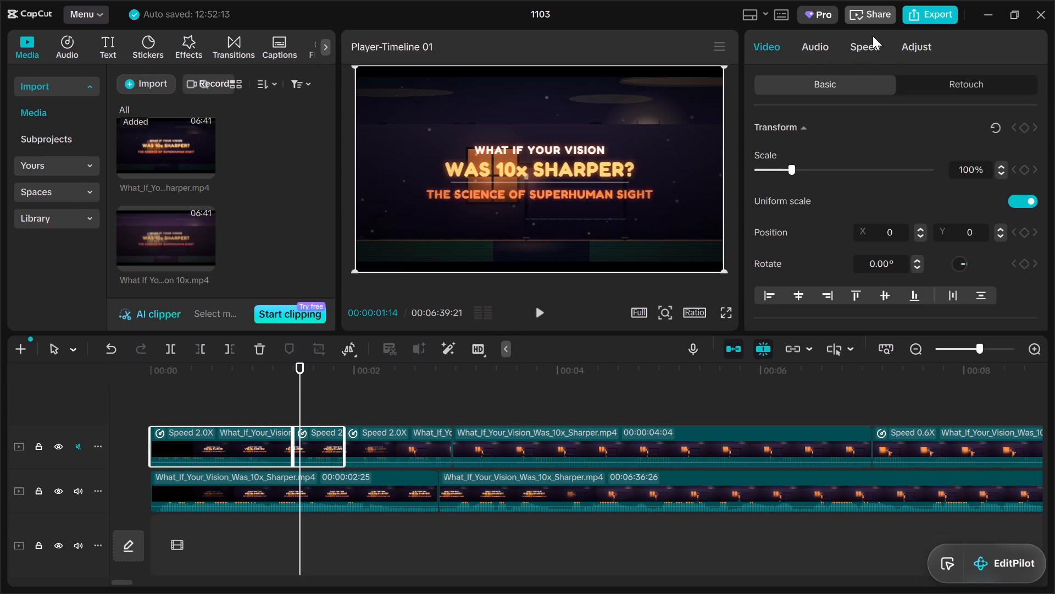
click(873, 36)
click(868, 42)
click(862, 49)
click(829, 141)
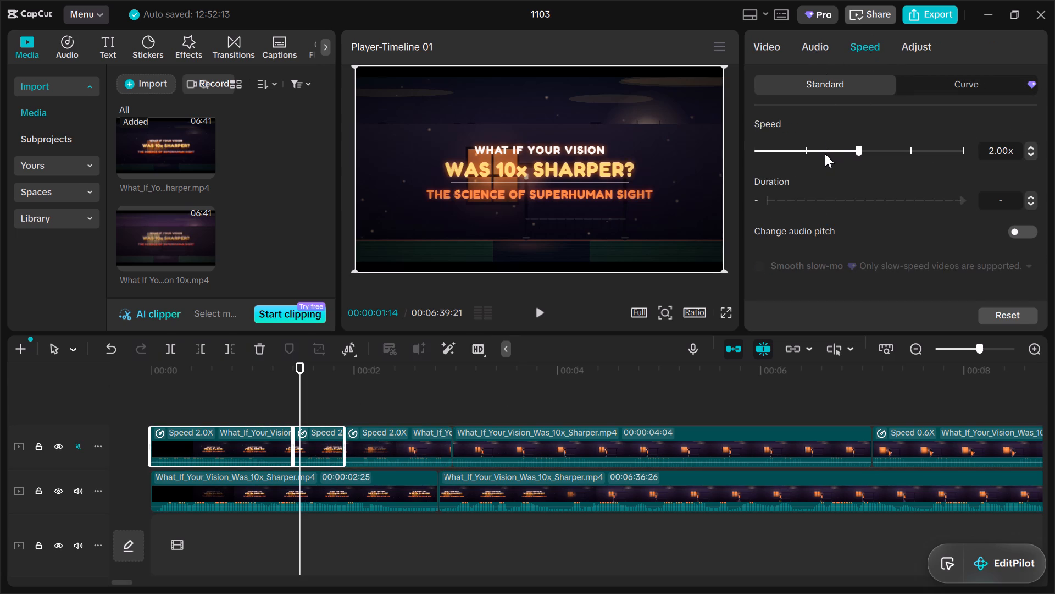
click(831, 150)
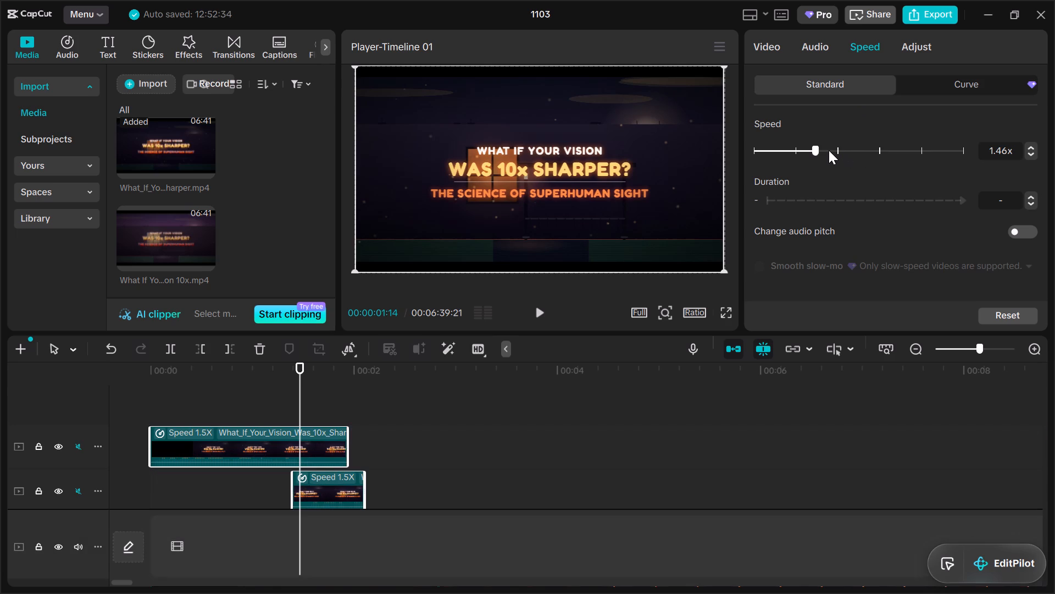
Increase the speed of the two selected title clips to 3.22x.
click(835, 147)
click(868, 143)
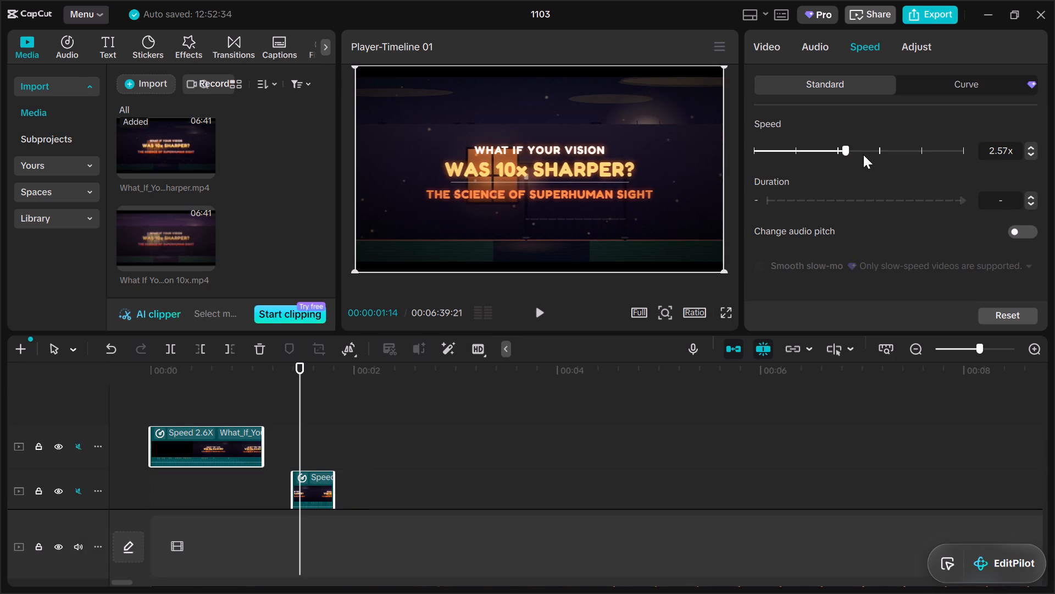
click(855, 150)
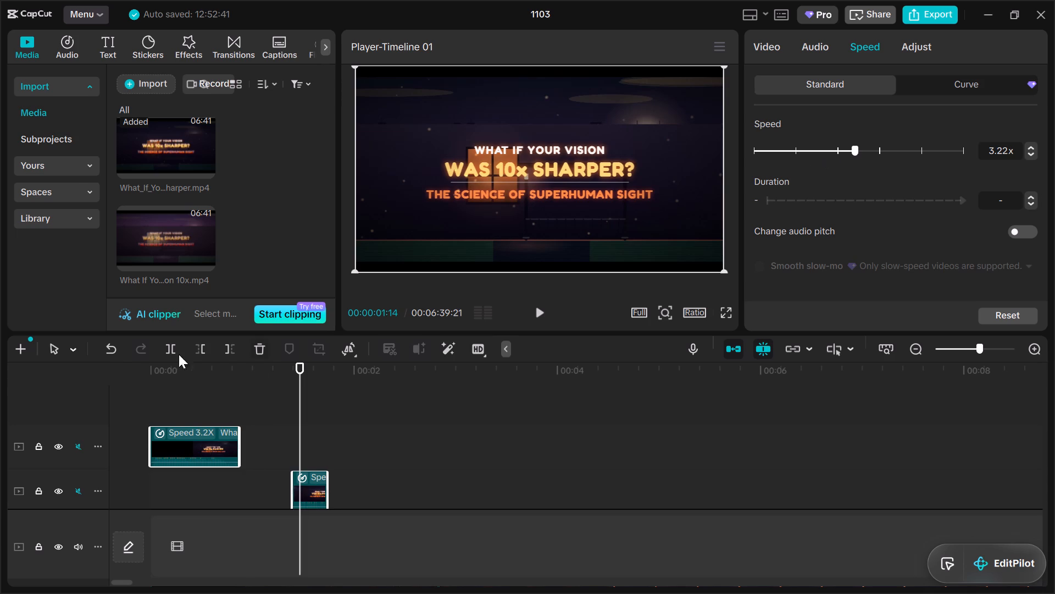
Move the first 3.2x title clip onto the track of the 2.0x clip, starting at 00:00:00:00.
click(988, 349)
click(968, 341)
click(956, 355)
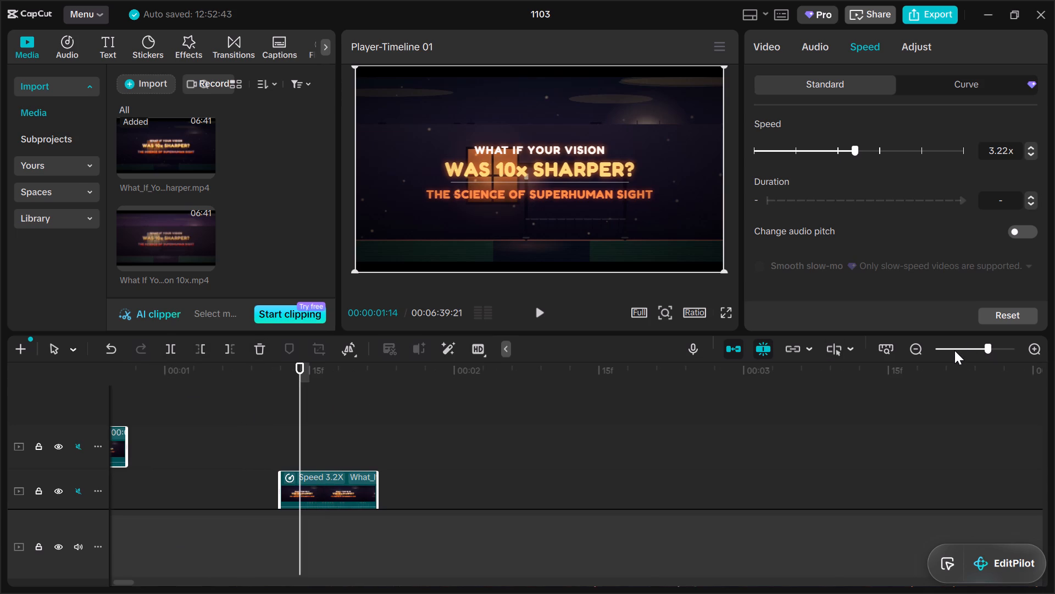
click(954, 350)
drag(956, 349, 957, 348)
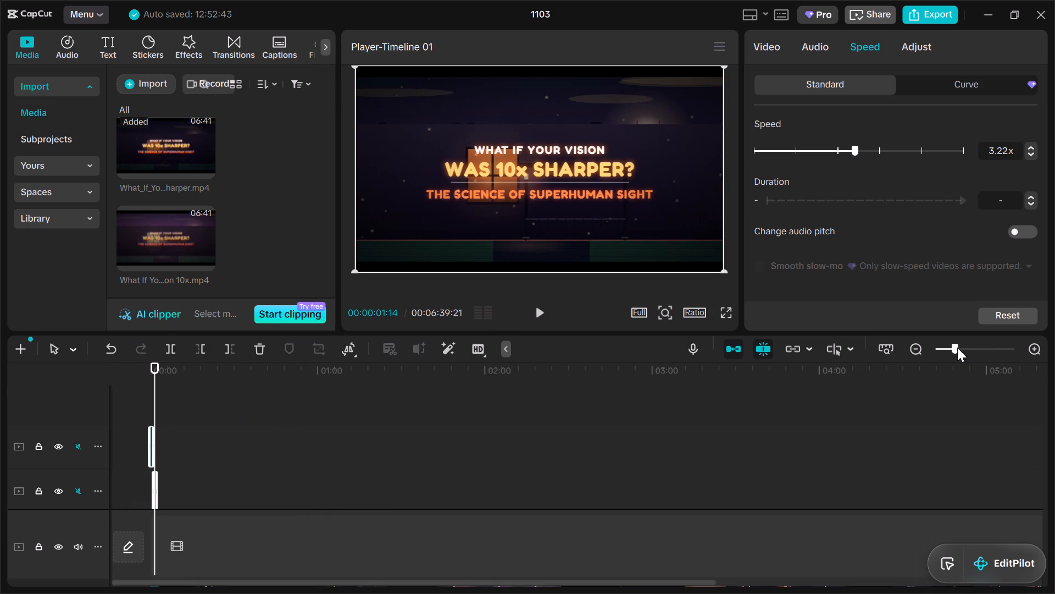
drag(957, 348, 985, 348)
scroll(415, 430, down, 4)
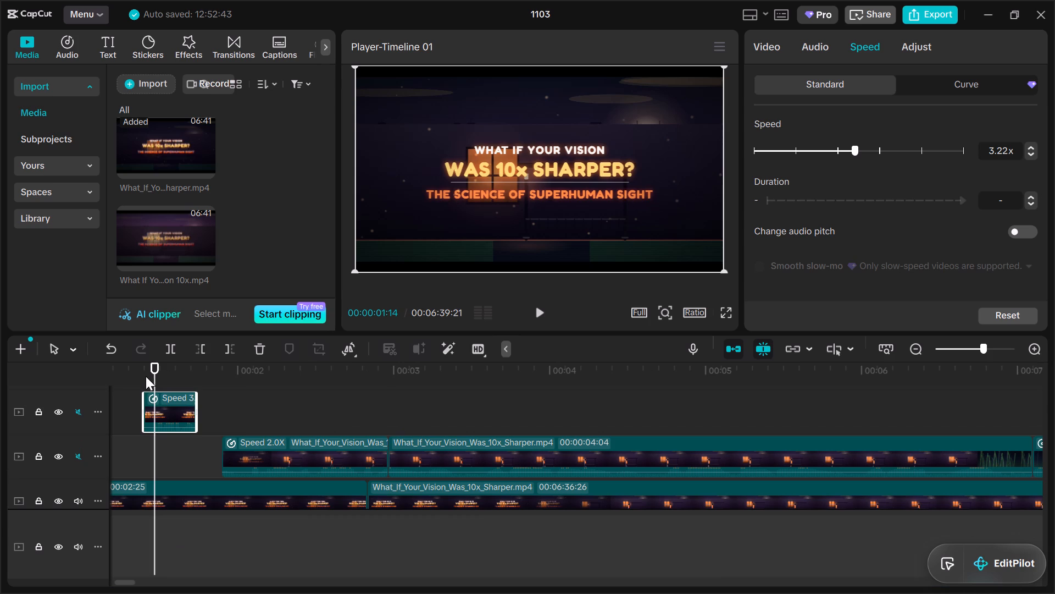
drag(153, 369, 79, 366)
click(306, 414)
click(313, 414)
scroll(313, 413, up, 2)
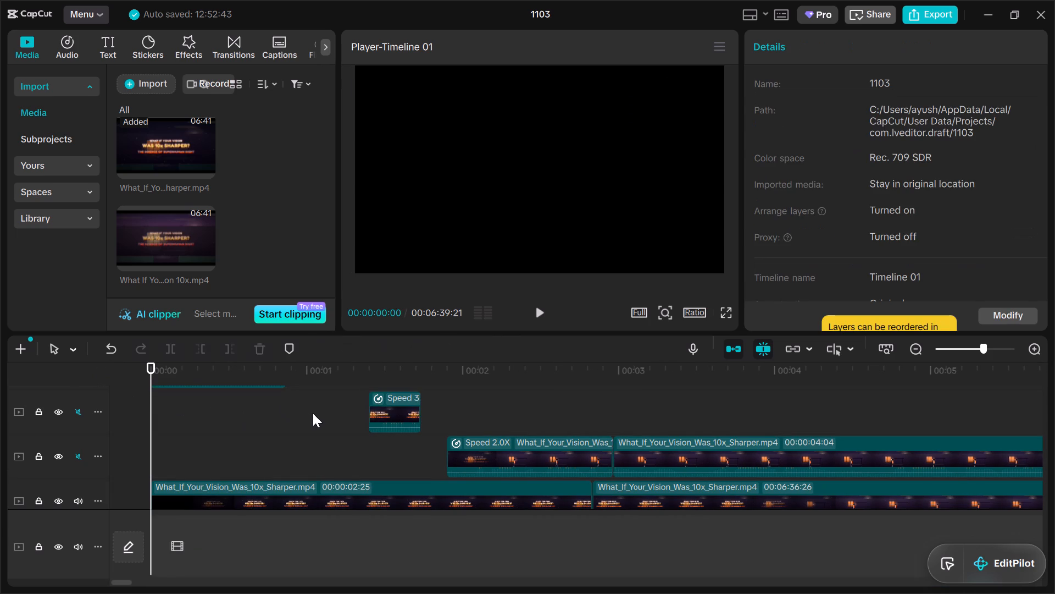
click(226, 406)
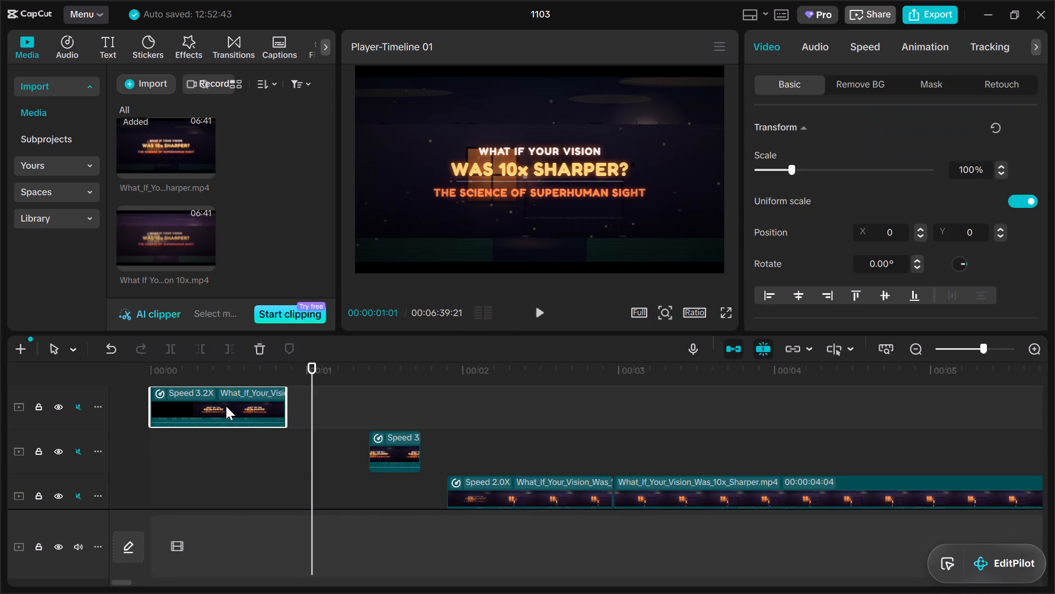
drag(226, 406, 229, 492)
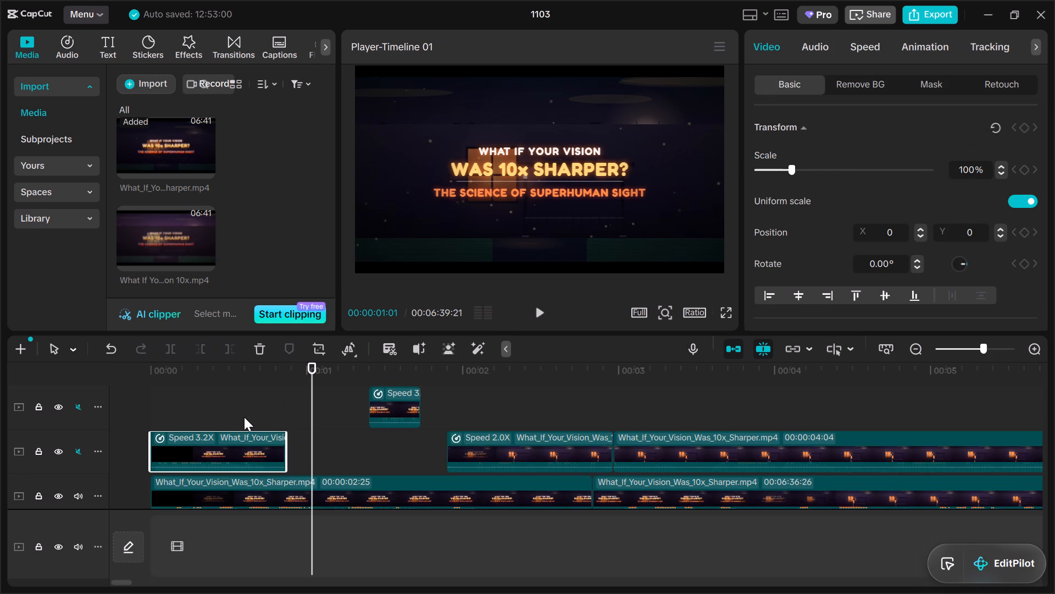
Move the second 3.2x title clip onto the same track, directly against the first title clip's end.
click(388, 405)
drag(388, 405, 245, 416)
drag(245, 416, 308, 450)
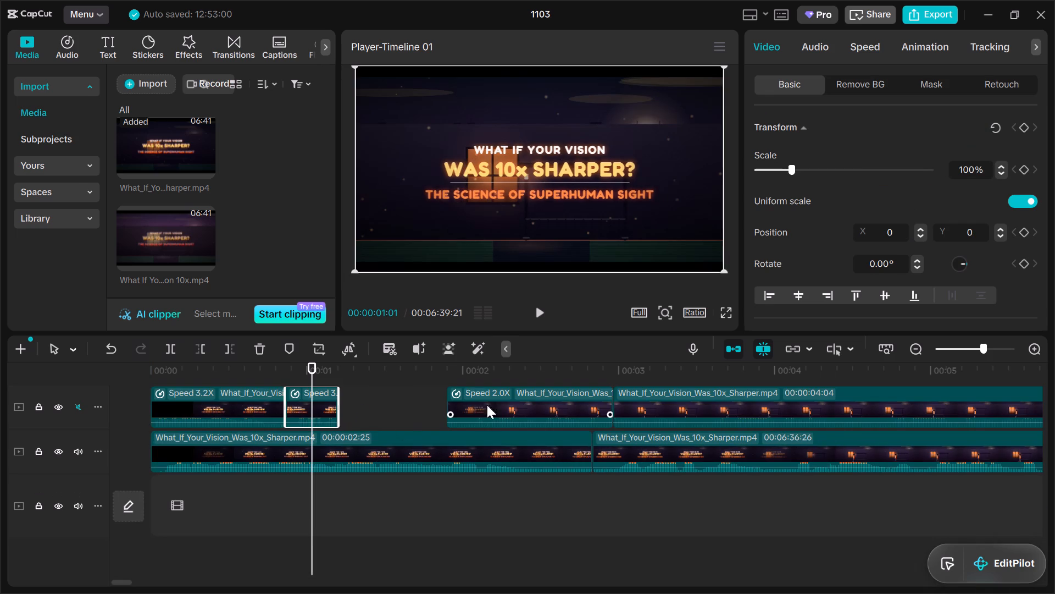
Select the two 3.2x title clips together and combine them into a compound clip.
click(494, 406)
click(360, 397)
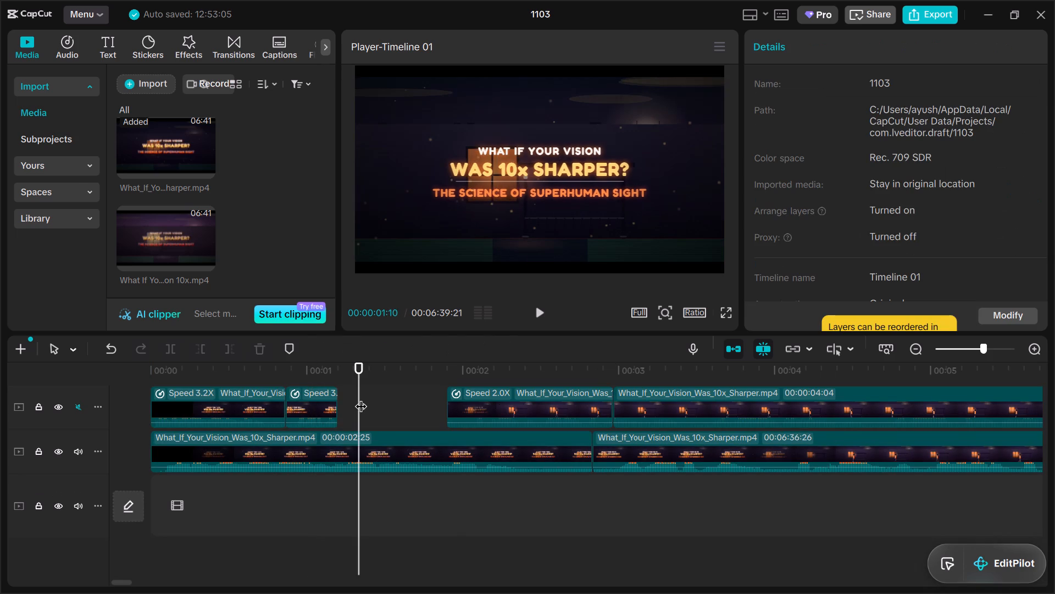
click(362, 397)
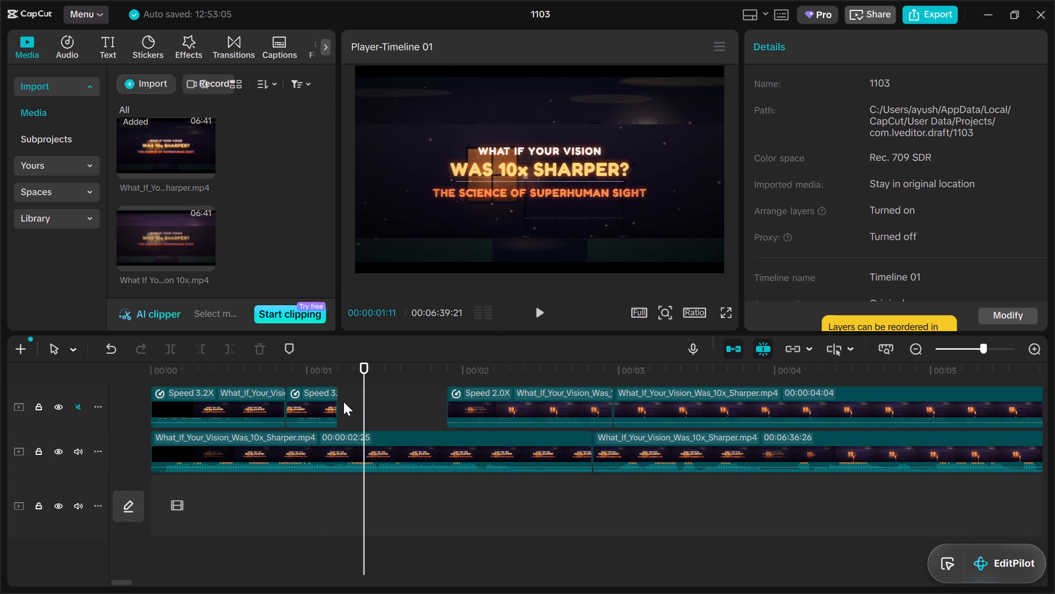
drag(348, 399, 256, 408)
right_click(265, 404)
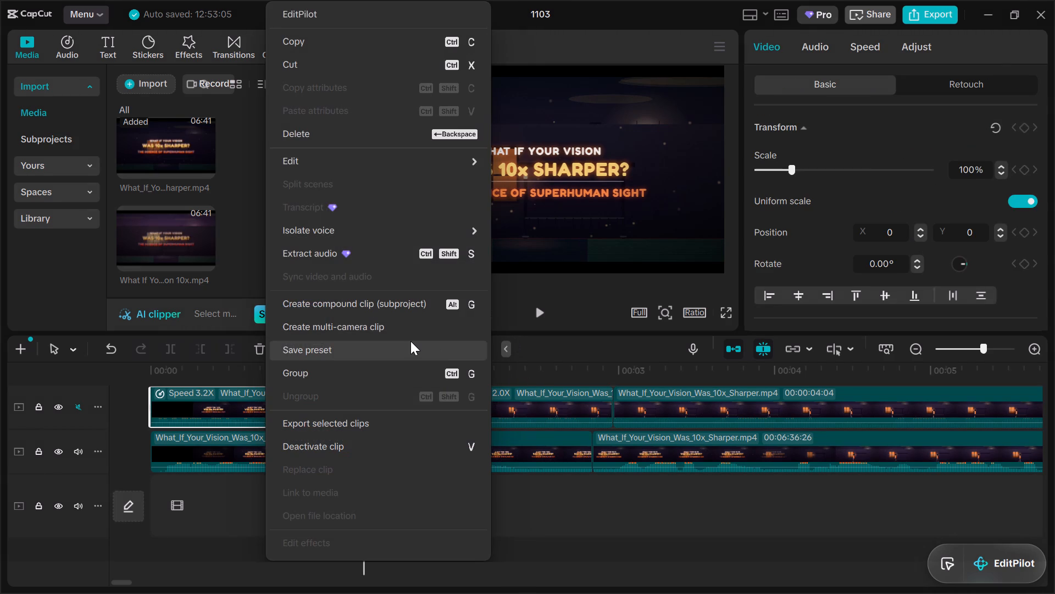
click(383, 305)
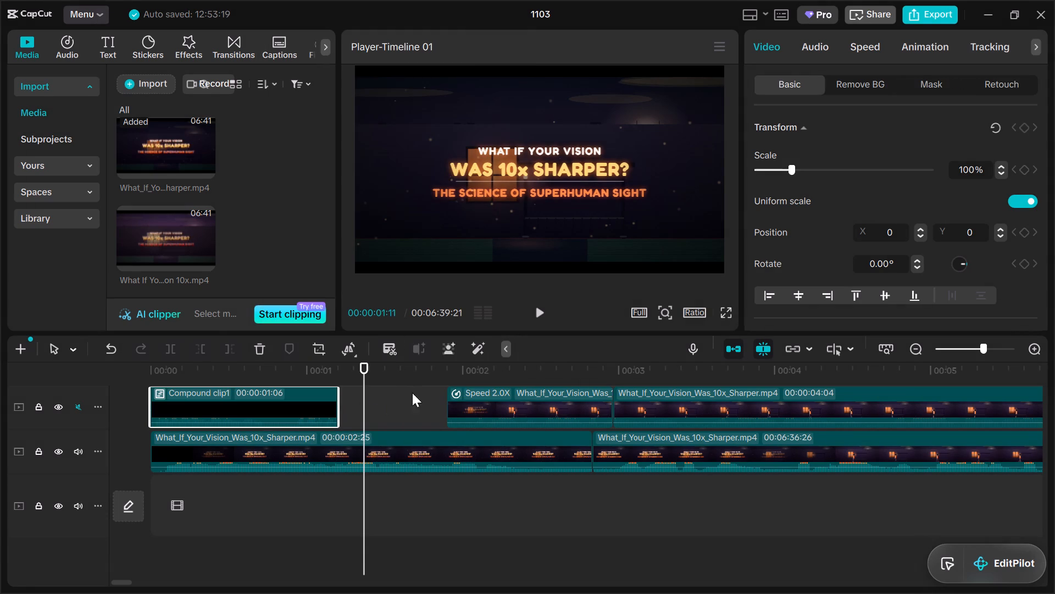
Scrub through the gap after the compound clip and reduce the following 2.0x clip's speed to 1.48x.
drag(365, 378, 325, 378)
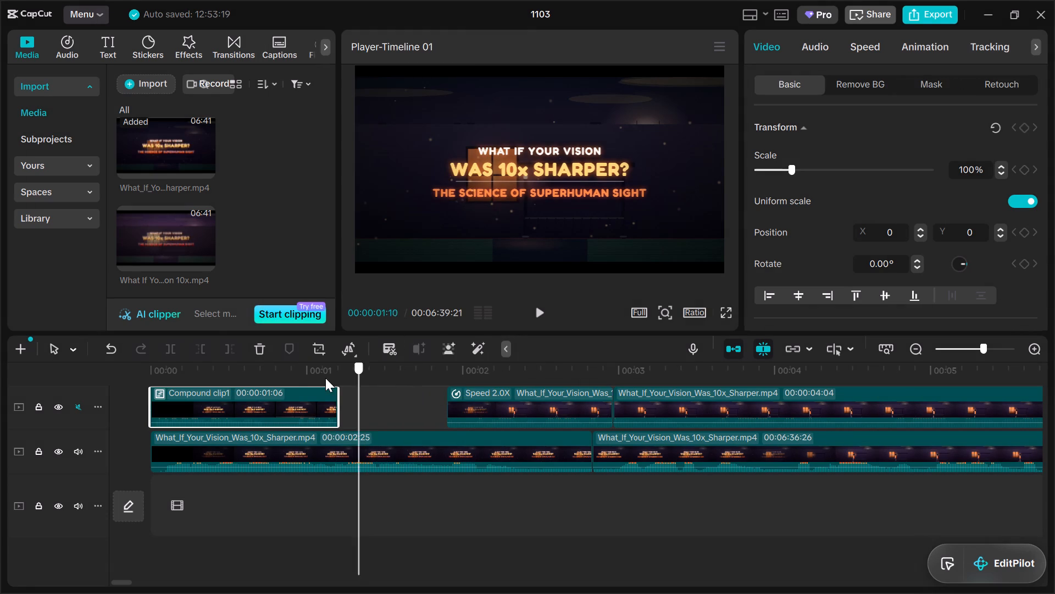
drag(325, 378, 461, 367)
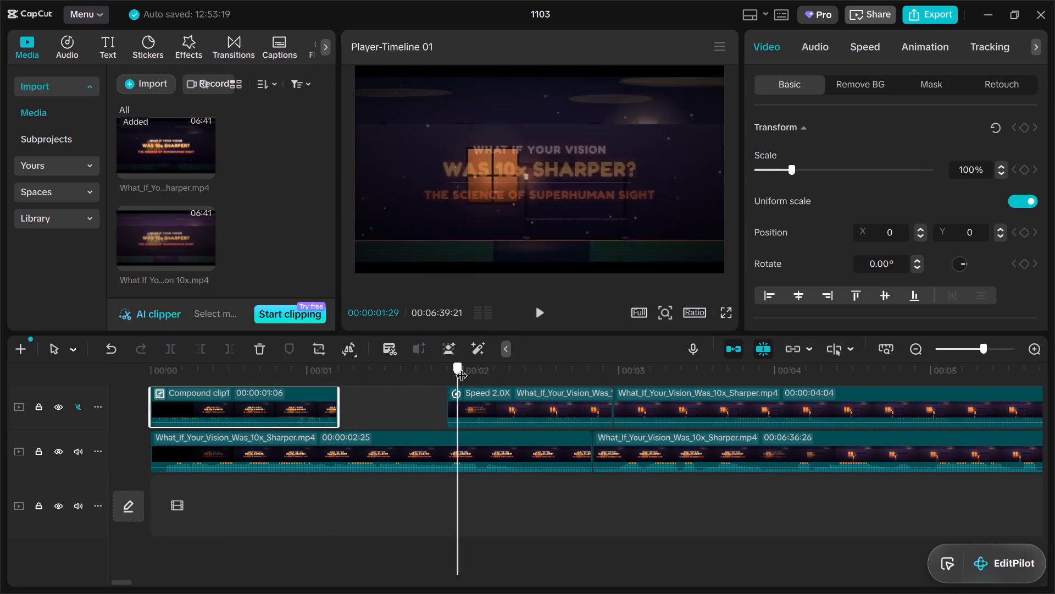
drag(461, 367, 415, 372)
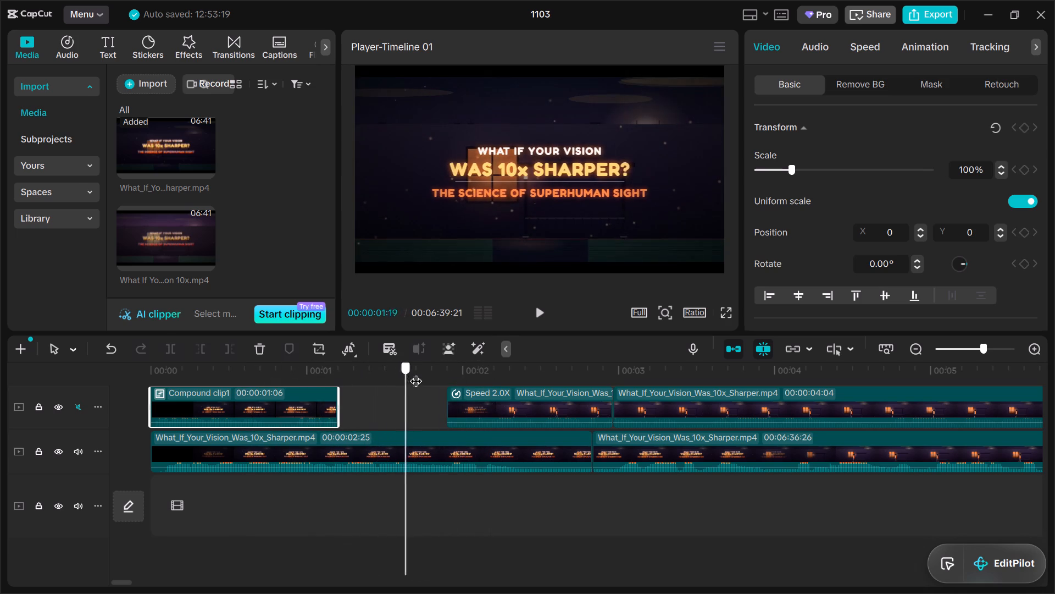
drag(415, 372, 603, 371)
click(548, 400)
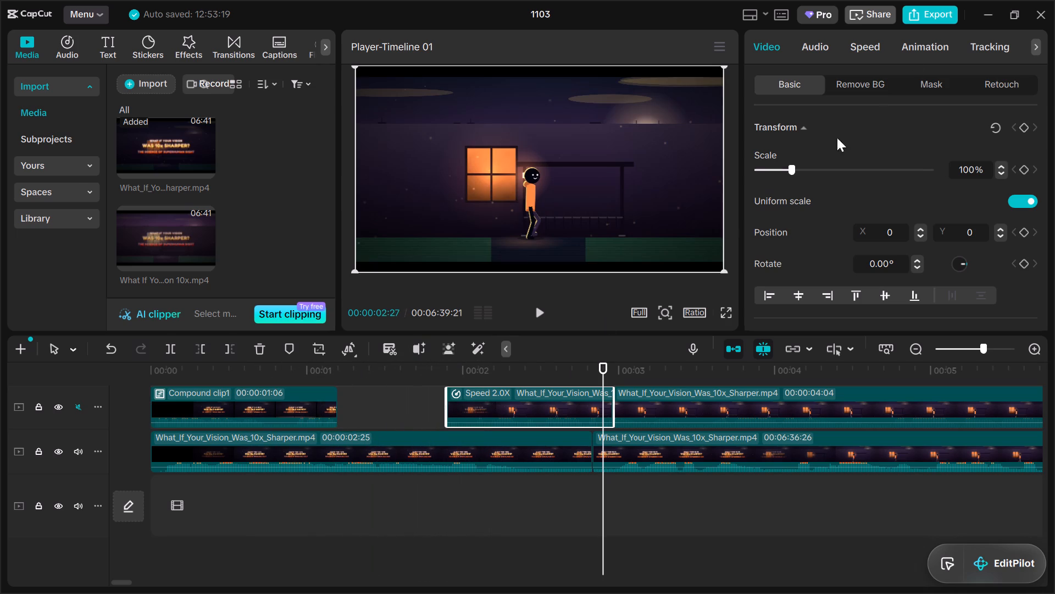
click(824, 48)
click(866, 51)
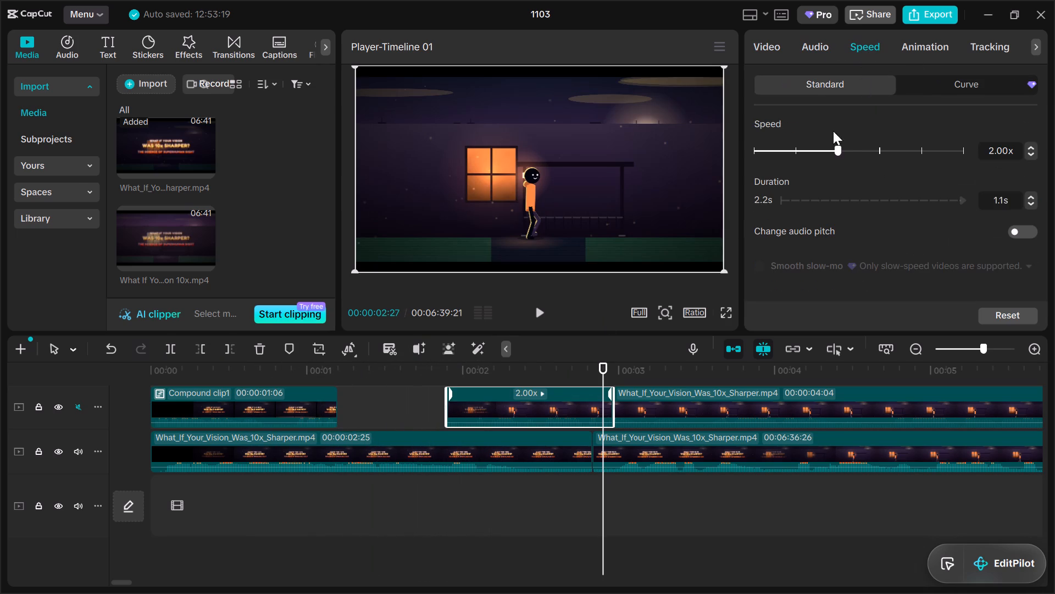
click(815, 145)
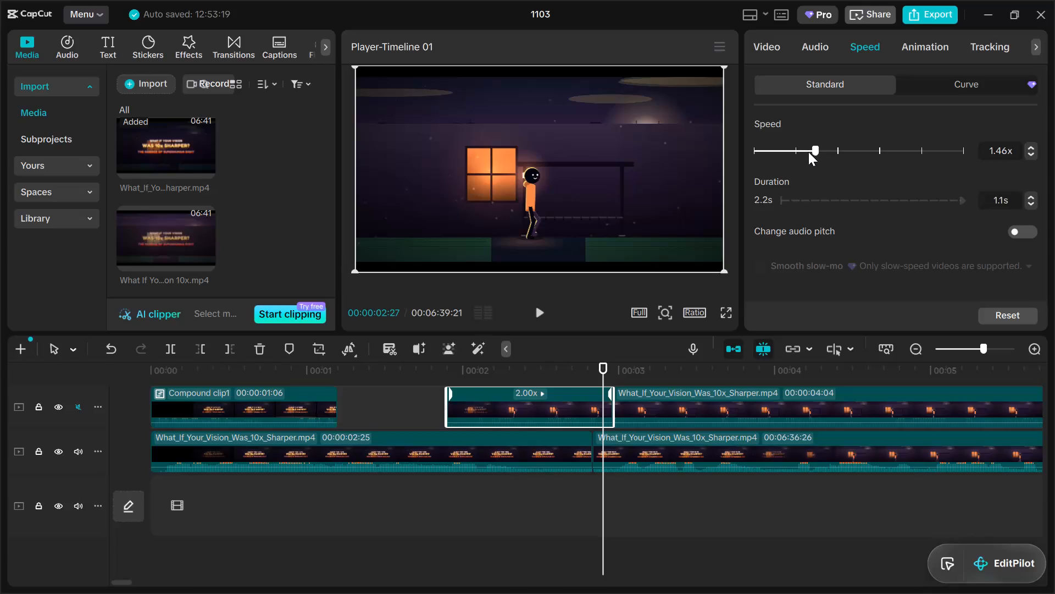
Move the 1.48x clip back on the upper track so it starts directly at the compound clip's end.
drag(560, 407, 443, 448)
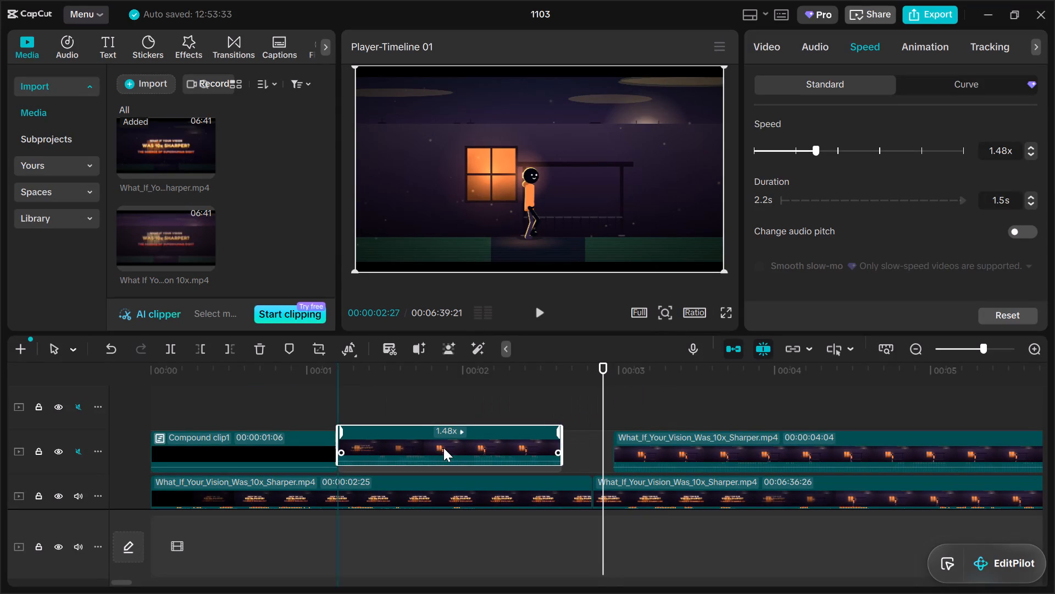
drag(443, 448, 454, 452)
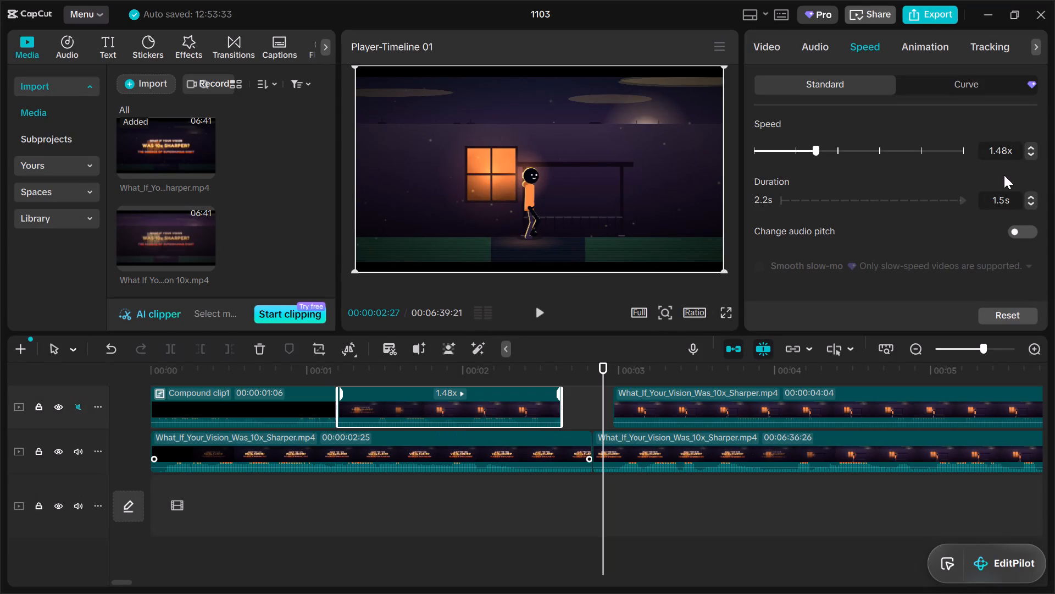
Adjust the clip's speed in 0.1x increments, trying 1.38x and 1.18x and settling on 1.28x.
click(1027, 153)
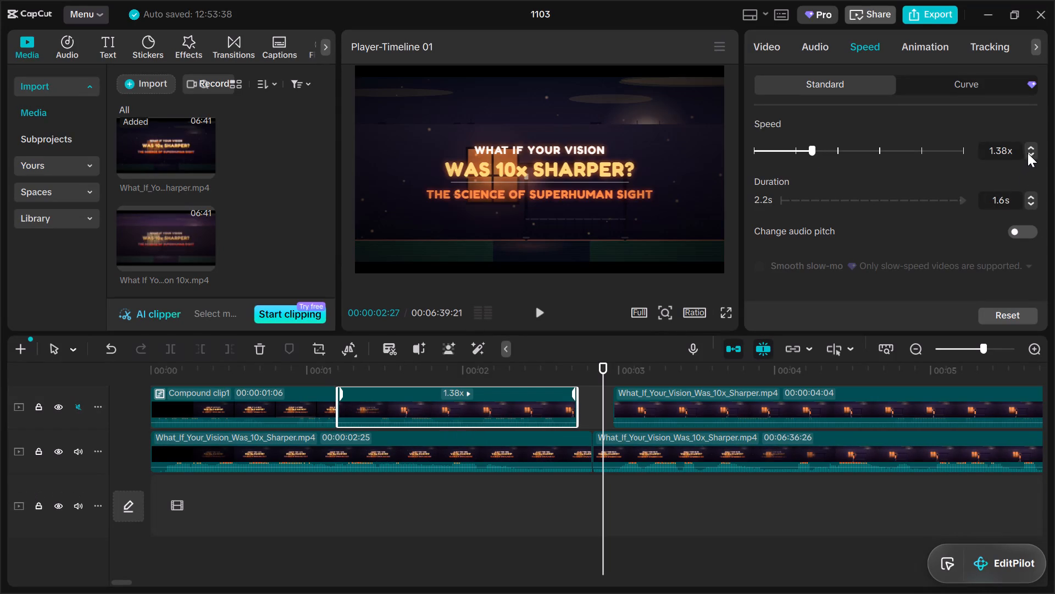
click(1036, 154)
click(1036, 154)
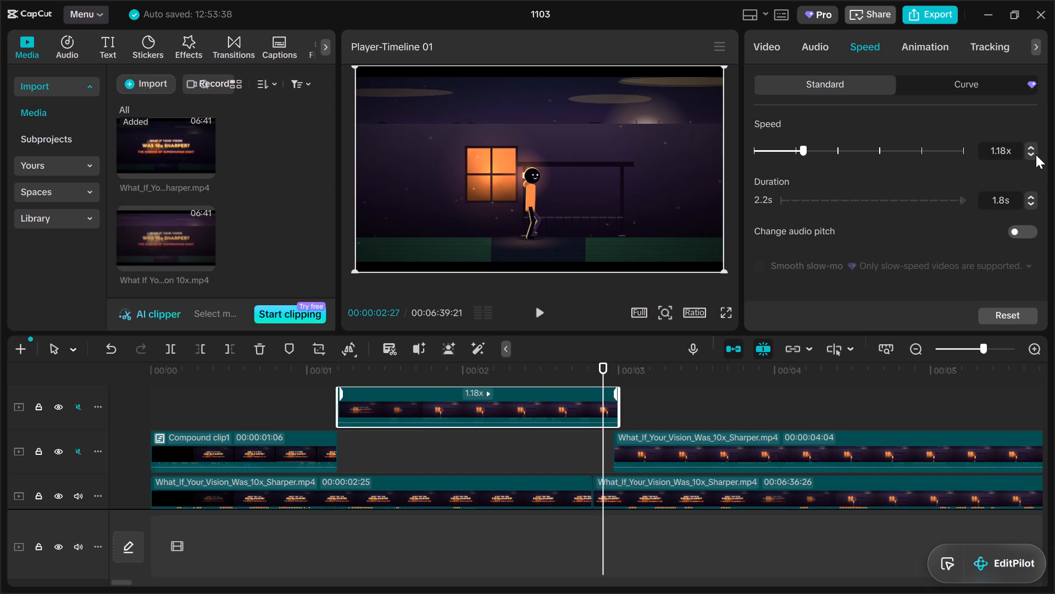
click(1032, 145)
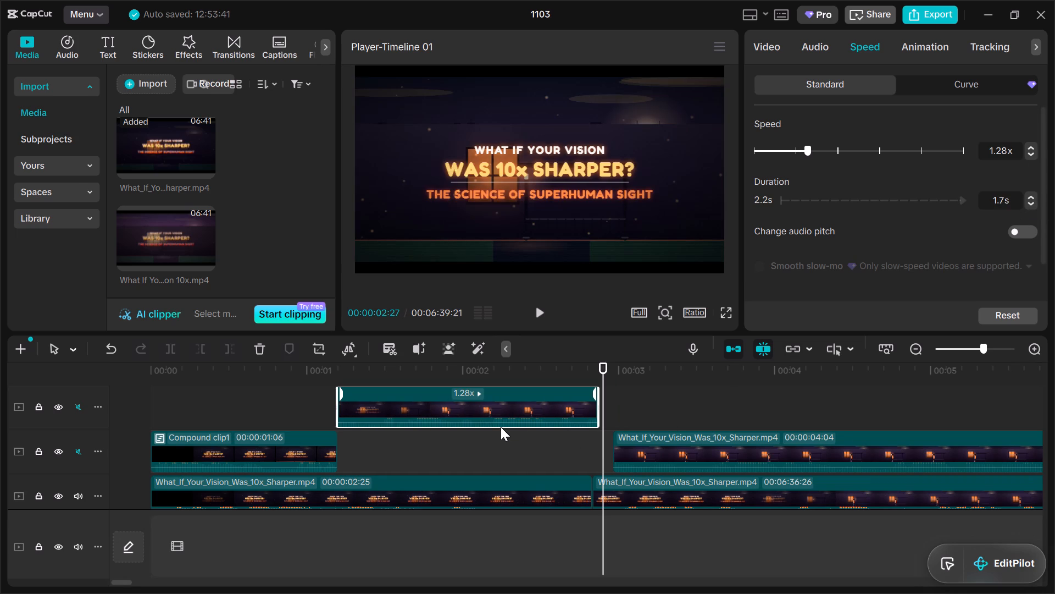
Return the 1.28x clip to the upper track and snap it against the compound clip's end.
drag(485, 411, 479, 463)
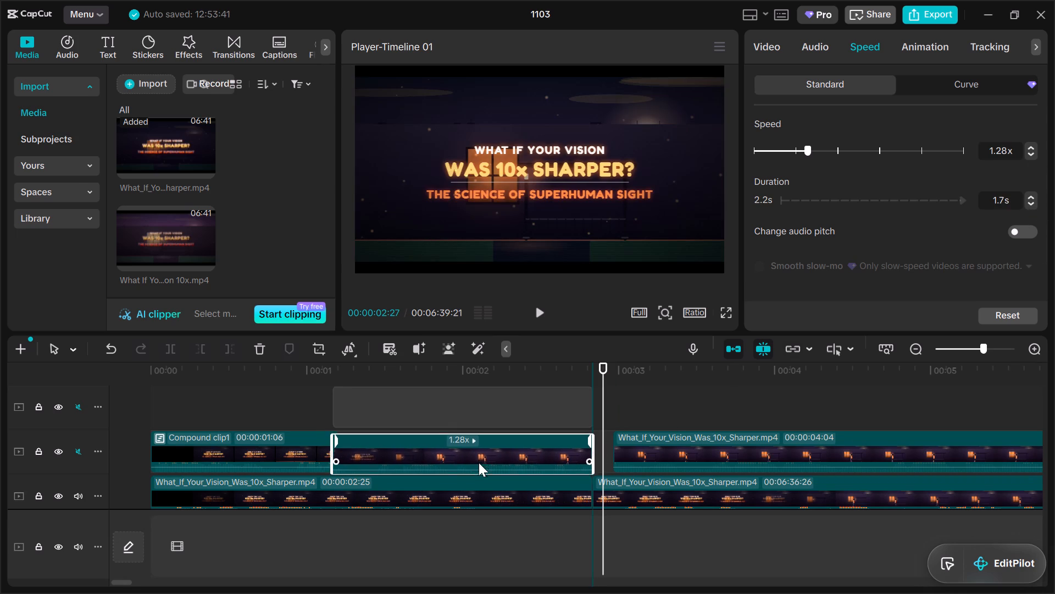
drag(479, 463, 493, 463)
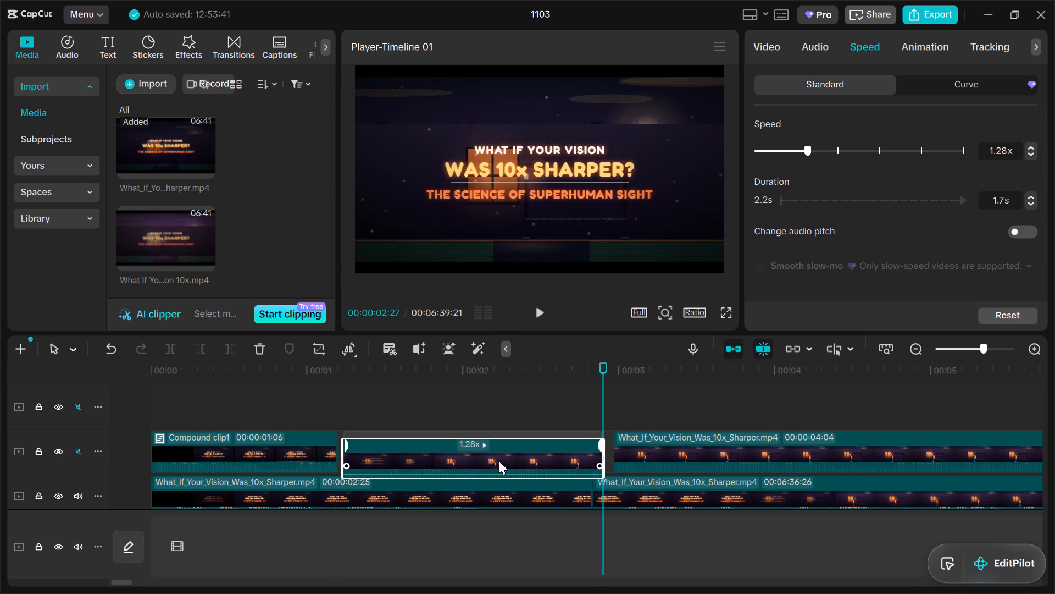
drag(468, 403, 465, 405)
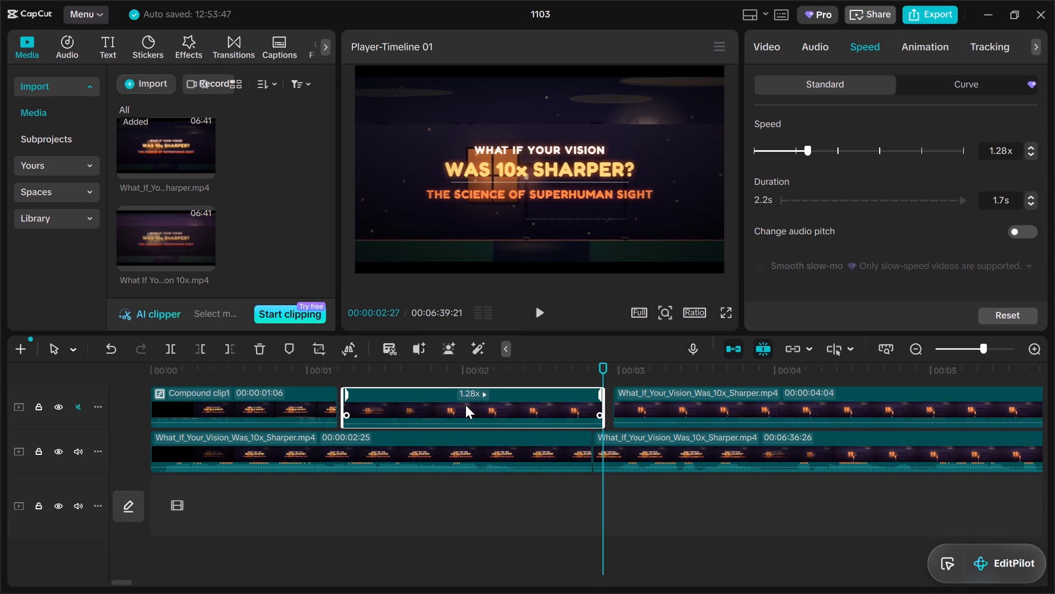
drag(465, 405, 462, 405)
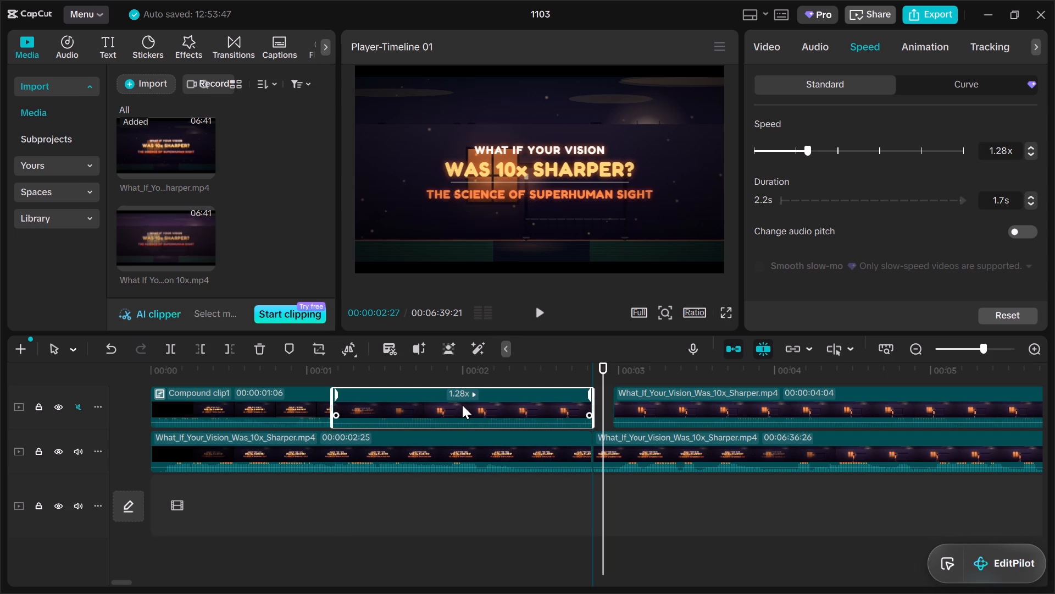
drag(462, 405, 463, 404)
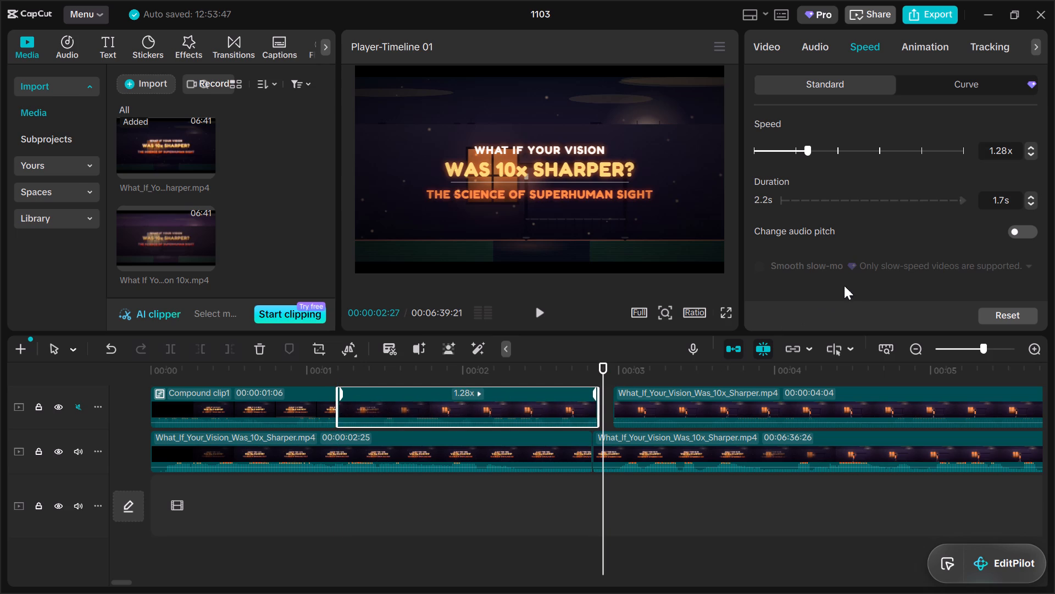
Set the clip's duration to 1.8 s to fill the gap before the 00:00:04:04 clip.
click(1030, 194)
click(1029, 196)
Play the re-edited opening from the start of the timeline to check the retimed clips and the scenes that follow.
click(337, 366)
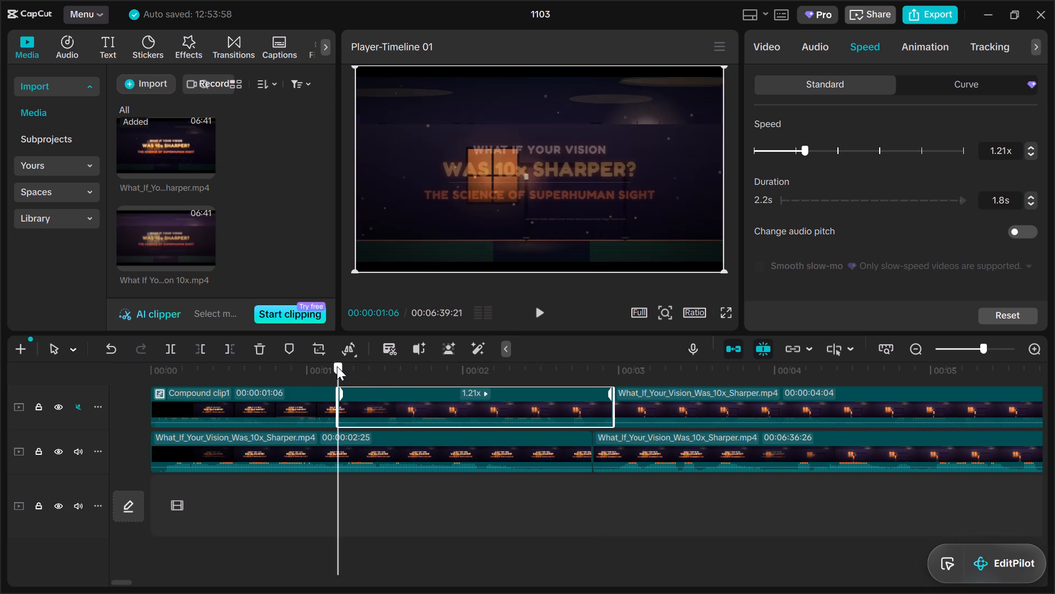
drag(336, 366, 132, 370)
click(543, 314)
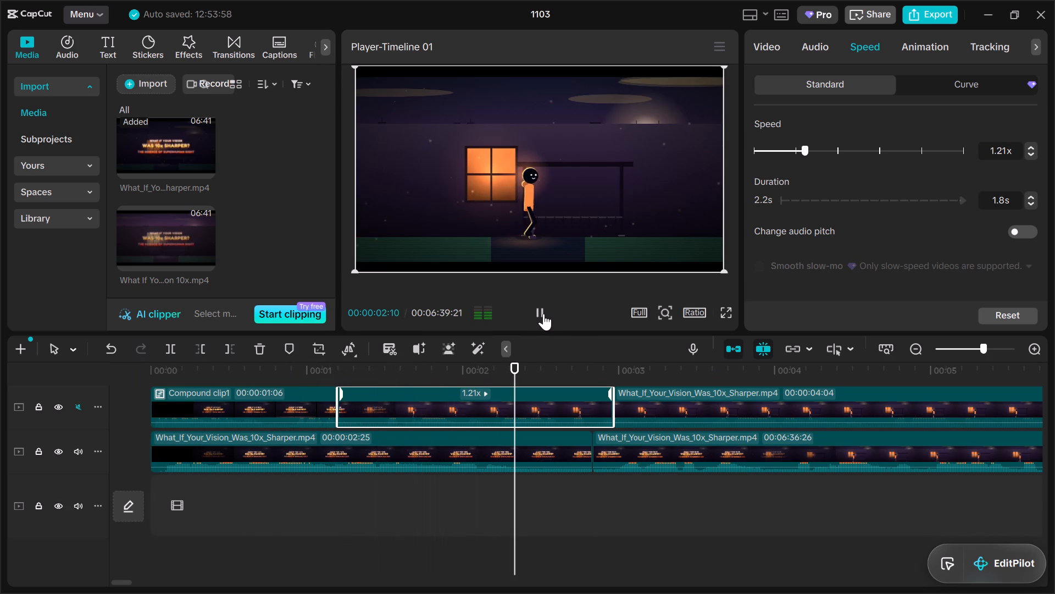
scroll(269, 429, up, 1)
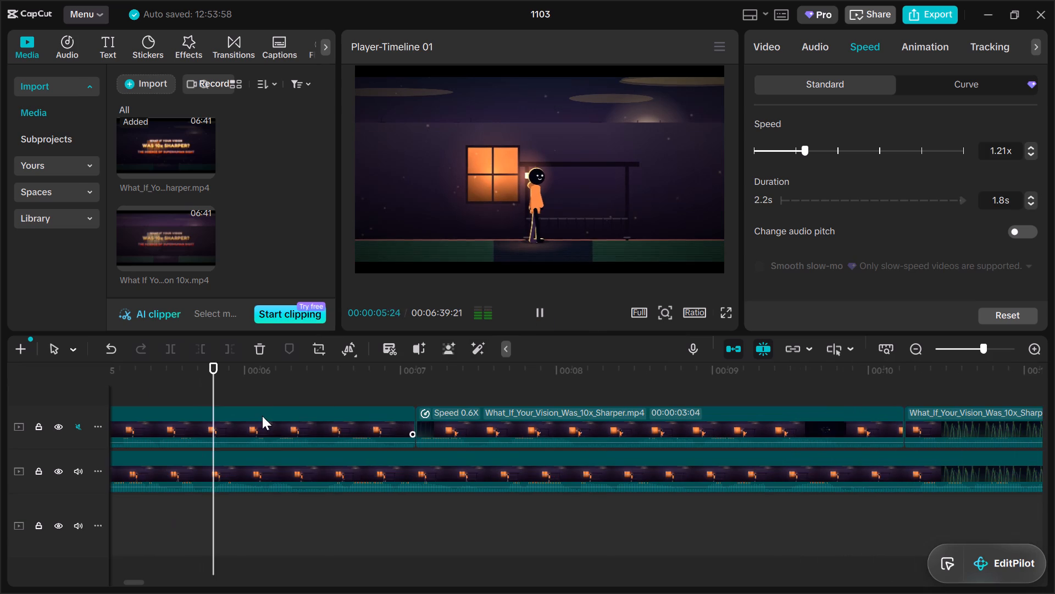
click(265, 389)
drag(265, 389, 265, 389)
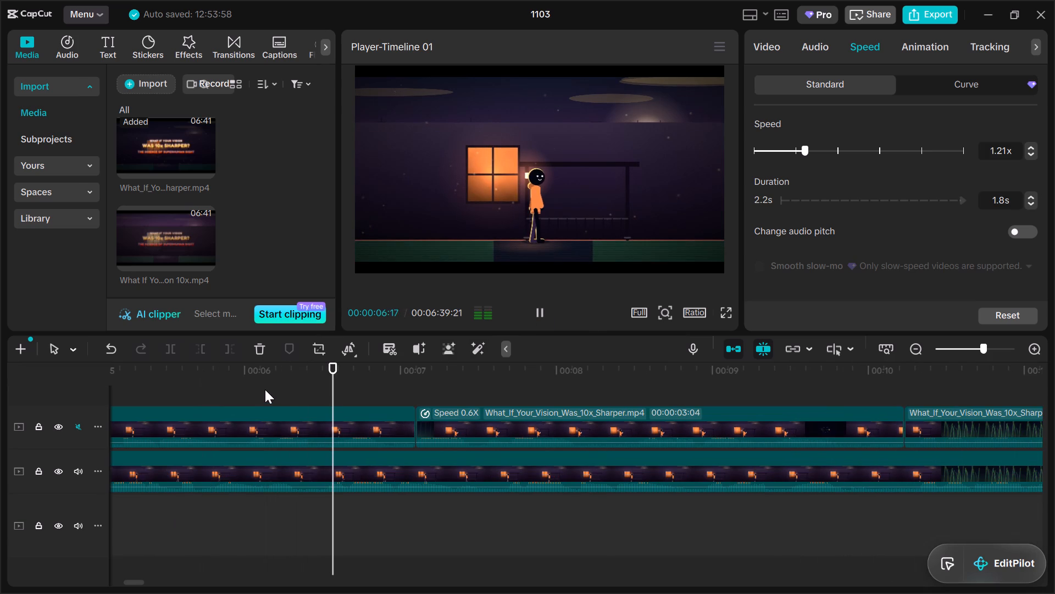
drag(265, 389, 34, 378)
click(527, 310)
click(540, 311)
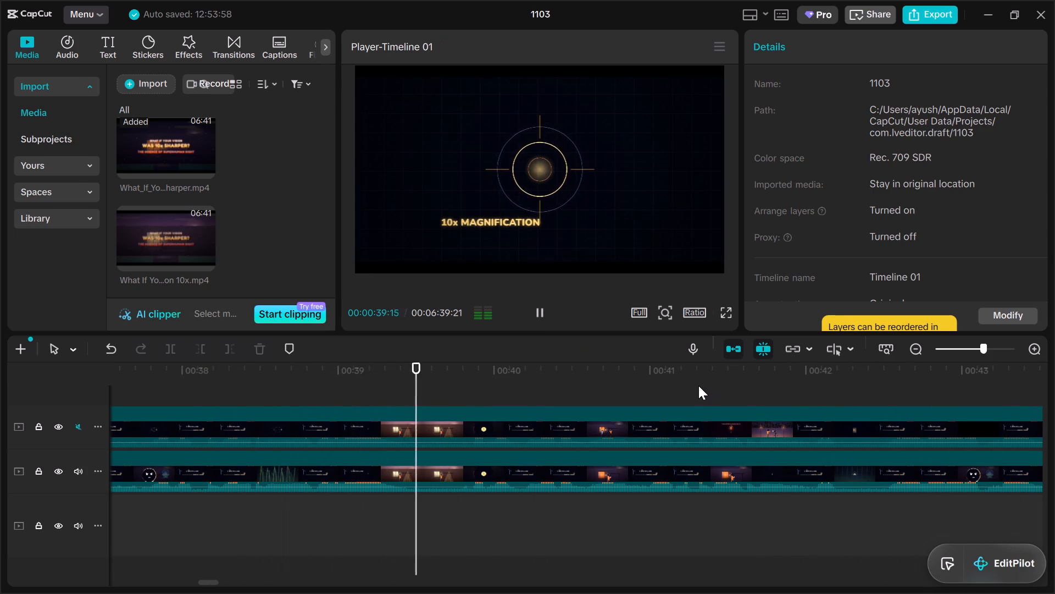
Skim the full timeline between about 00:00:40 and 00:01:28 to examine the scenes following the re-edited opening.
click(613, 371)
click(965, 347)
click(956, 344)
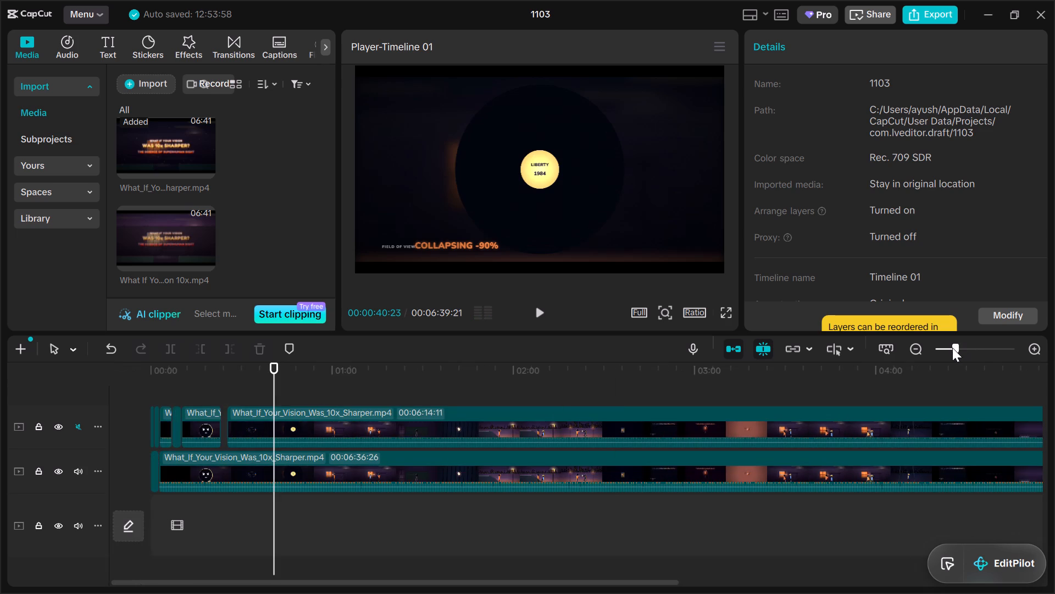
click(951, 348)
click(538, 312)
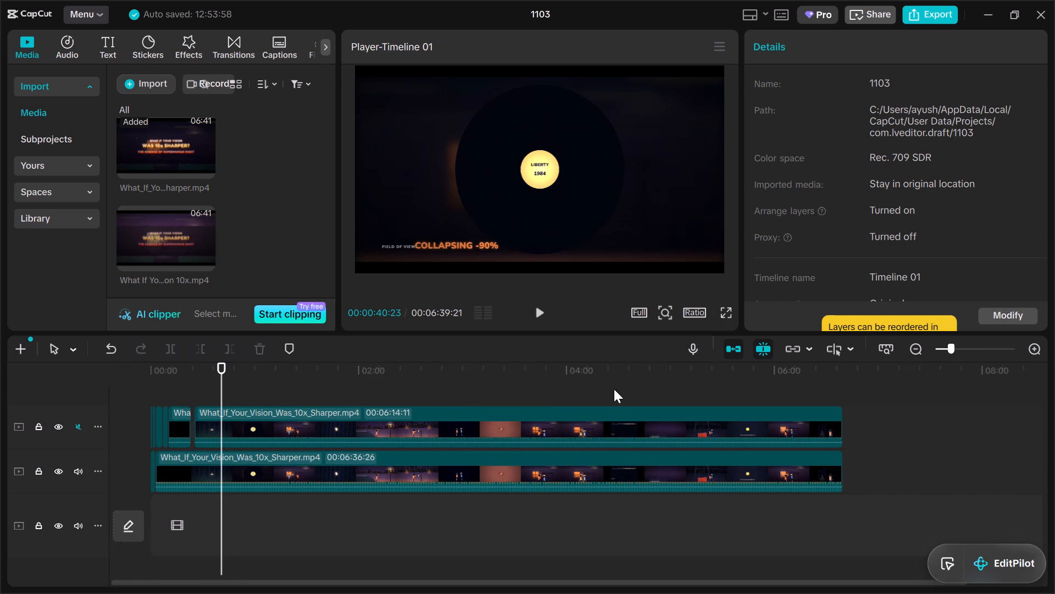
click(540, 311)
click(540, 311)
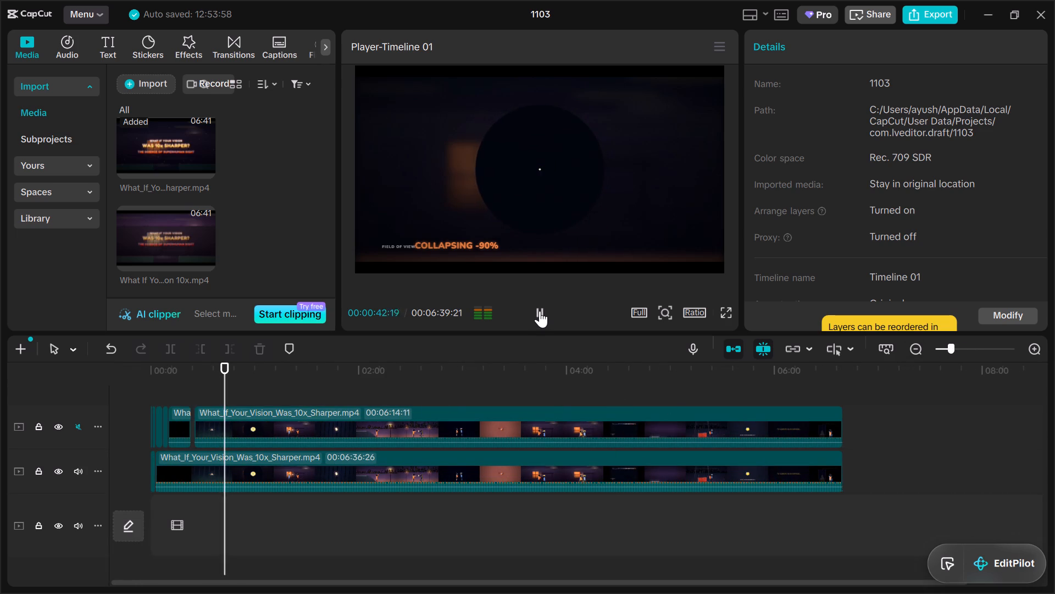
drag(225, 378, 255, 382)
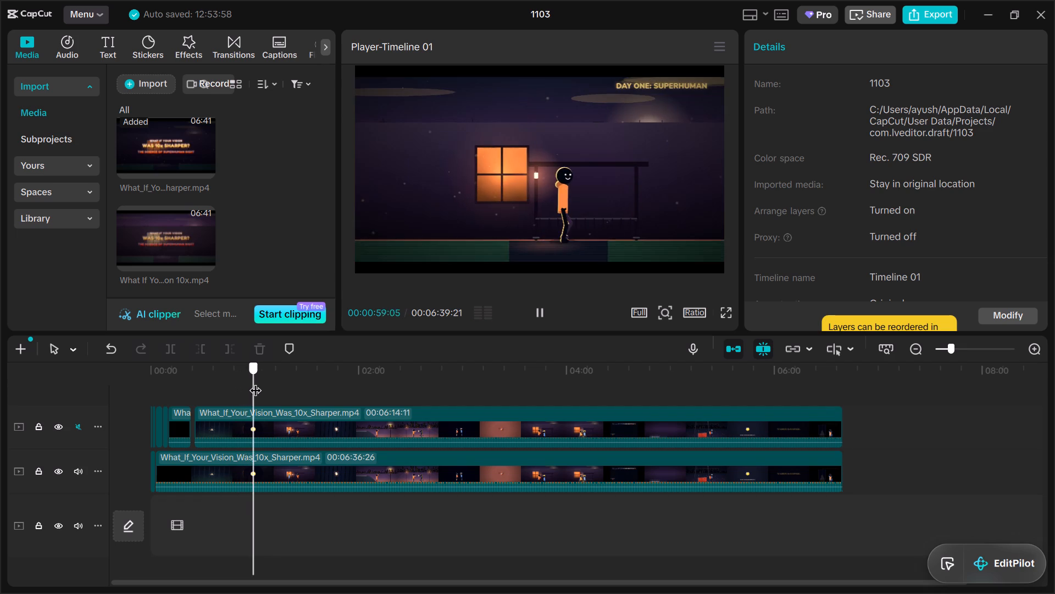
drag(255, 382, 305, 392)
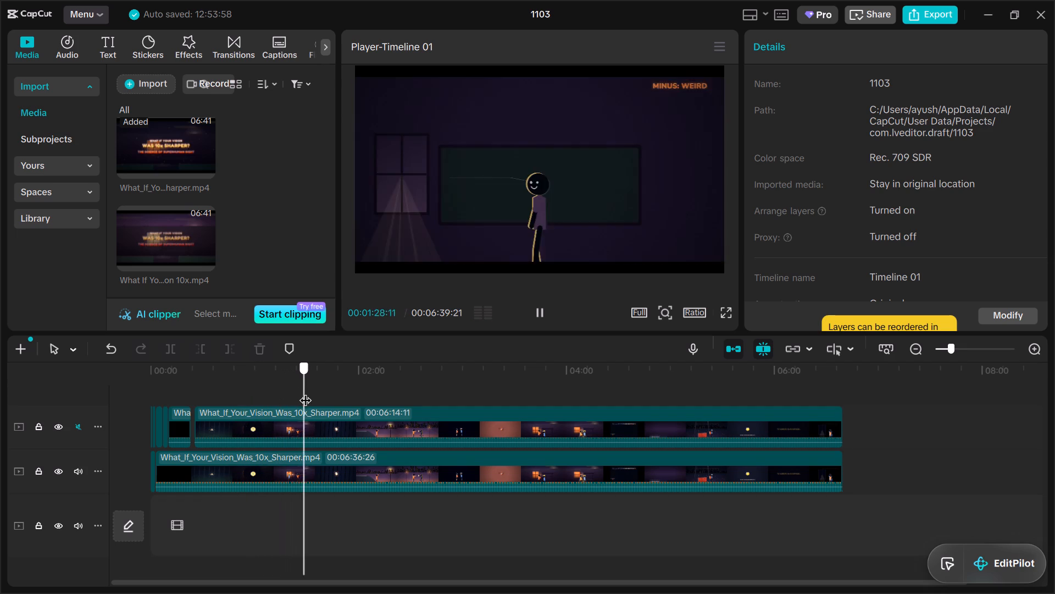
drag(305, 392, 273, 394)
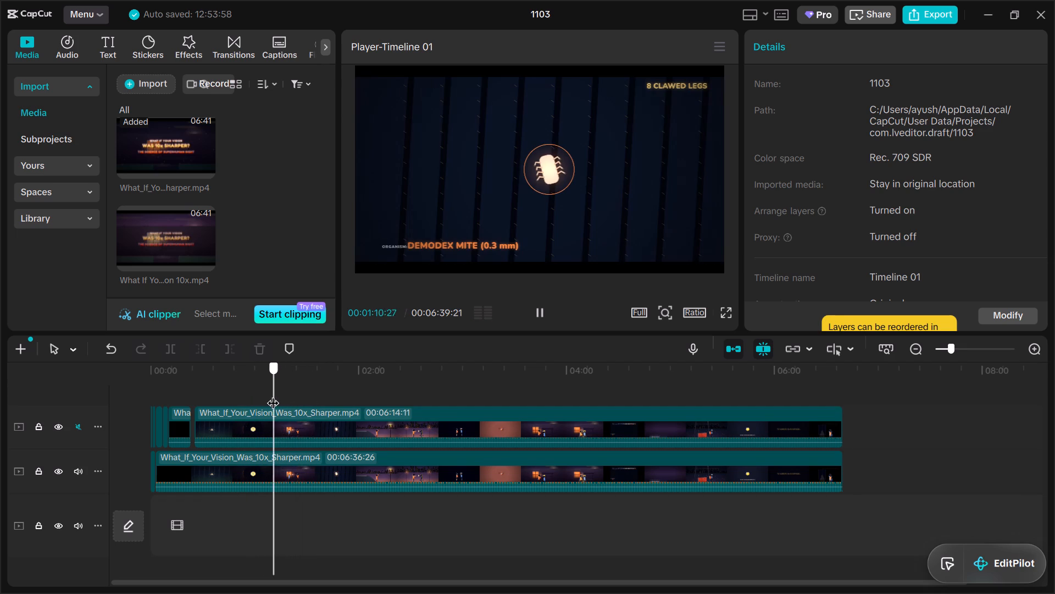
drag(273, 394, 269, 394)
click(253, 386)
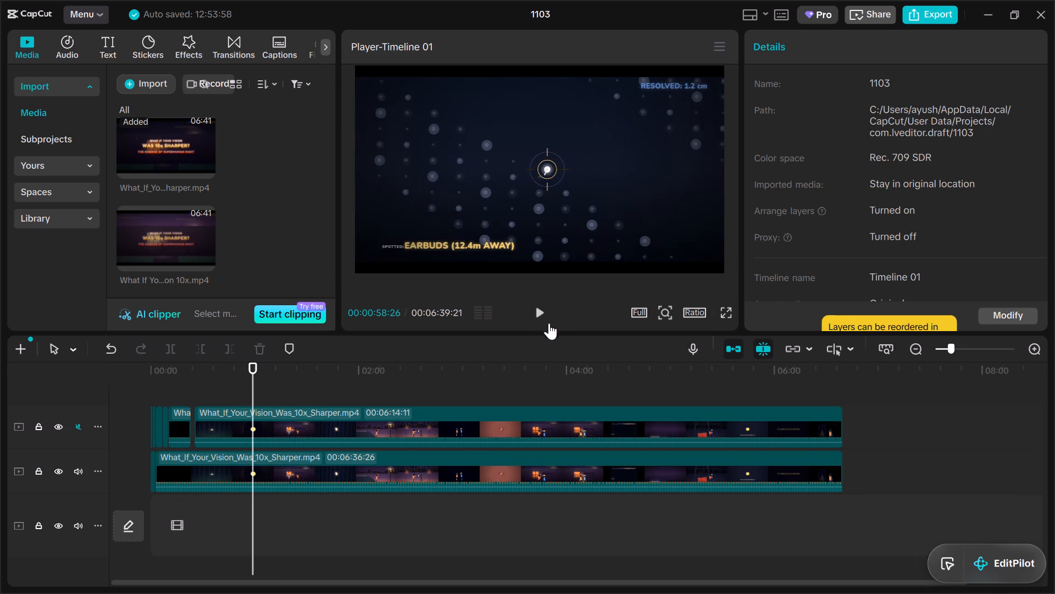
Play the stretch from about 00:00:58 to 00:01:20 in short passes, examining the street, physics exam and answer-sheet scenes.
click(539, 317)
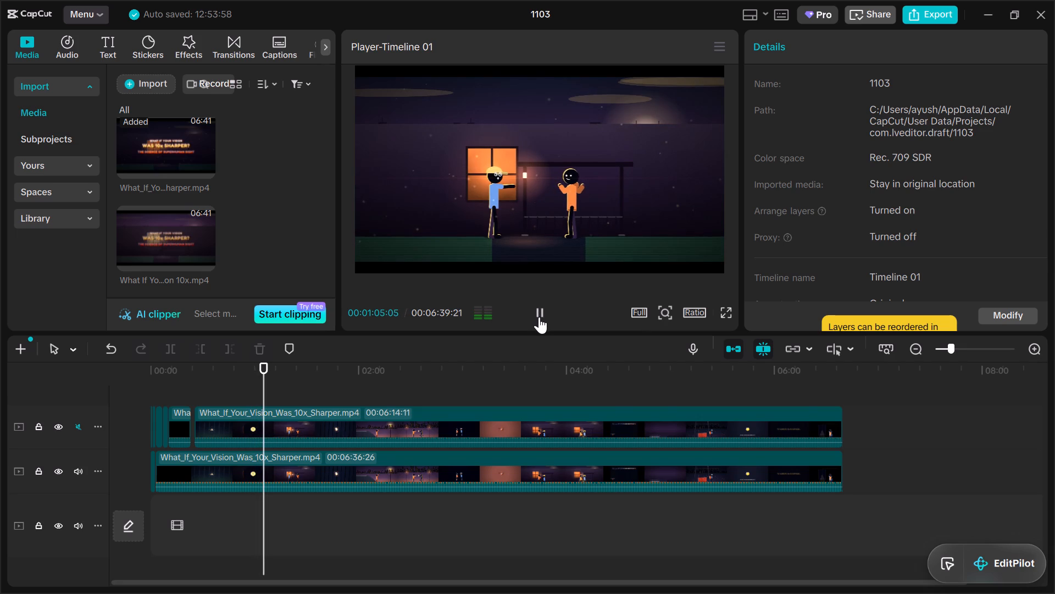
click(273, 389)
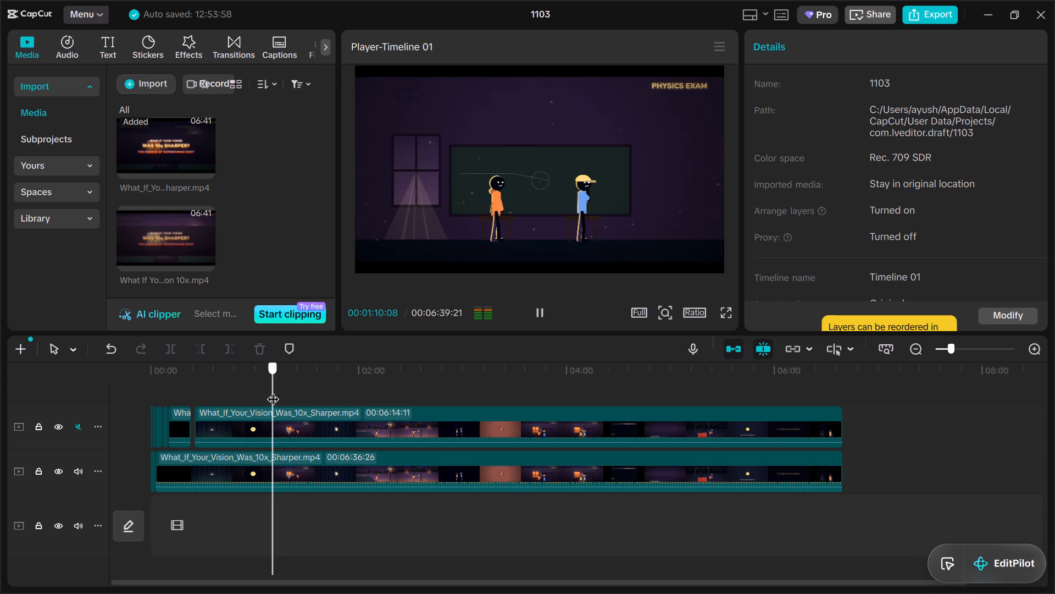
click(531, 324)
click(542, 317)
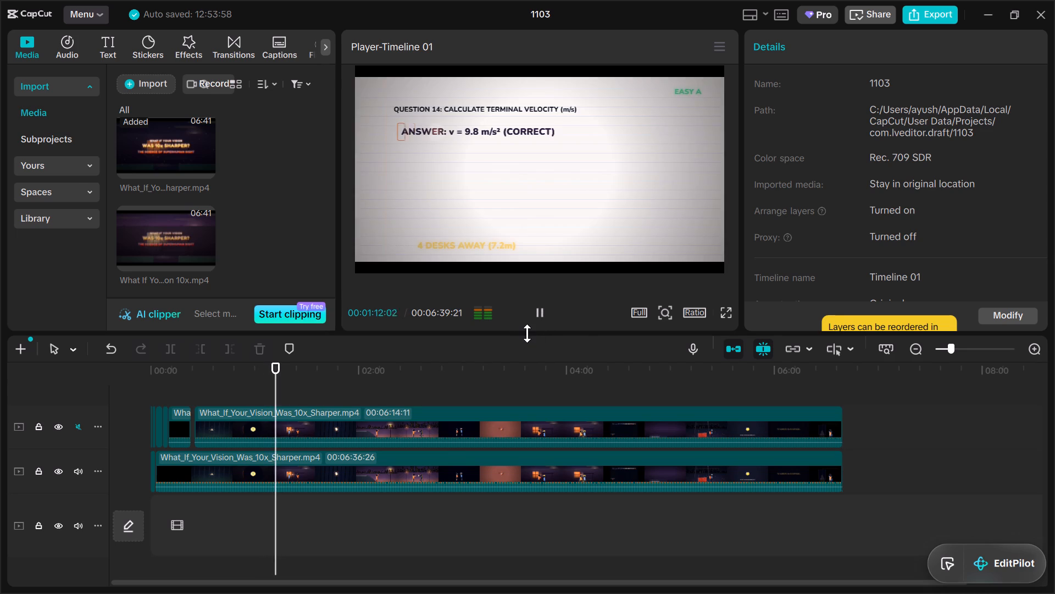
click(262, 389)
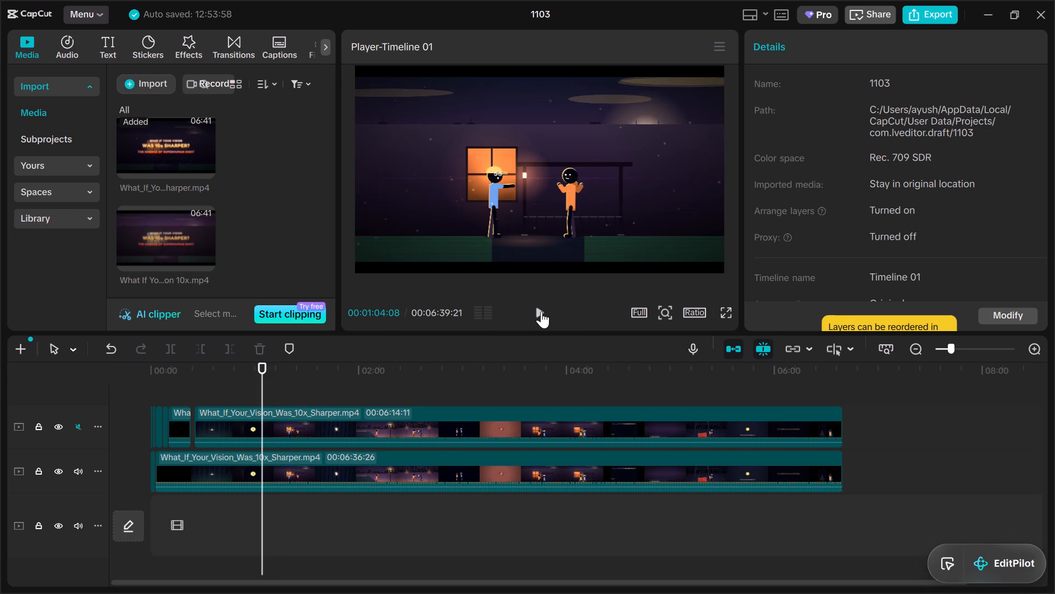
click(541, 311)
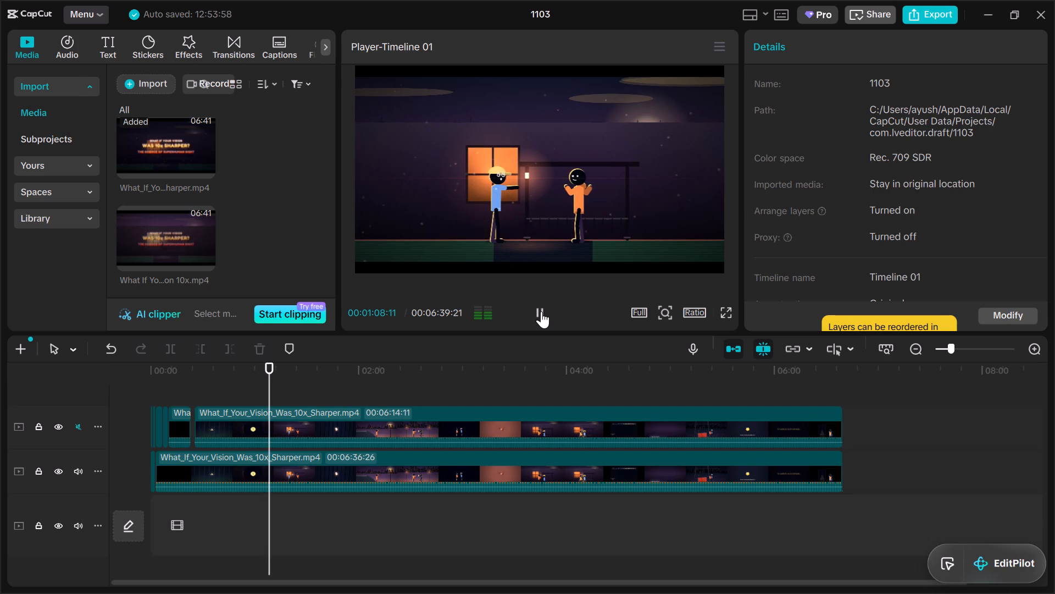
click(541, 311)
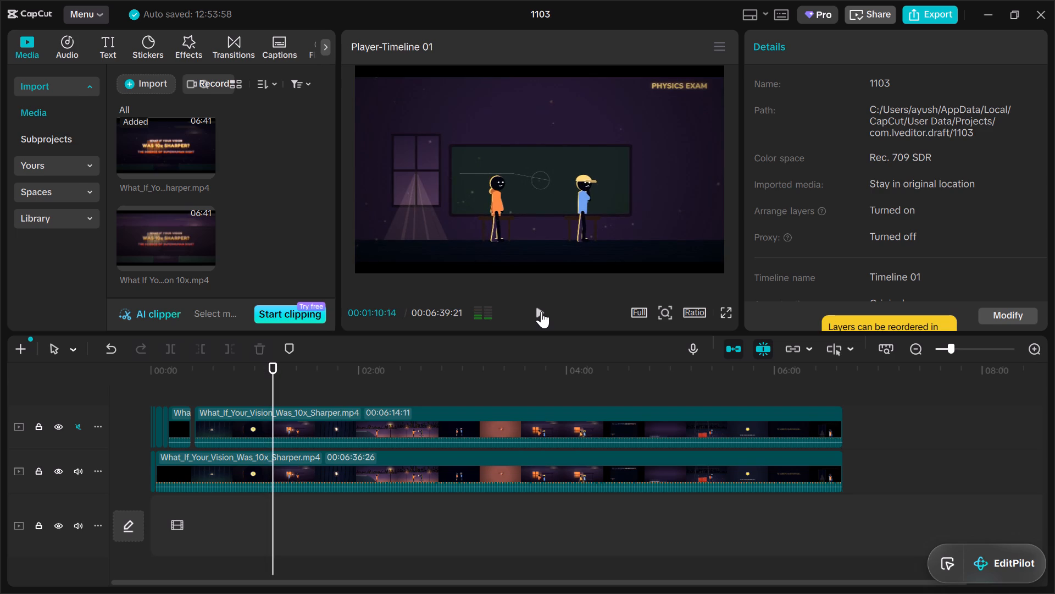
click(541, 311)
click(542, 311)
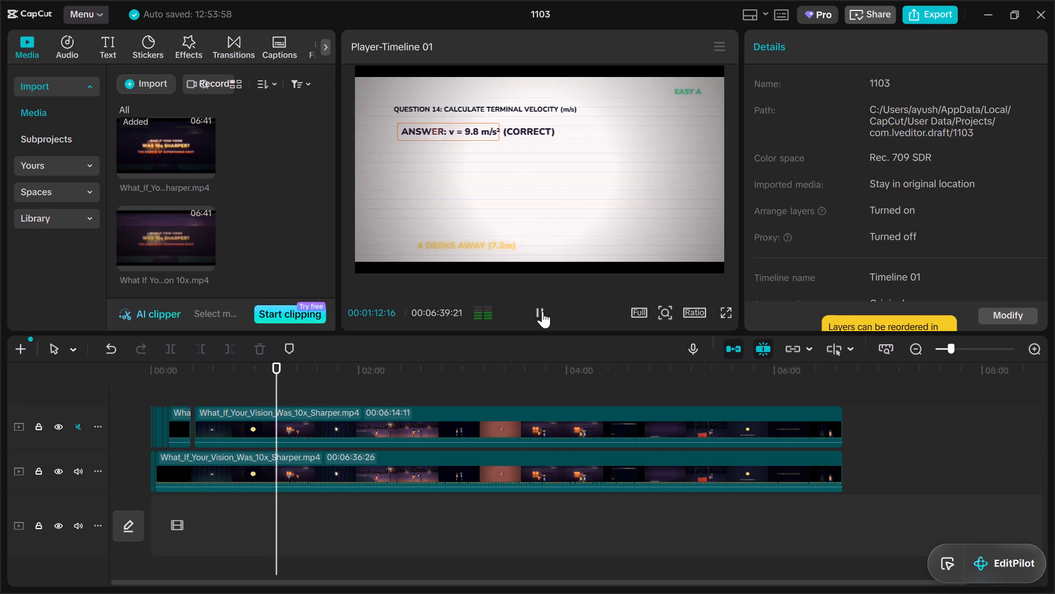
click(542, 311)
click(542, 311)
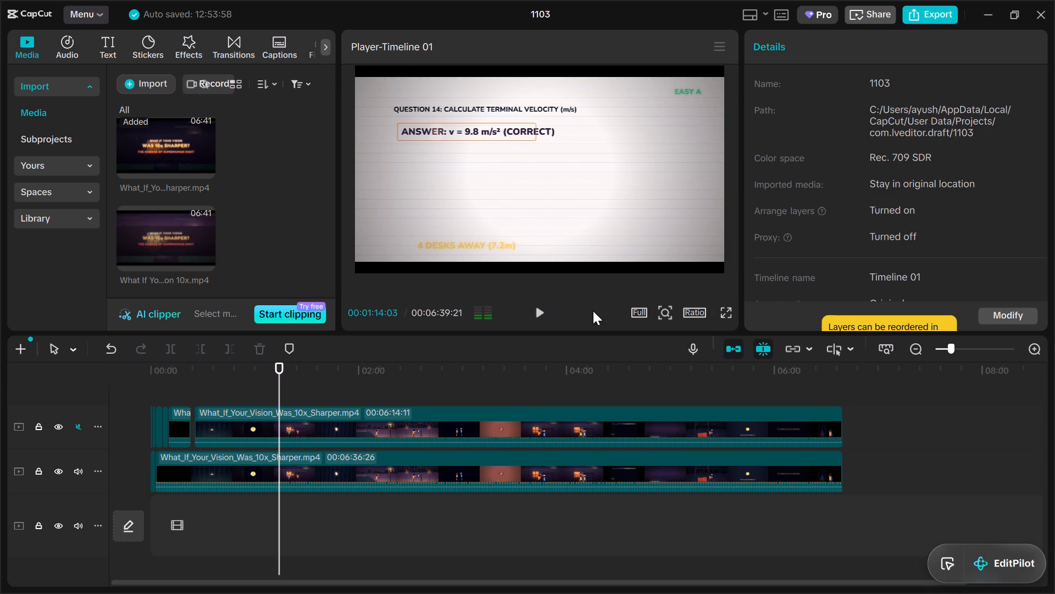
click(545, 317)
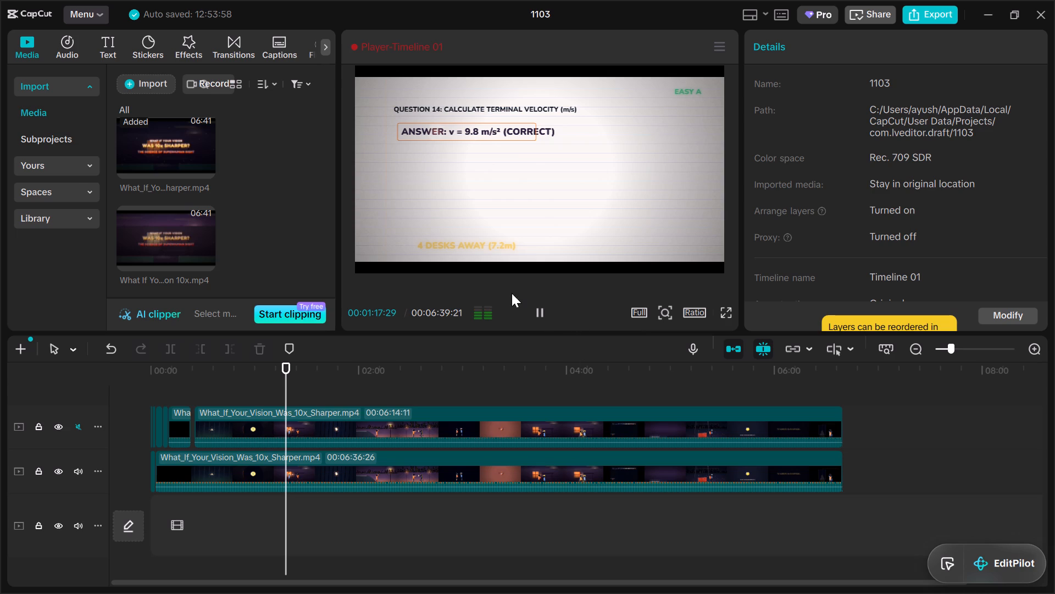
click(537, 312)
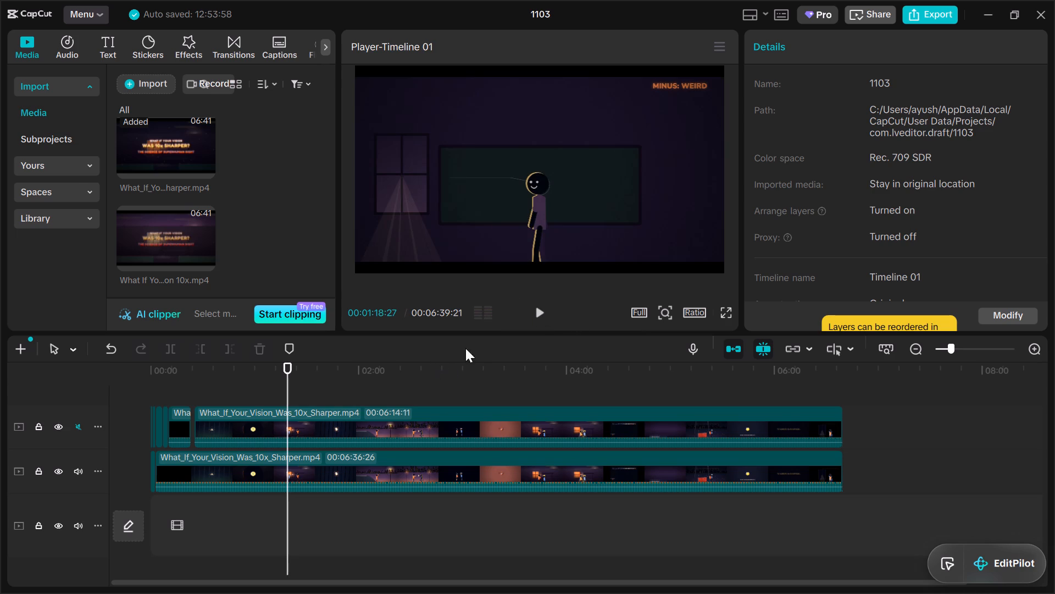
click(538, 311)
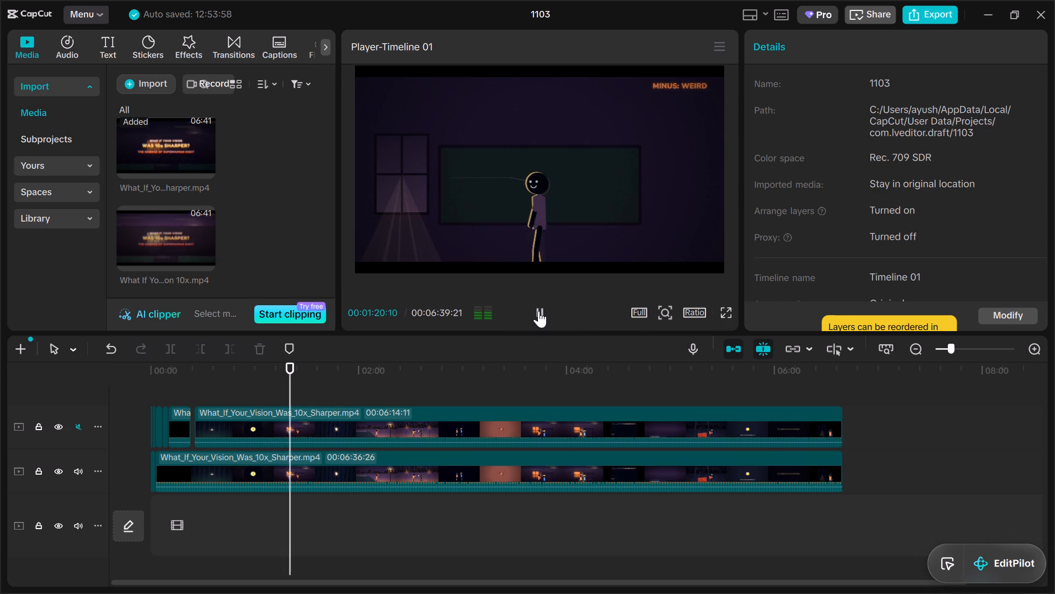
click(538, 311)
Skim between about 00:00:57 and 00:02:12, and play from 00:01:49 to examine the playing card and street bet scenes.
click(277, 385)
drag(277, 382, 264, 385)
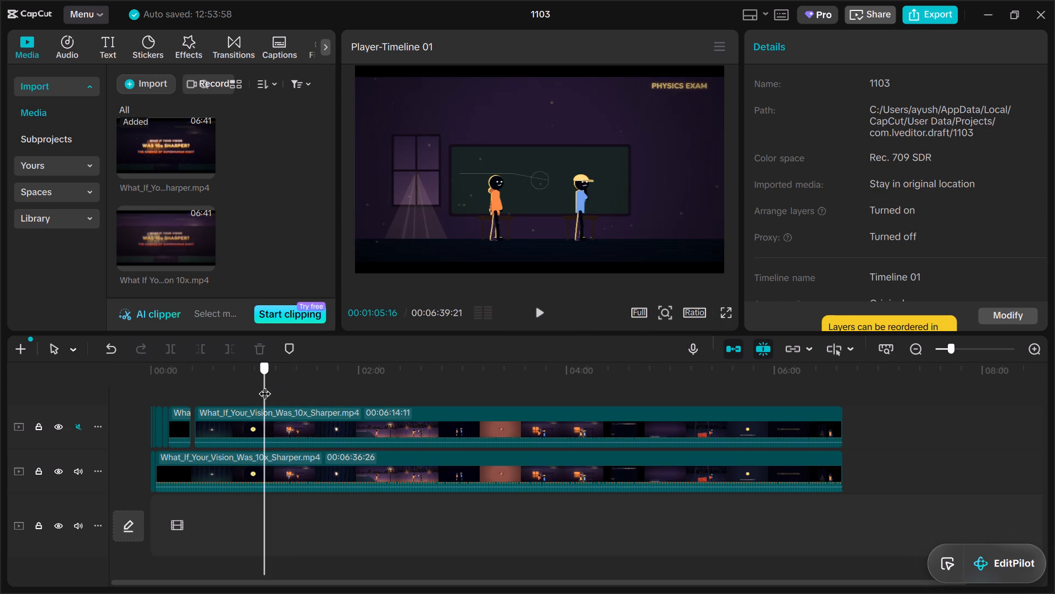
drag(264, 385, 251, 388)
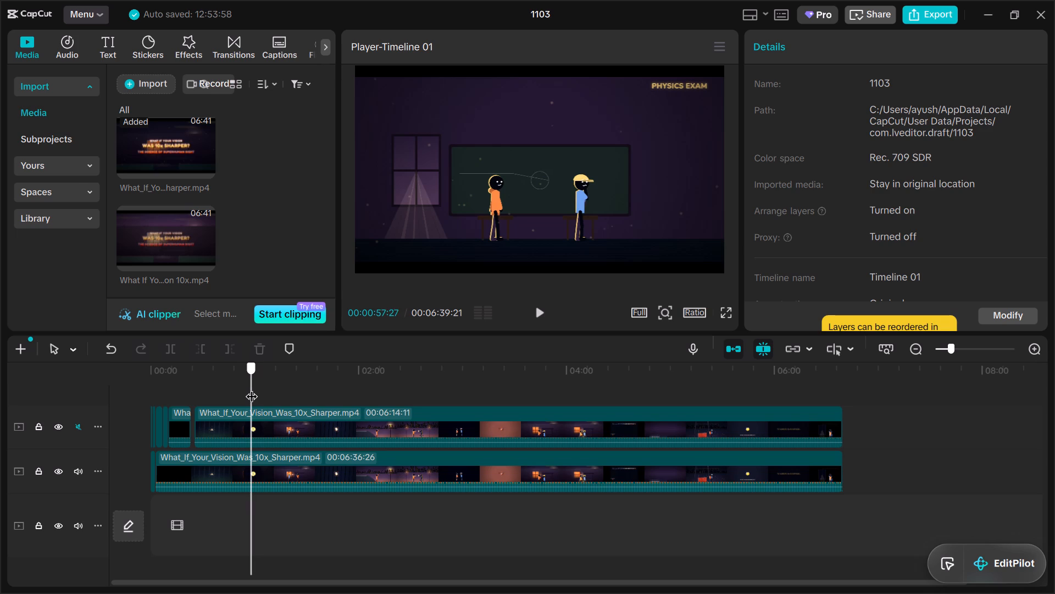
drag(251, 388, 249, 389)
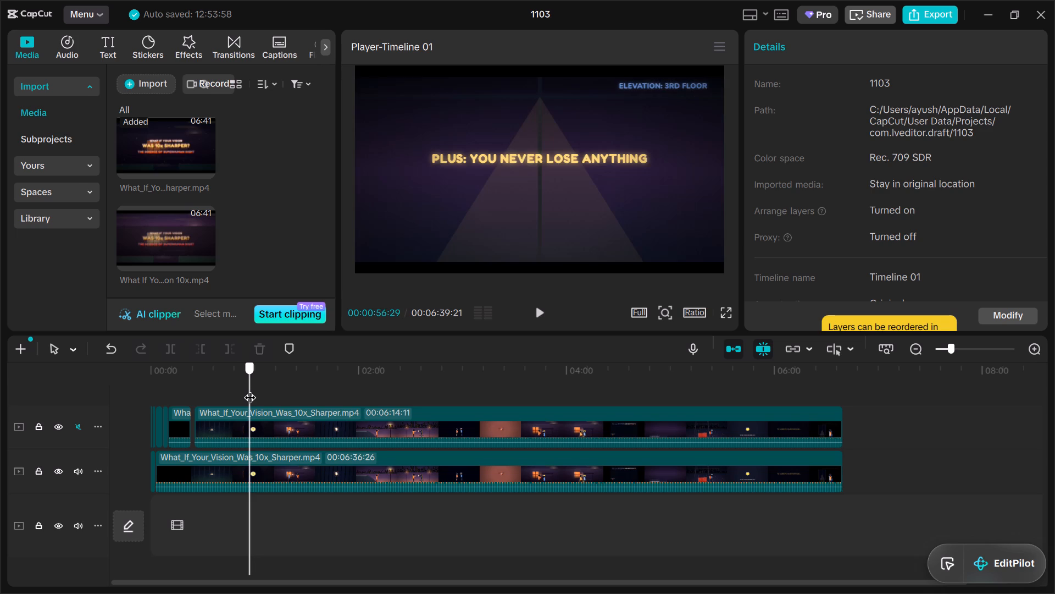
drag(249, 389, 330, 381)
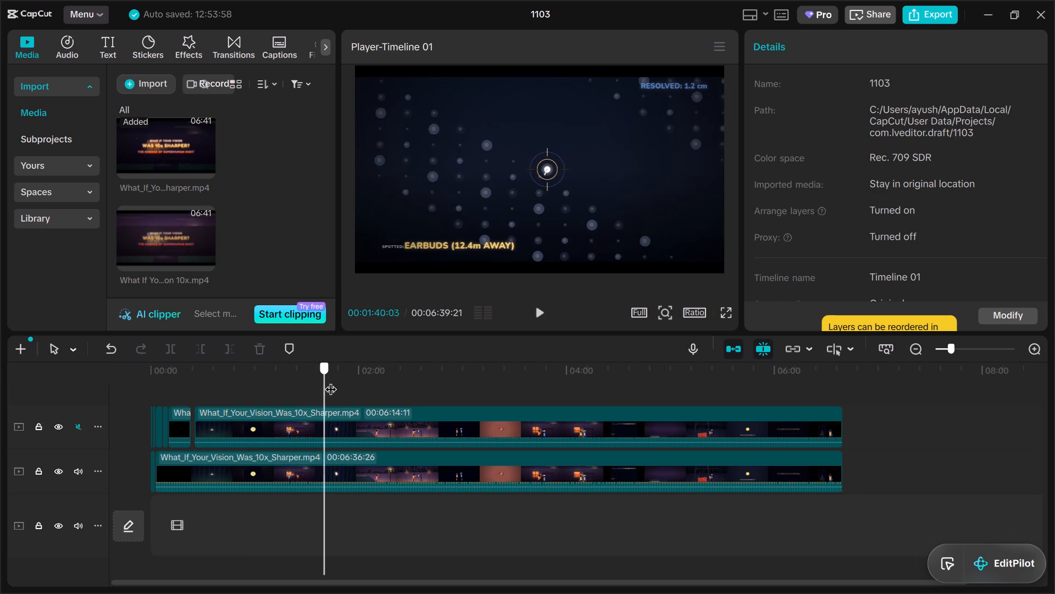
drag(330, 381, 373, 381)
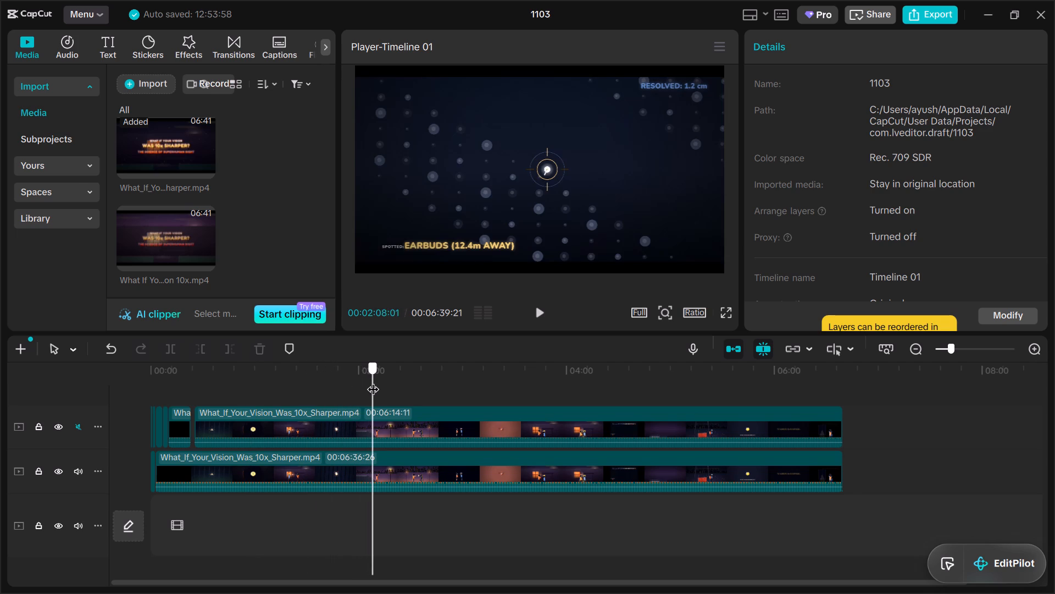
drag(373, 381, 380, 381)
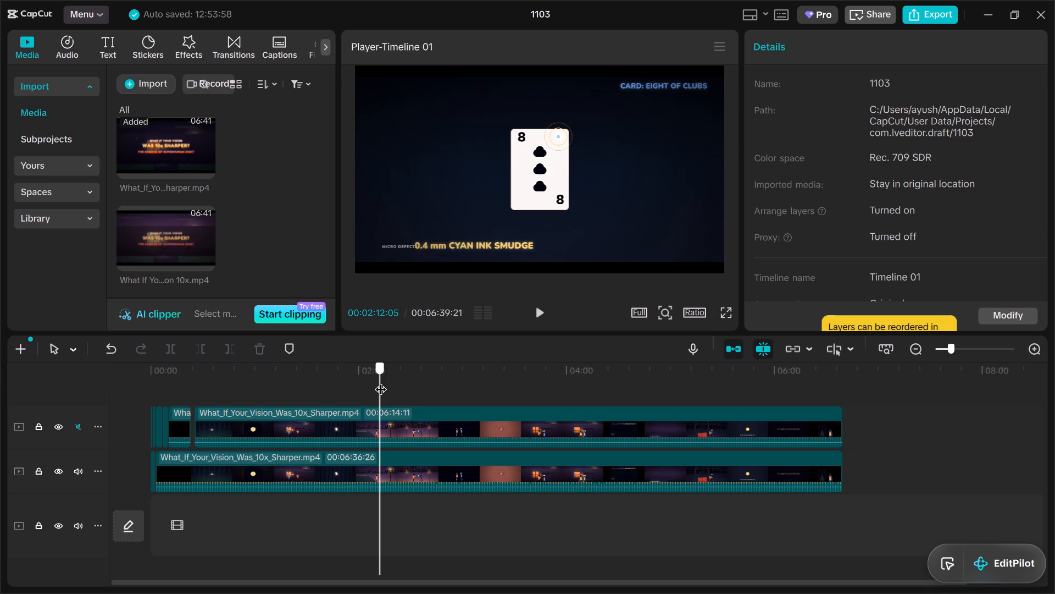
drag(380, 381, 351, 387)
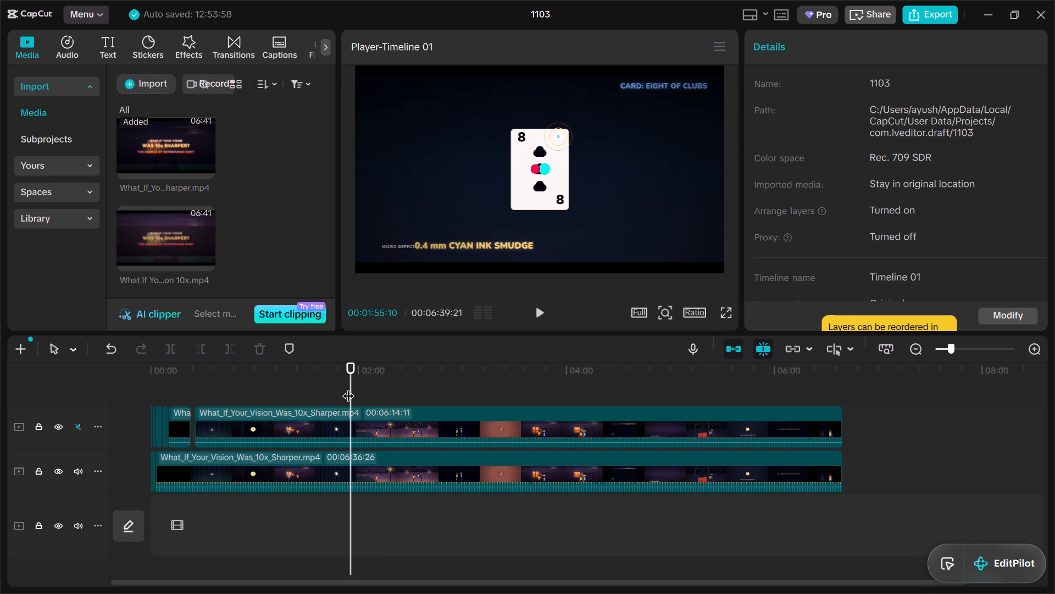
click(340, 389)
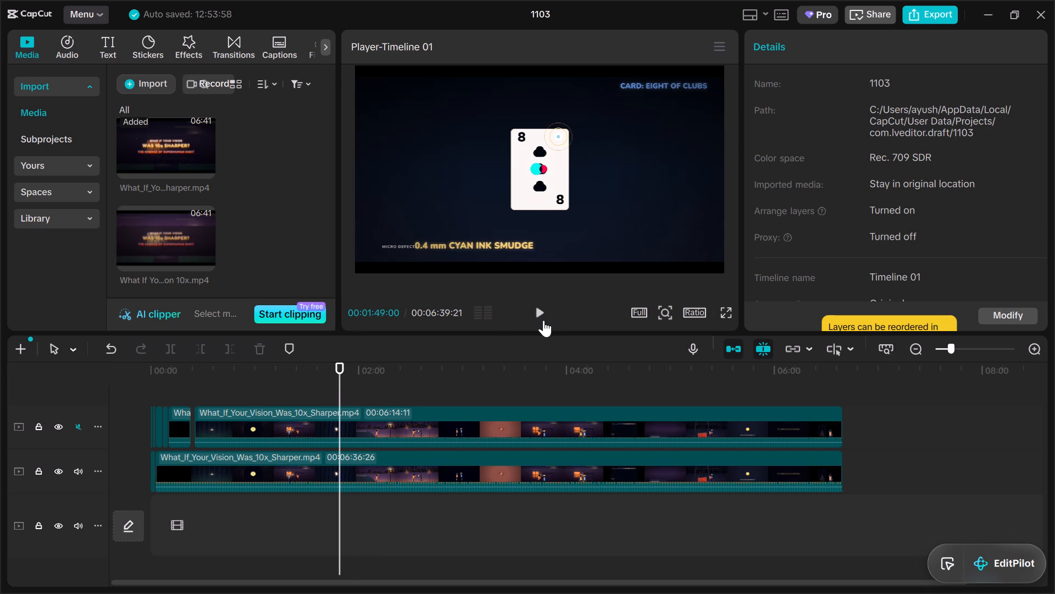
click(542, 316)
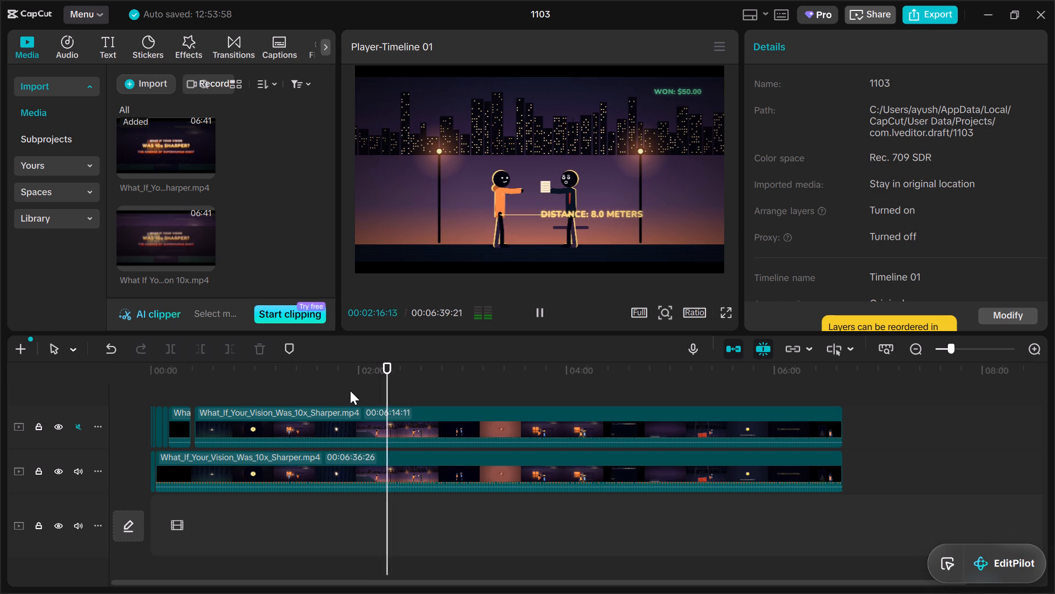
Skim back from about 00:01:45 to 00:01:10, playing briefly at the Demodex mite and physics exam scenes to examine them.
click(350, 391)
drag(350, 391, 334, 389)
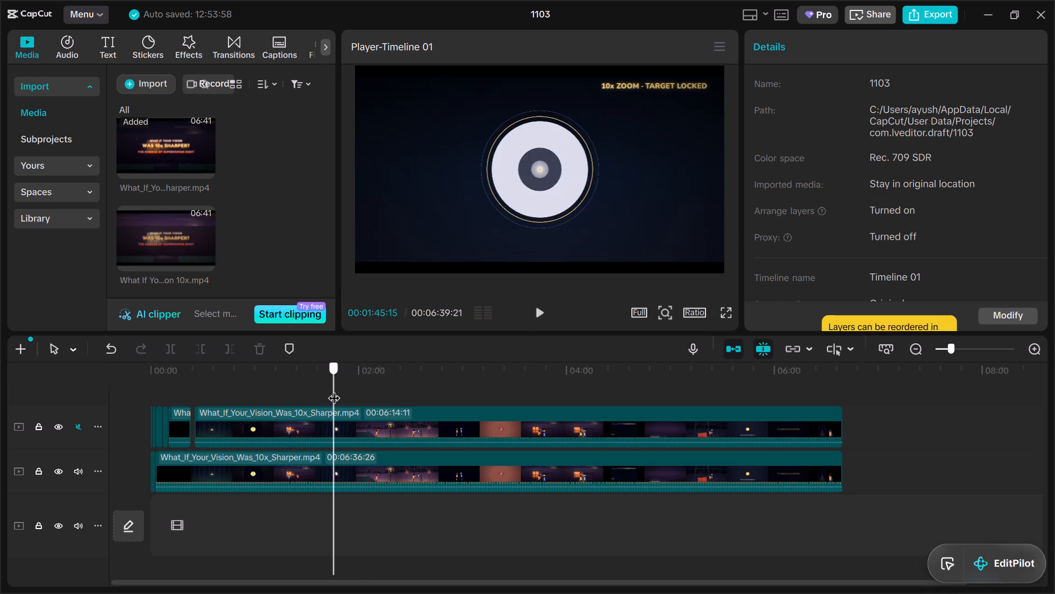
drag(334, 389, 309, 388)
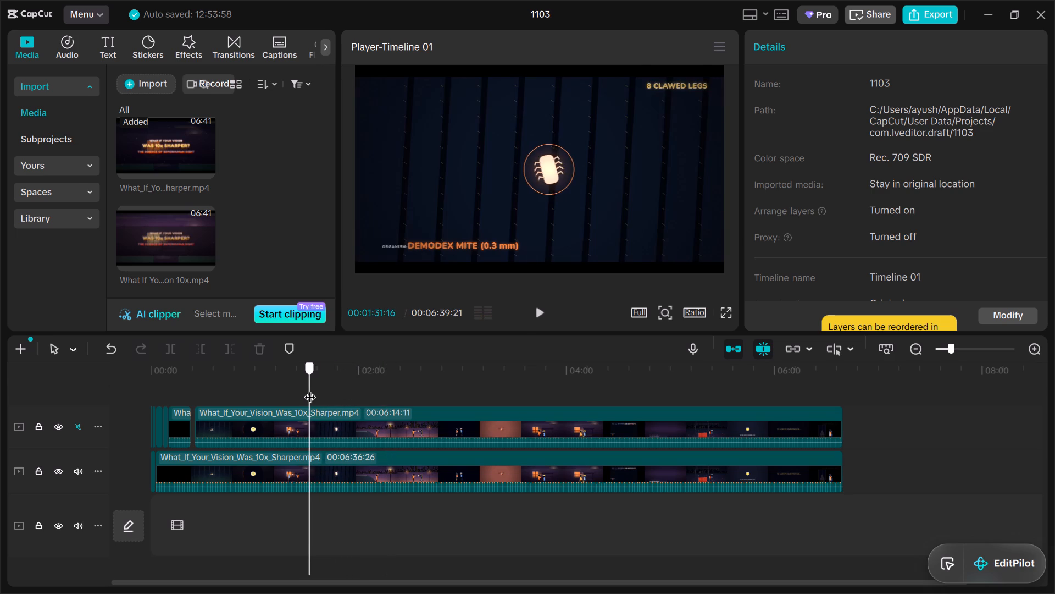
drag(309, 388, 305, 389)
click(522, 309)
click(540, 309)
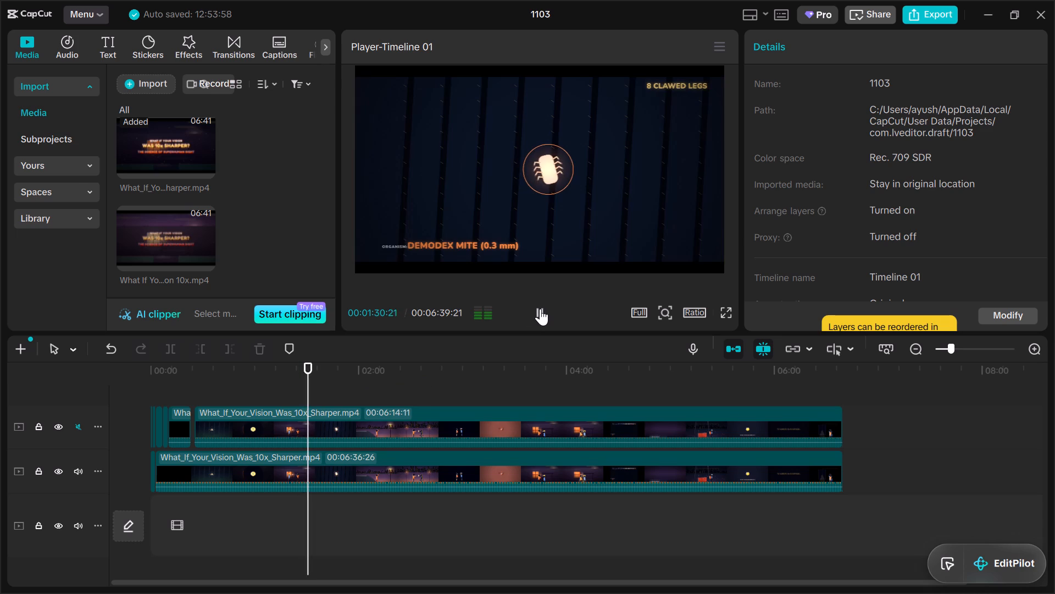
click(274, 389)
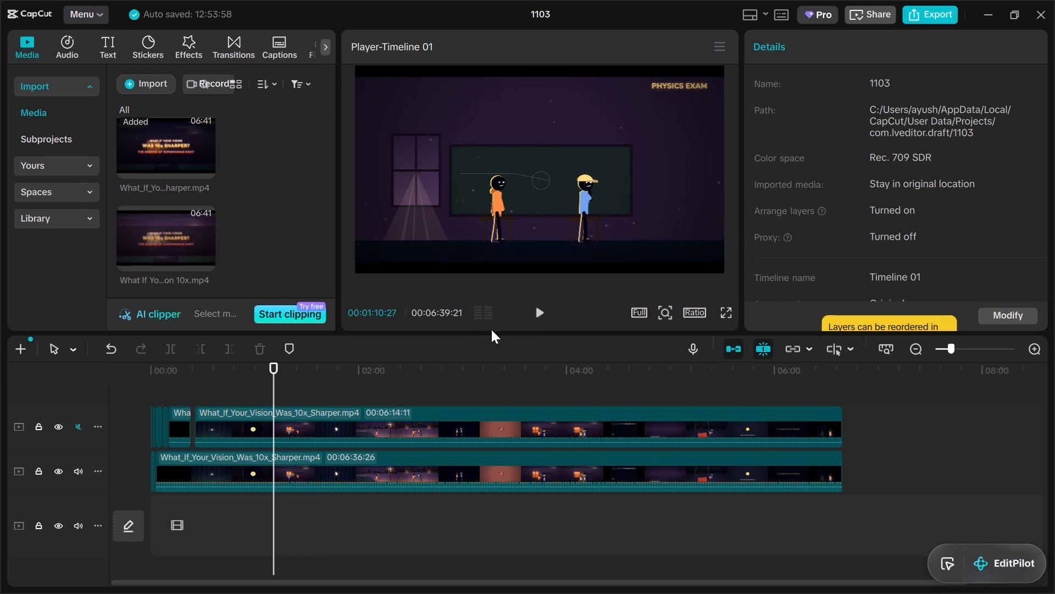
click(537, 306)
double_click(536, 307)
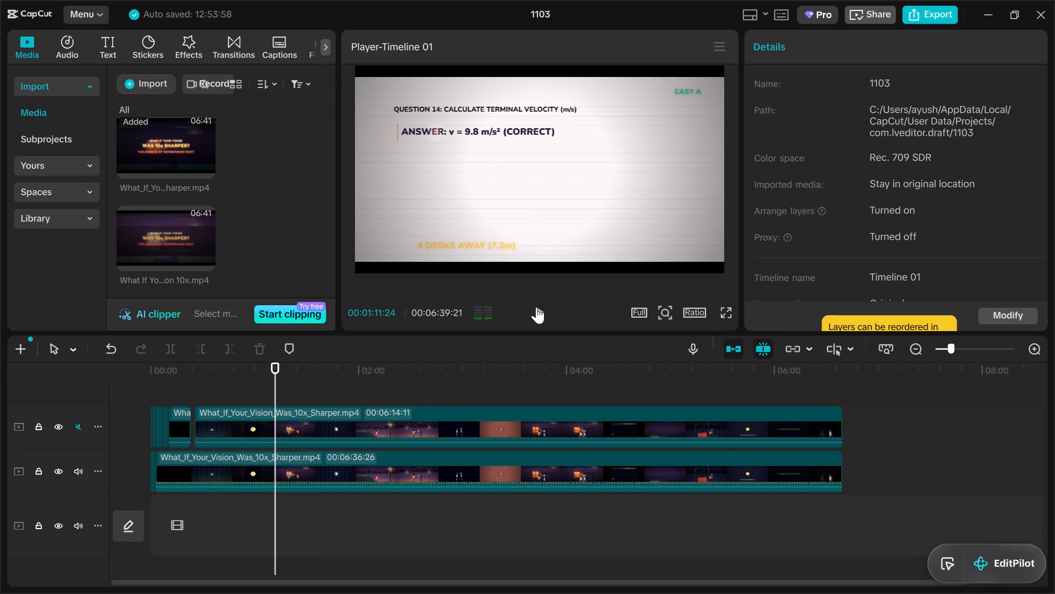
click(536, 307)
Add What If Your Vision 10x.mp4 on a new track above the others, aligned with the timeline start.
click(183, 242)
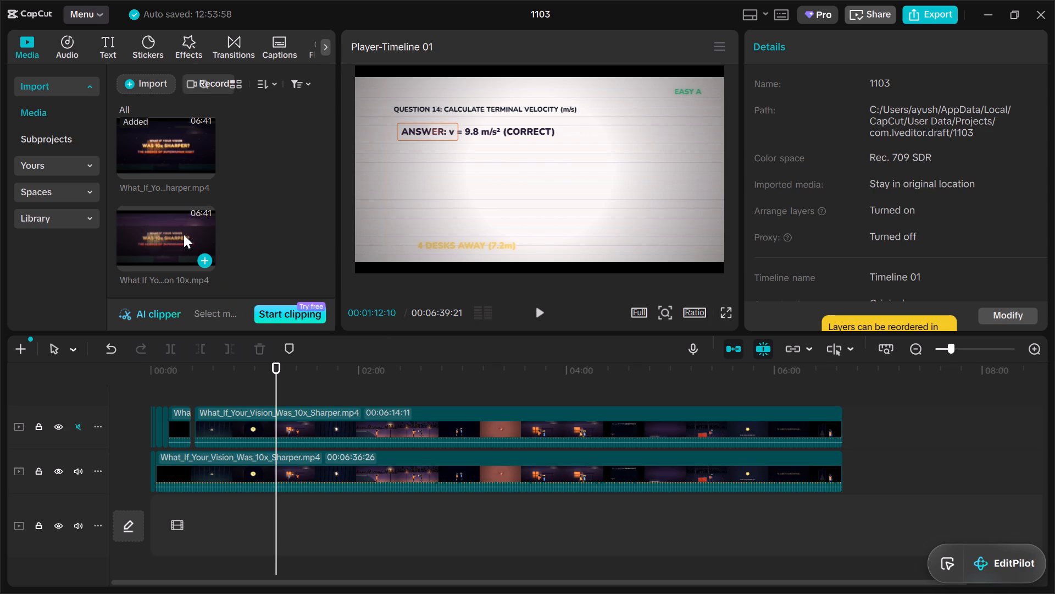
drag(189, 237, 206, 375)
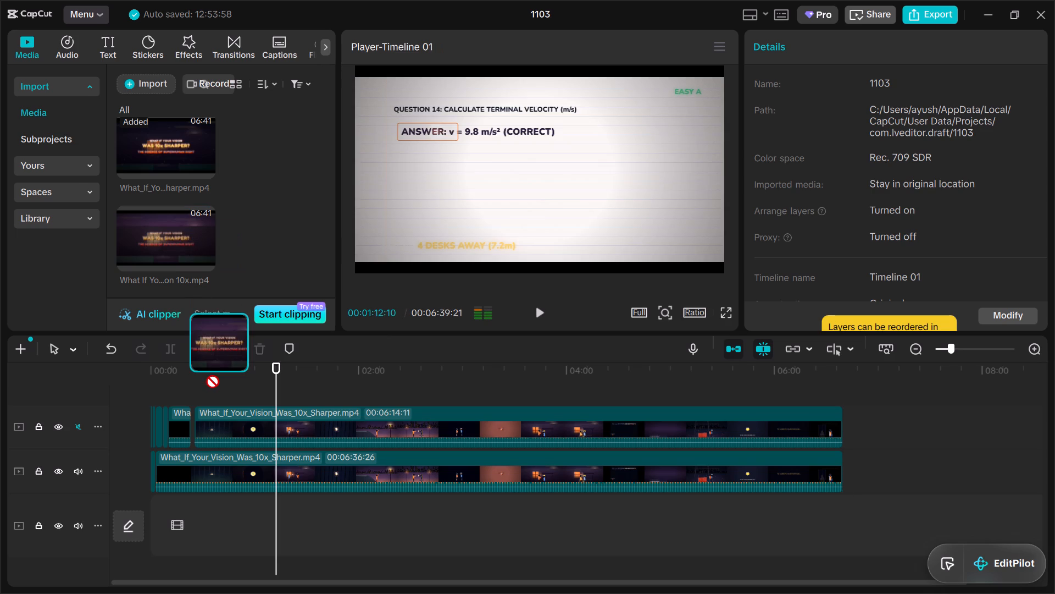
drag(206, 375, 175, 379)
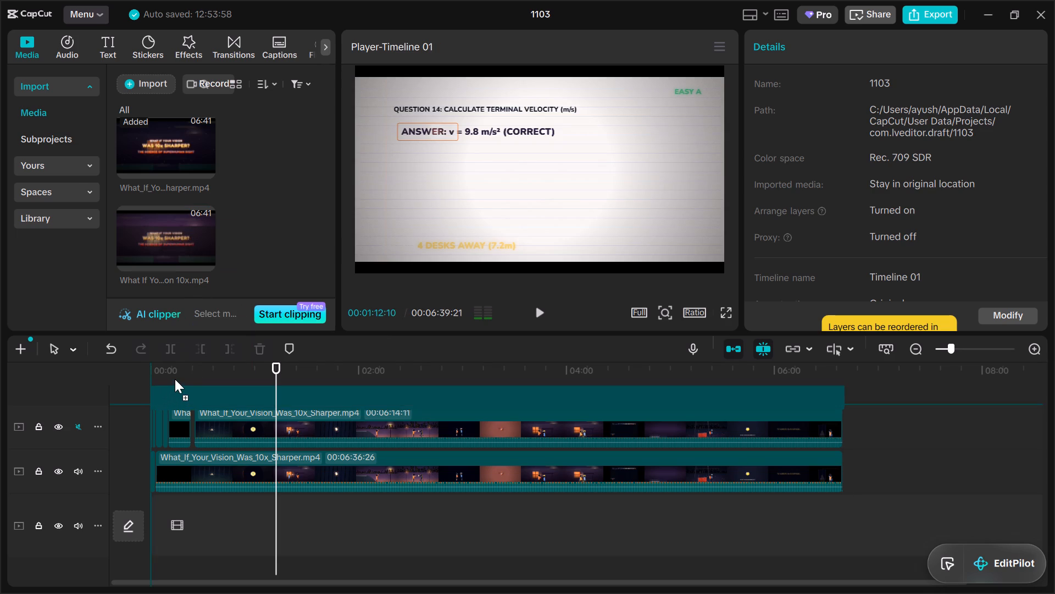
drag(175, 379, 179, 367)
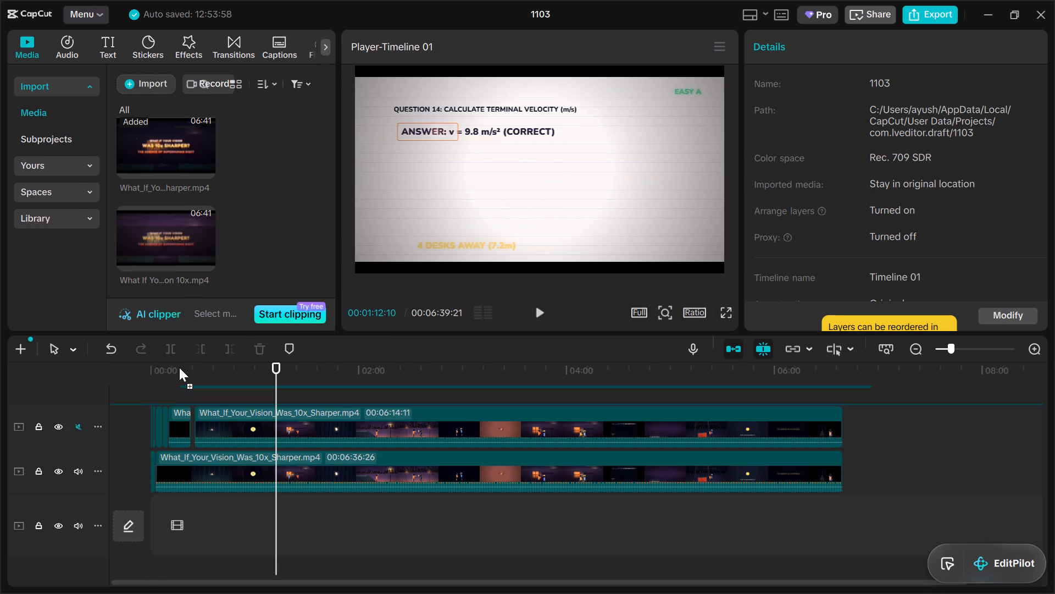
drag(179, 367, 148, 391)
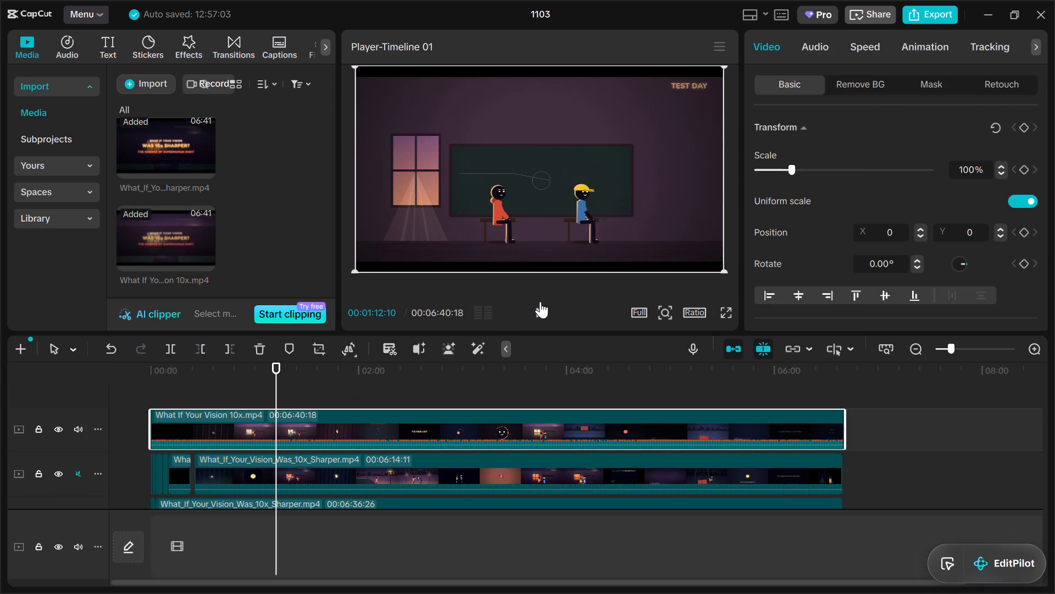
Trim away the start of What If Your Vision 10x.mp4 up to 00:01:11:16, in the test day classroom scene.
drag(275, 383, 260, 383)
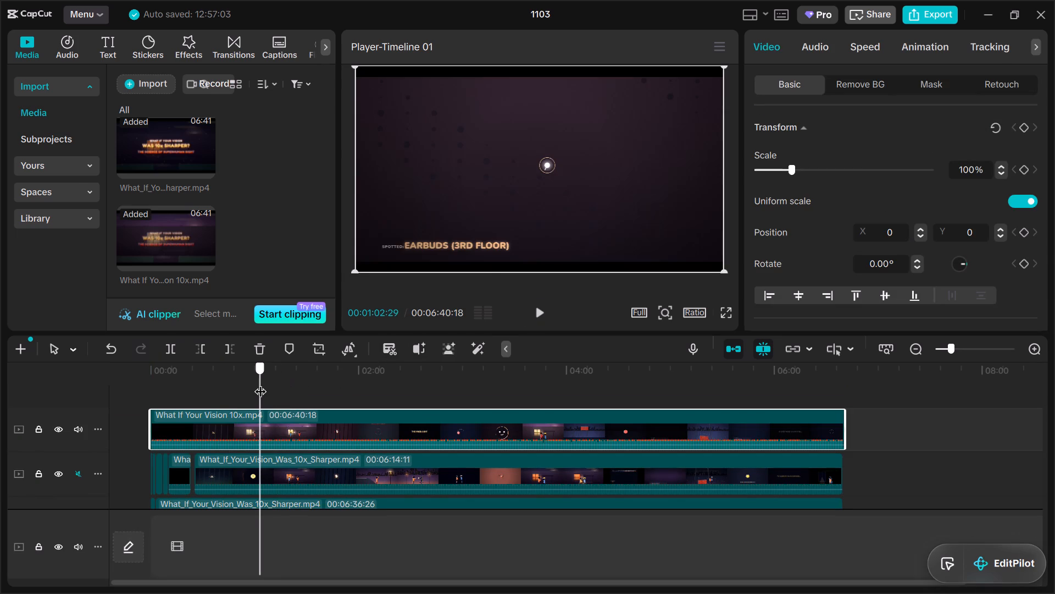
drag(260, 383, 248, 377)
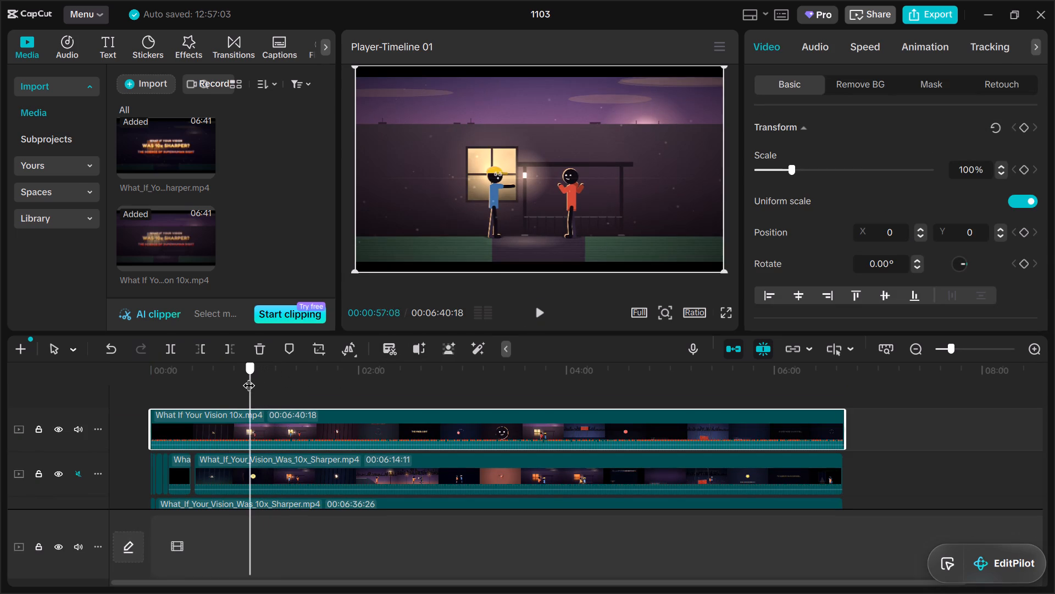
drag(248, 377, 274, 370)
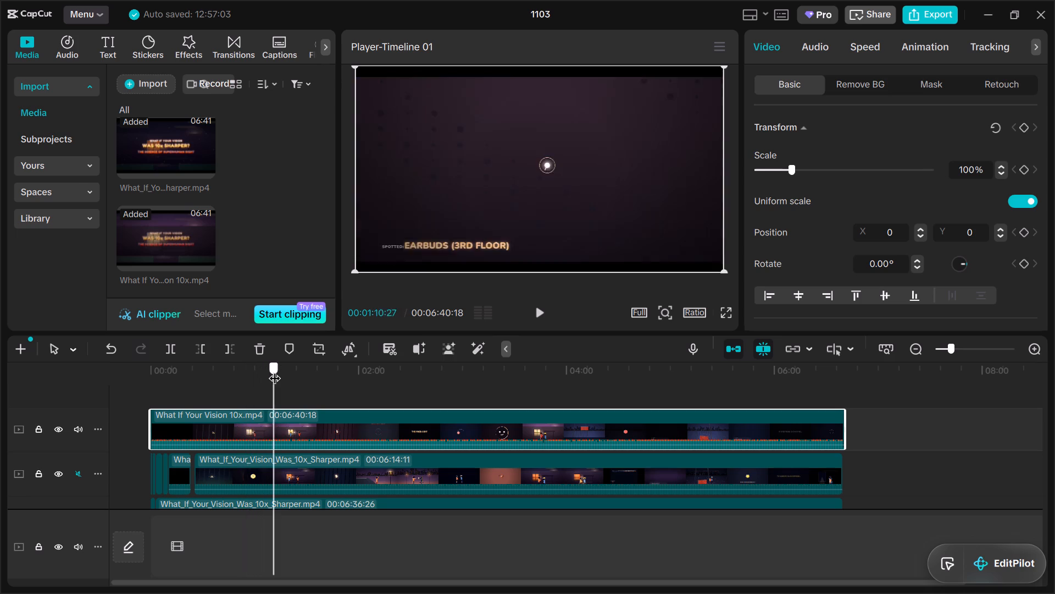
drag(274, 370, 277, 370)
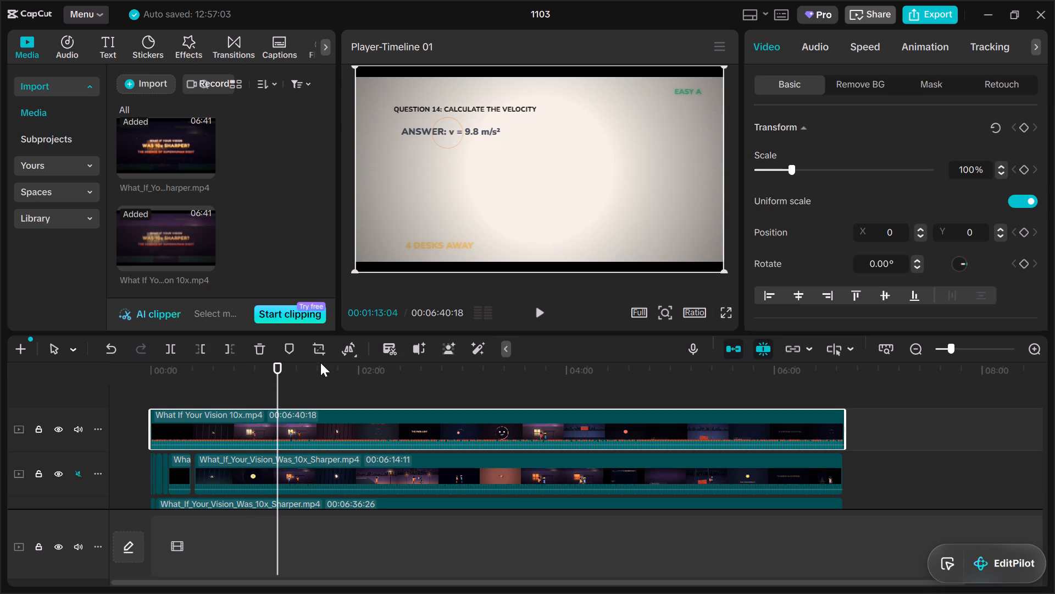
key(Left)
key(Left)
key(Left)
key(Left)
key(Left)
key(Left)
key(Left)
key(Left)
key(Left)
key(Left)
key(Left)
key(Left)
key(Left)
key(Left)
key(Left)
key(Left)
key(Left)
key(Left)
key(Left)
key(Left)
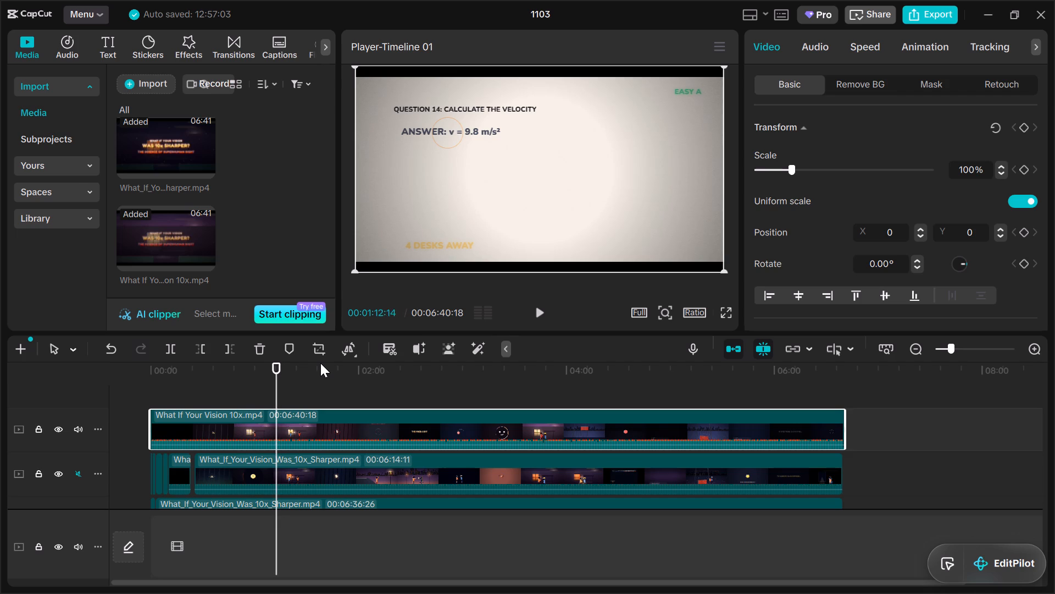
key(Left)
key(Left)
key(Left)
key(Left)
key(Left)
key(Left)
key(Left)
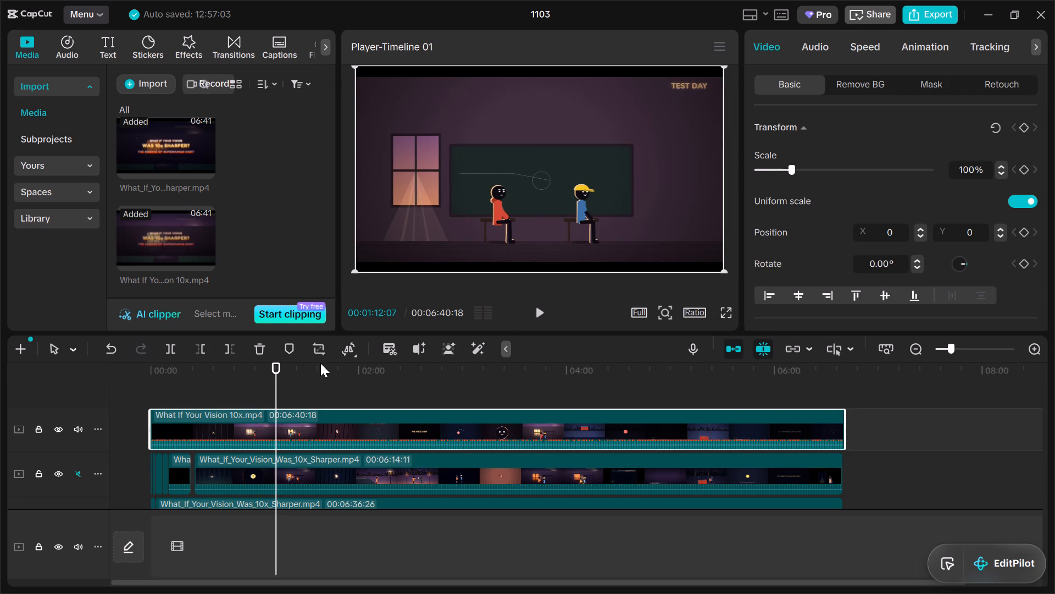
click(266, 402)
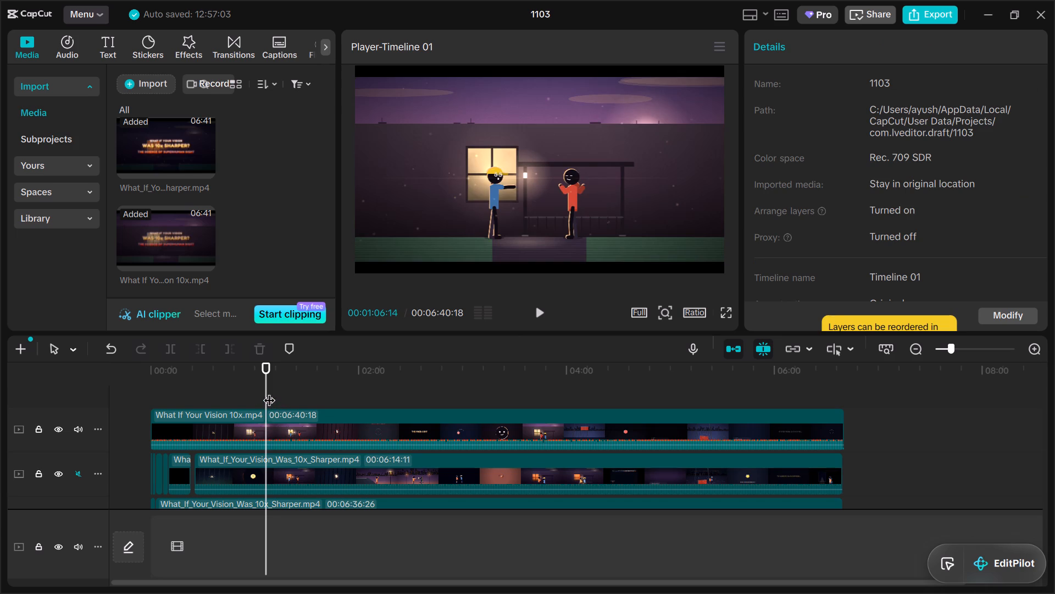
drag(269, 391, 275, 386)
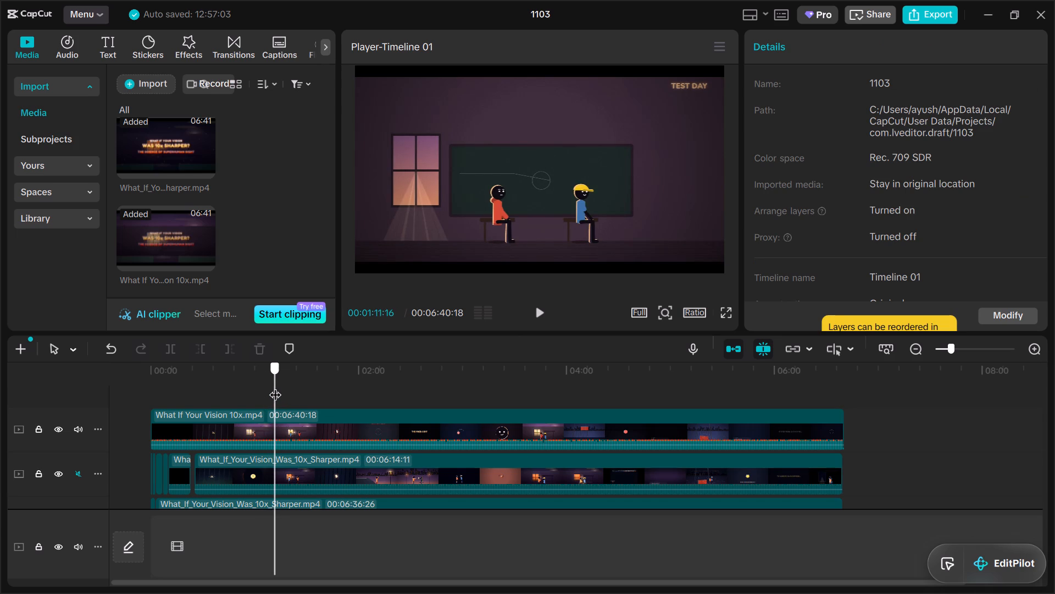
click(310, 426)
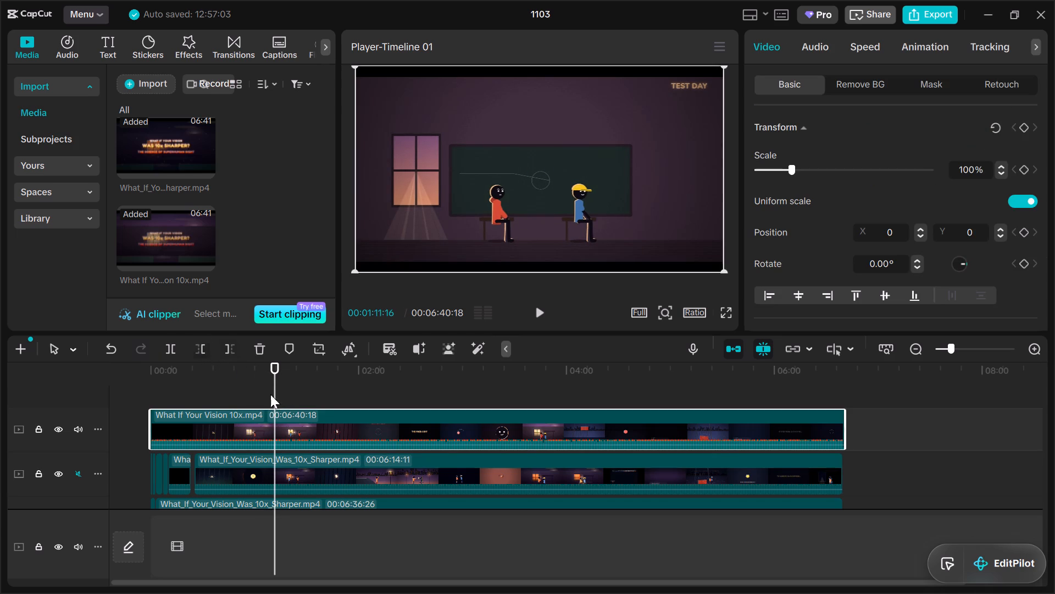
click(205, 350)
Skim the trimmed What If Your Vision 10x.mp4 clip and play up to about 00:01:48 to examine its zoom-in scene.
click(328, 392)
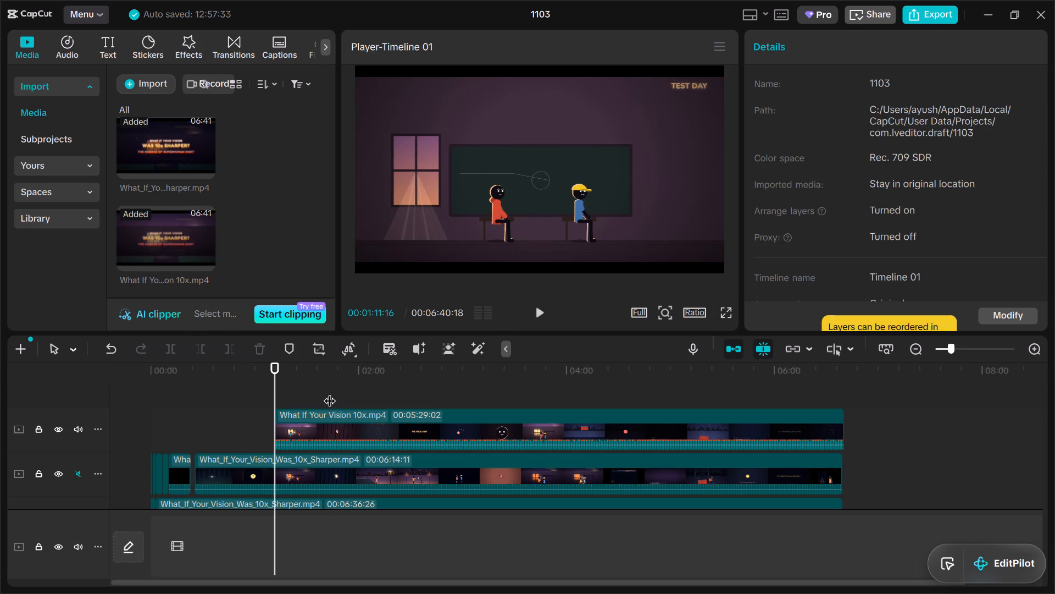
drag(329, 392, 326, 383)
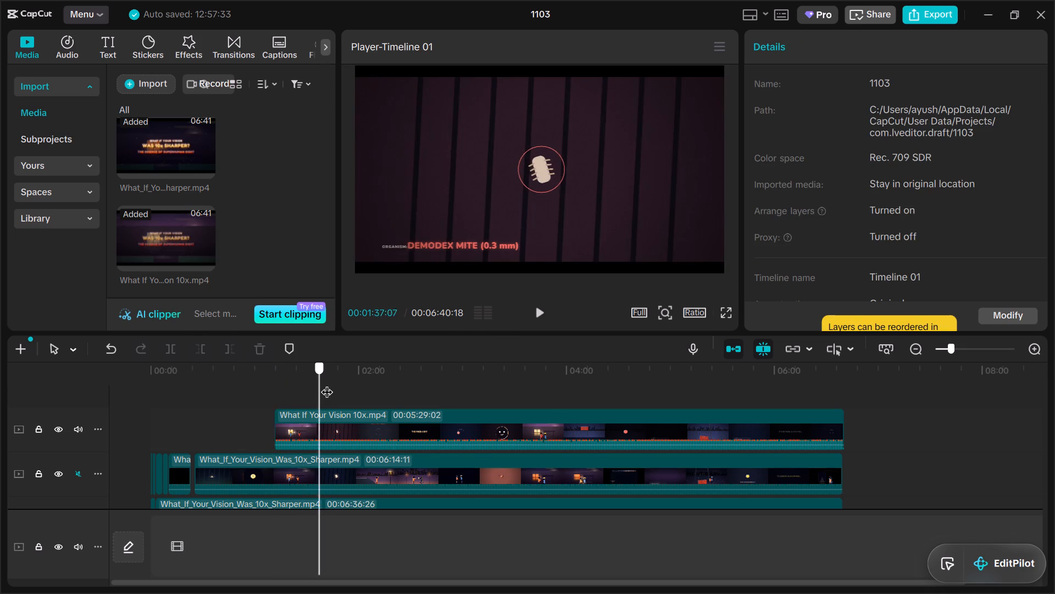
drag(326, 383, 332, 383)
click(538, 320)
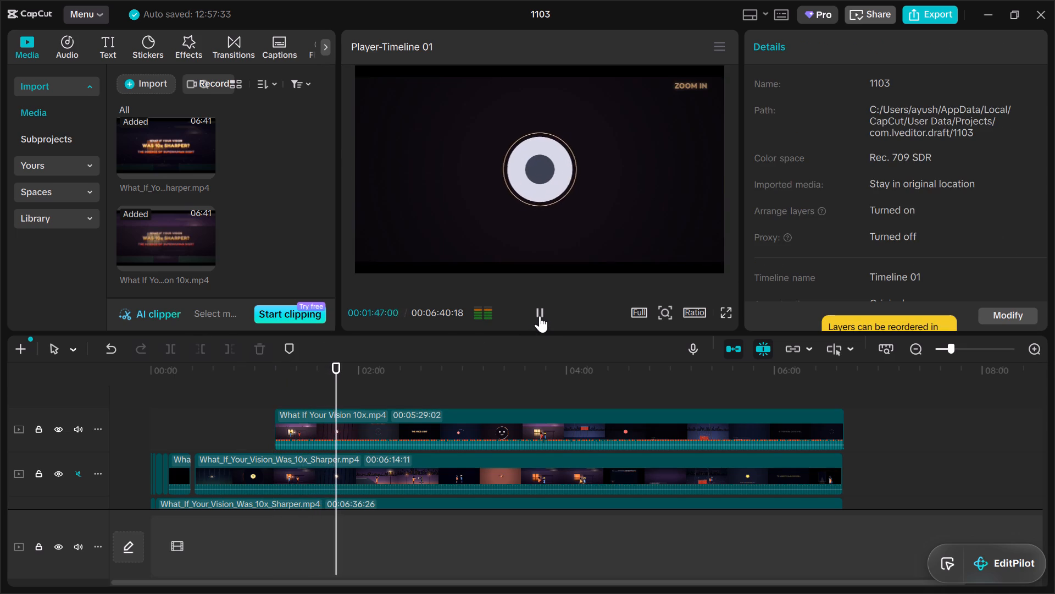
click(540, 316)
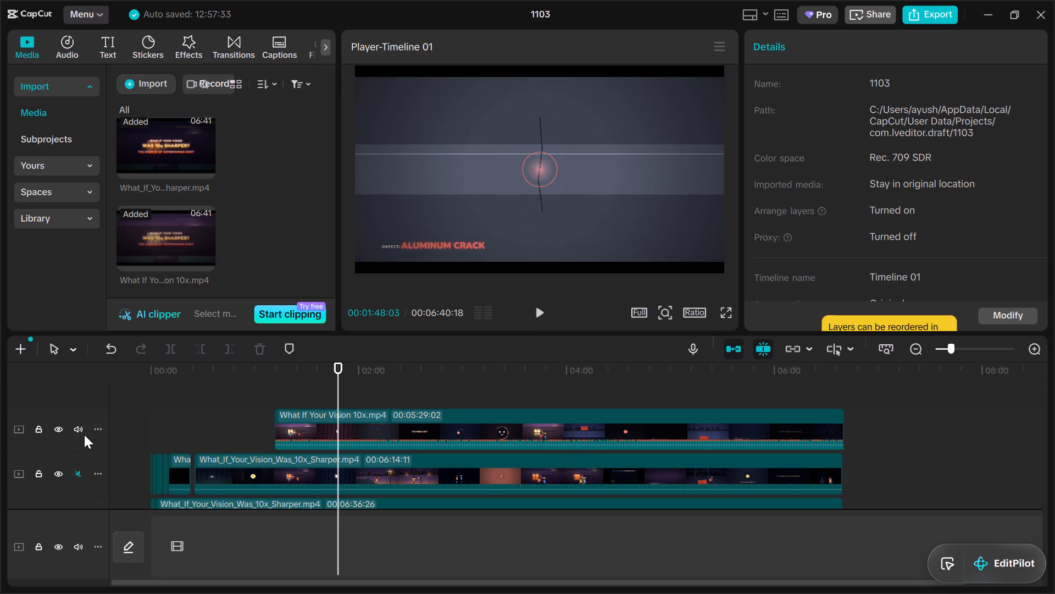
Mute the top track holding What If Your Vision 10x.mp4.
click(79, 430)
Play from about 00:01:48 to 00:02:20 to compare the overlaid version's city square and crowd scenes with the narration.
click(543, 321)
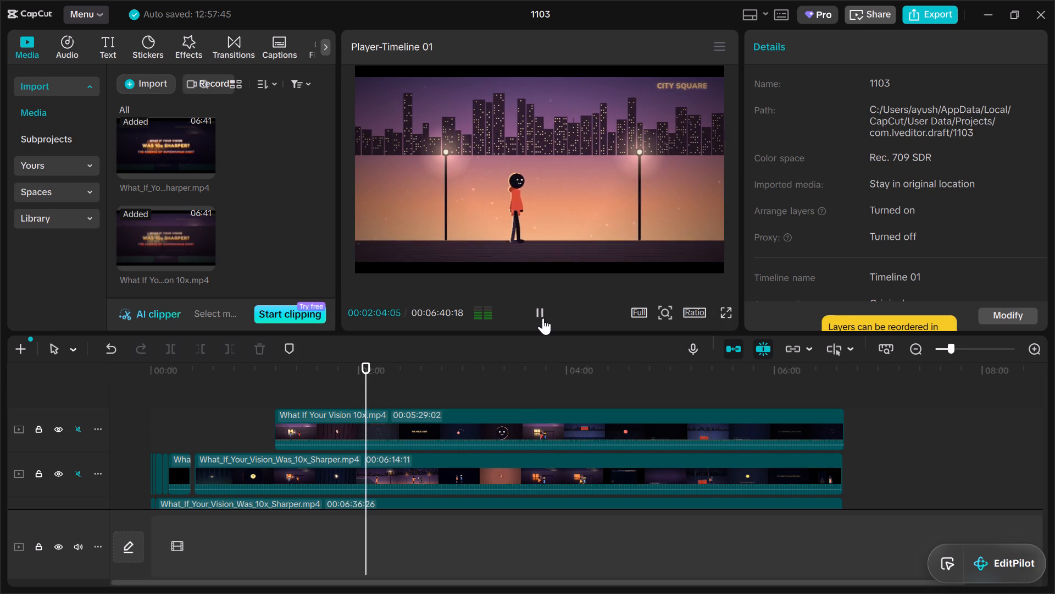
click(543, 318)
click(543, 318)
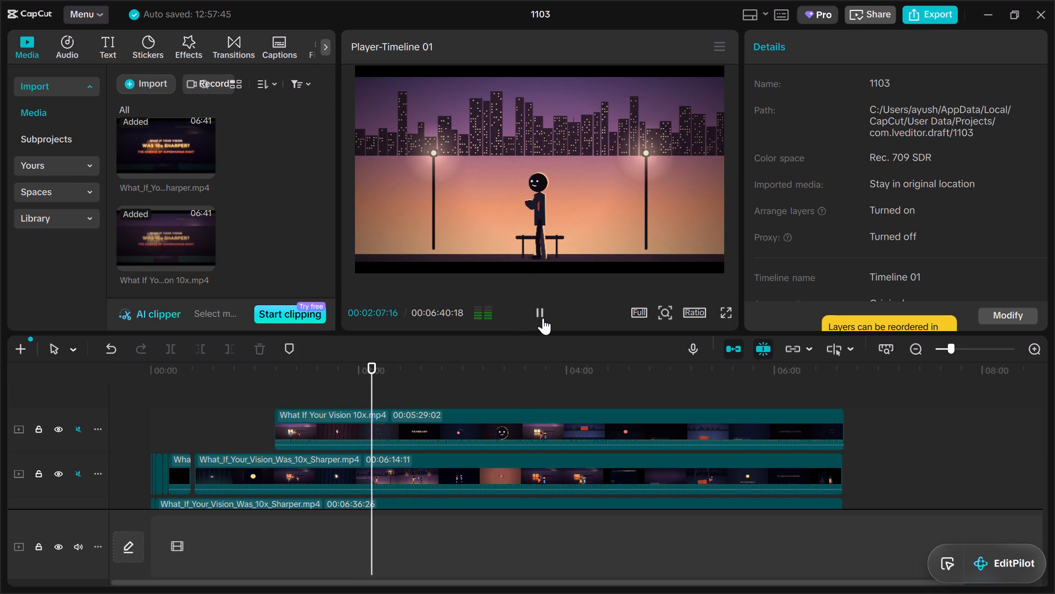
double_click(543, 318)
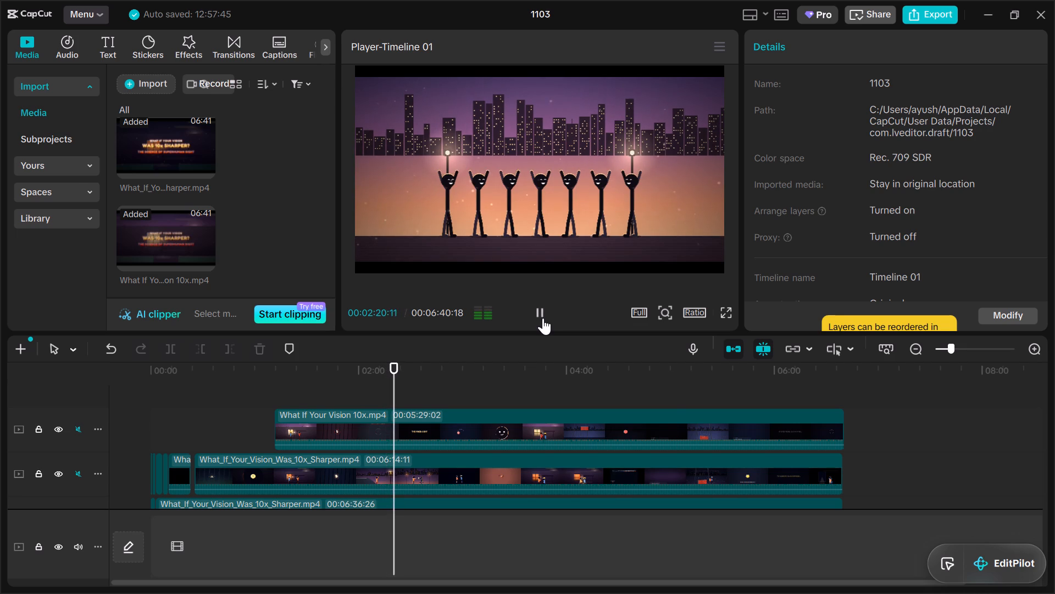
click(543, 318)
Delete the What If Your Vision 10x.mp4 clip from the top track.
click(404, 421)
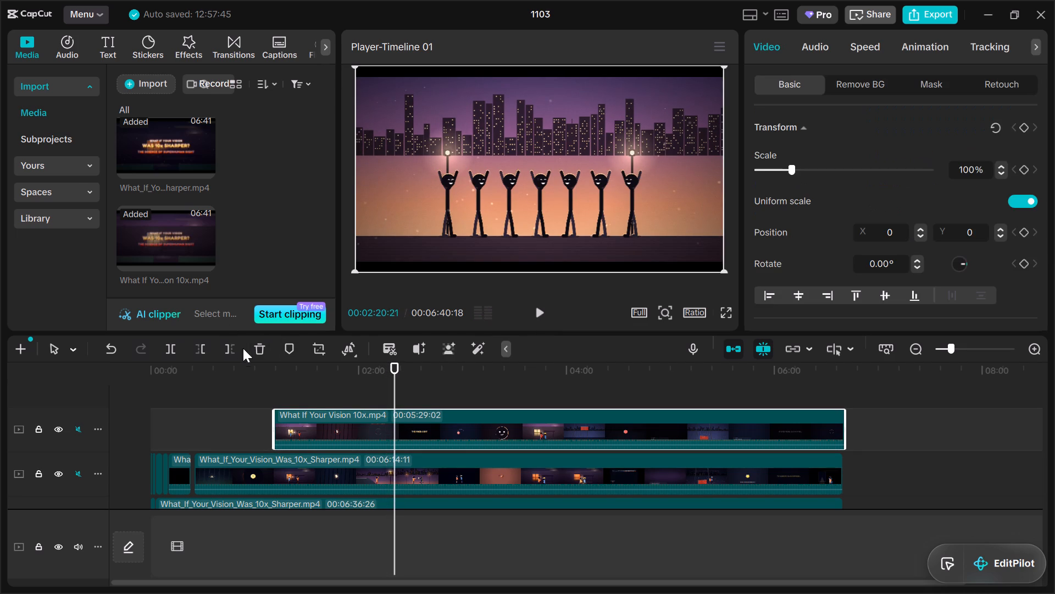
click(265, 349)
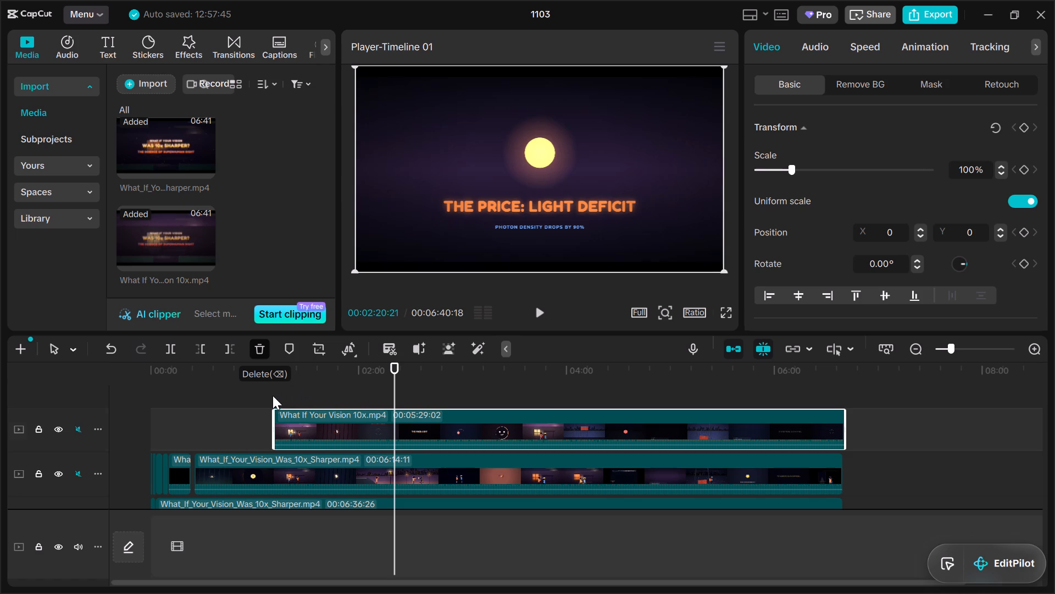
Skim the later scenes up to about 00:06:00 and play from there to examine the video's final section.
click(278, 388)
drag(279, 393, 273, 390)
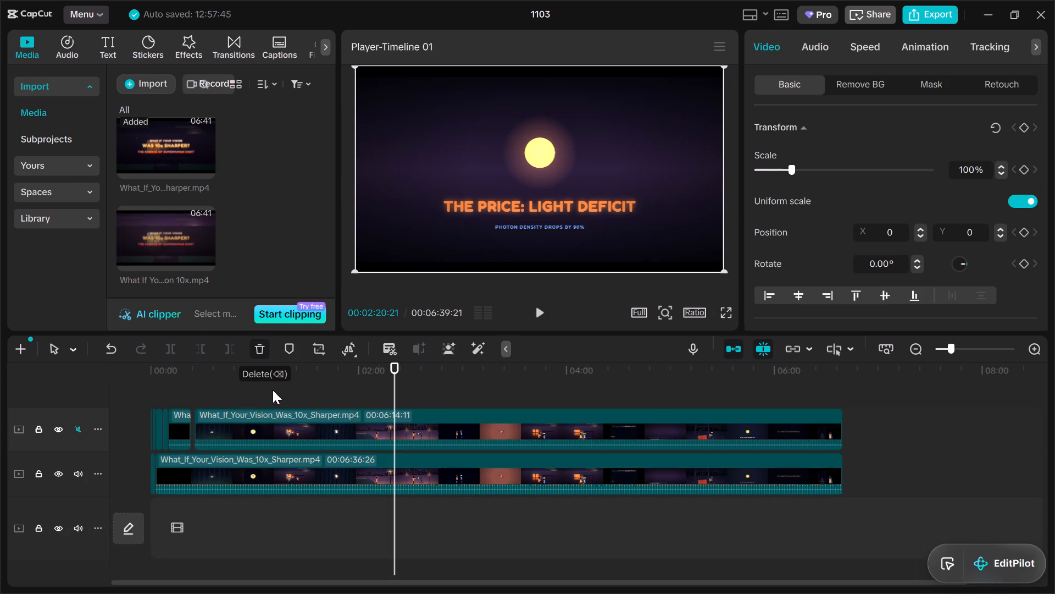
drag(273, 390, 547, 381)
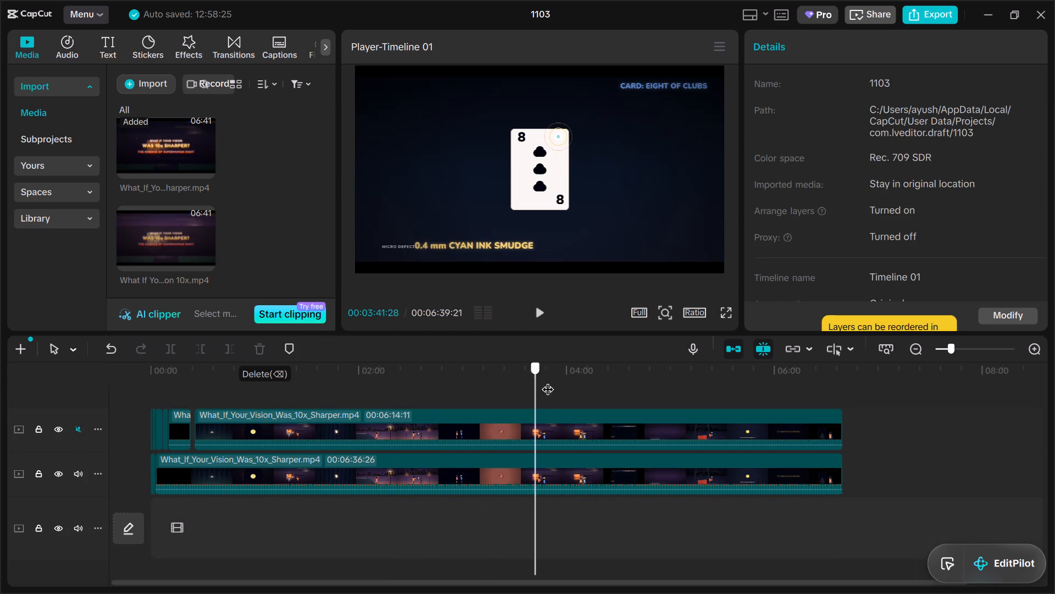
drag(547, 381, 666, 376)
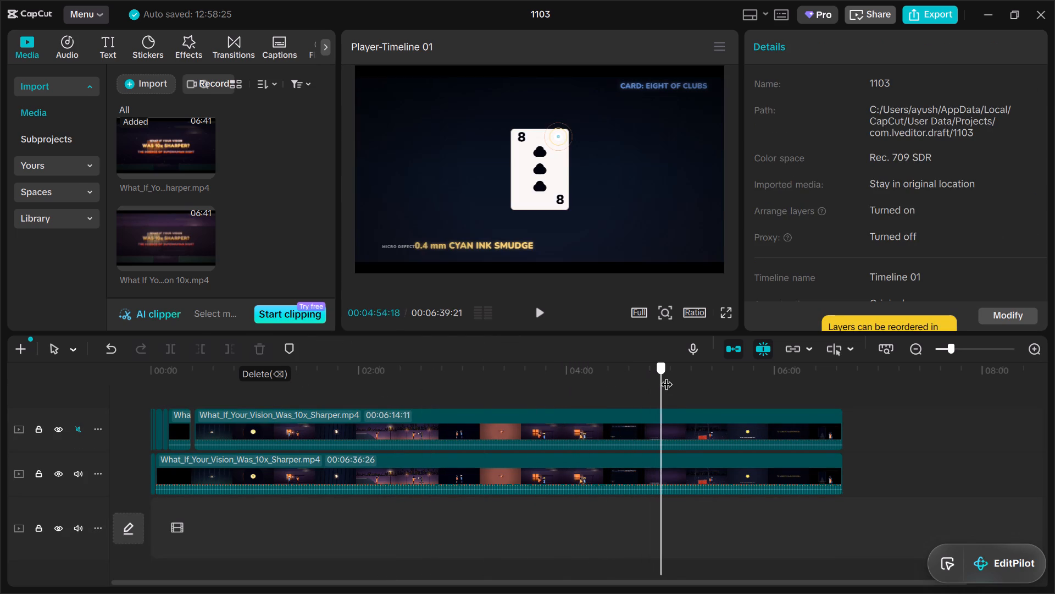
drag(666, 376, 699, 376)
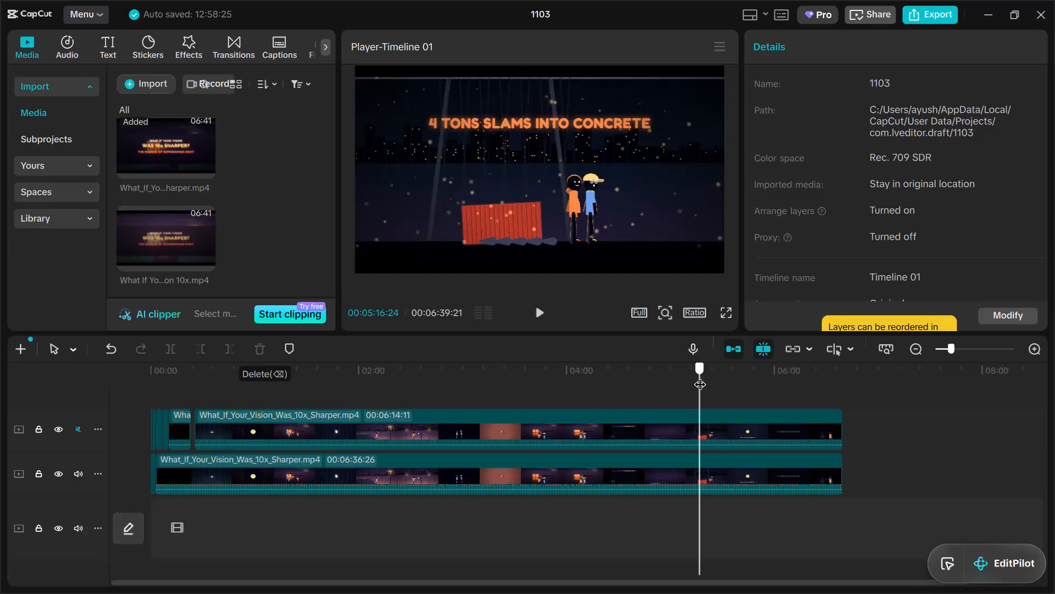
click(720, 382)
click(775, 382)
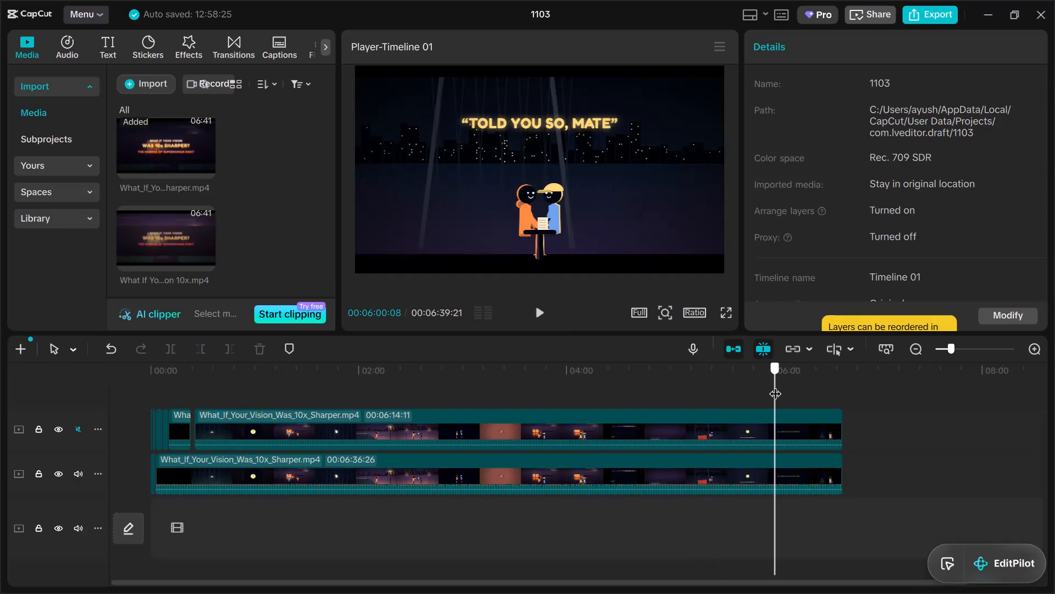
click(540, 311)
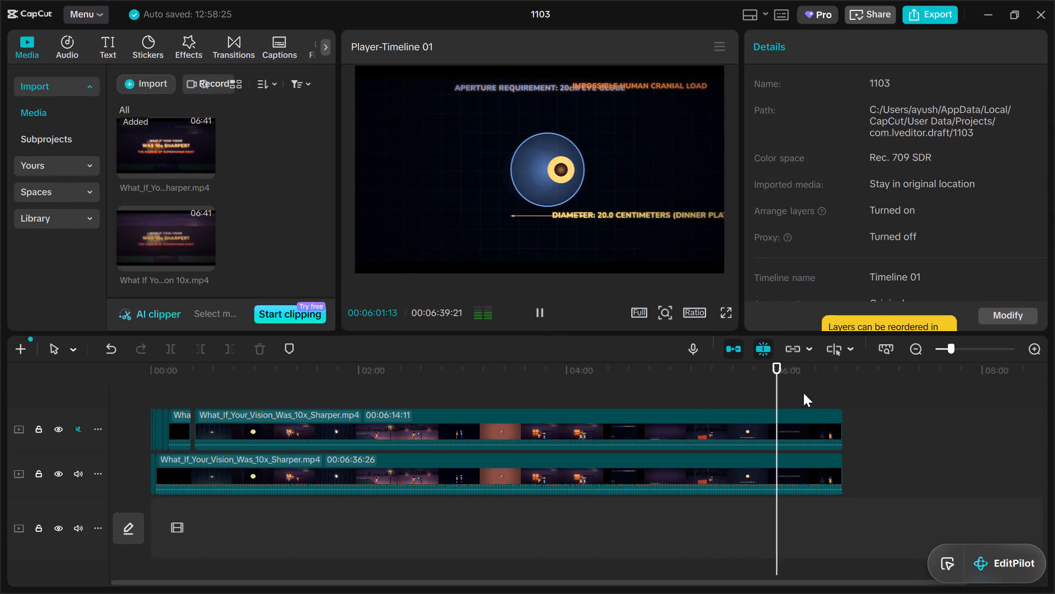
Skim and play the ending from about 00:06:20 to examine the last scenes, and return the playhead to the start.
click(802, 393)
click(538, 312)
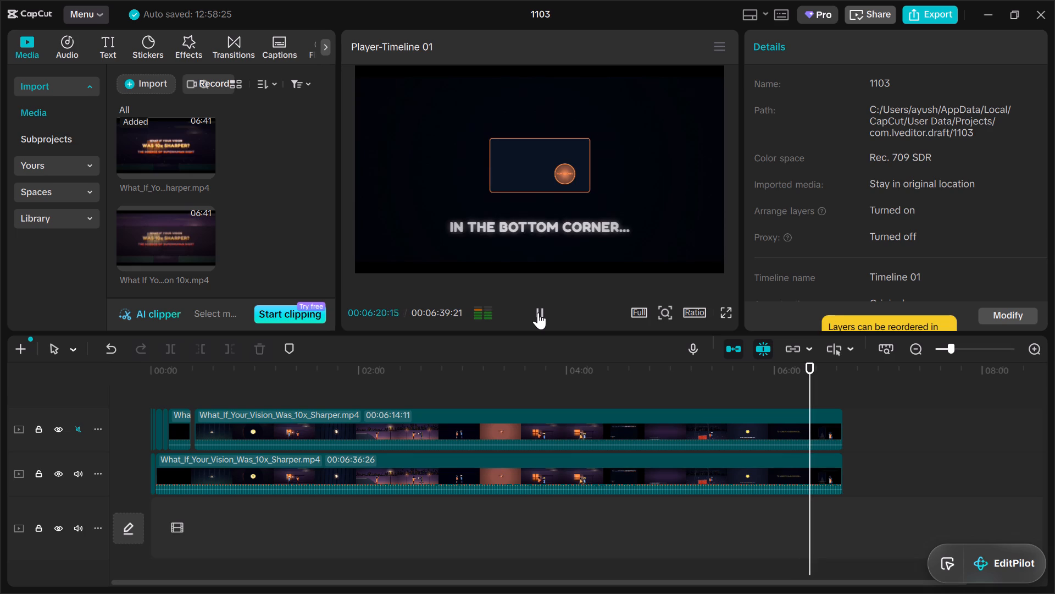
click(825, 386)
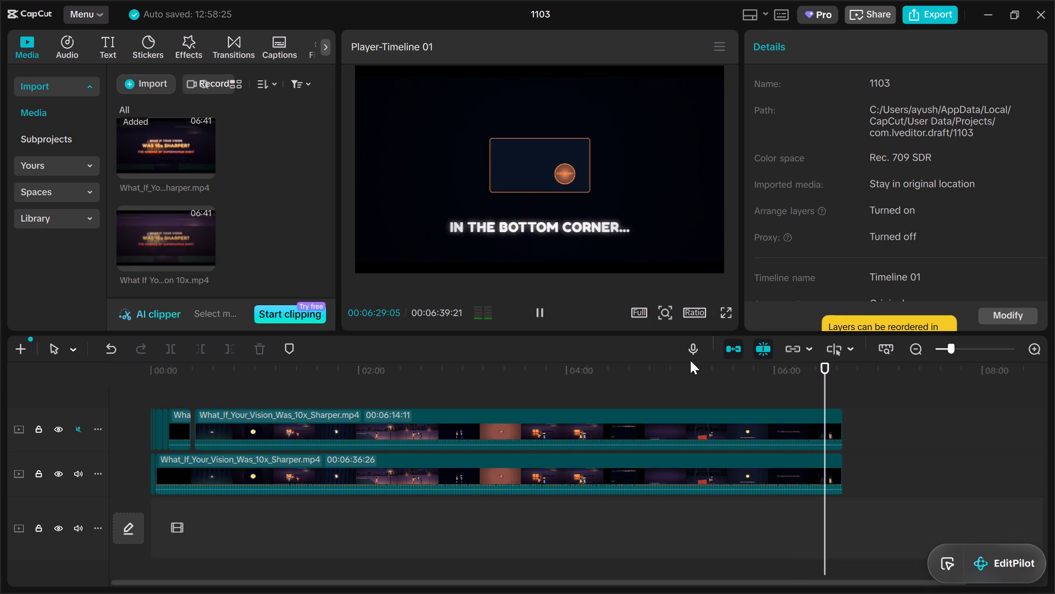
click(534, 310)
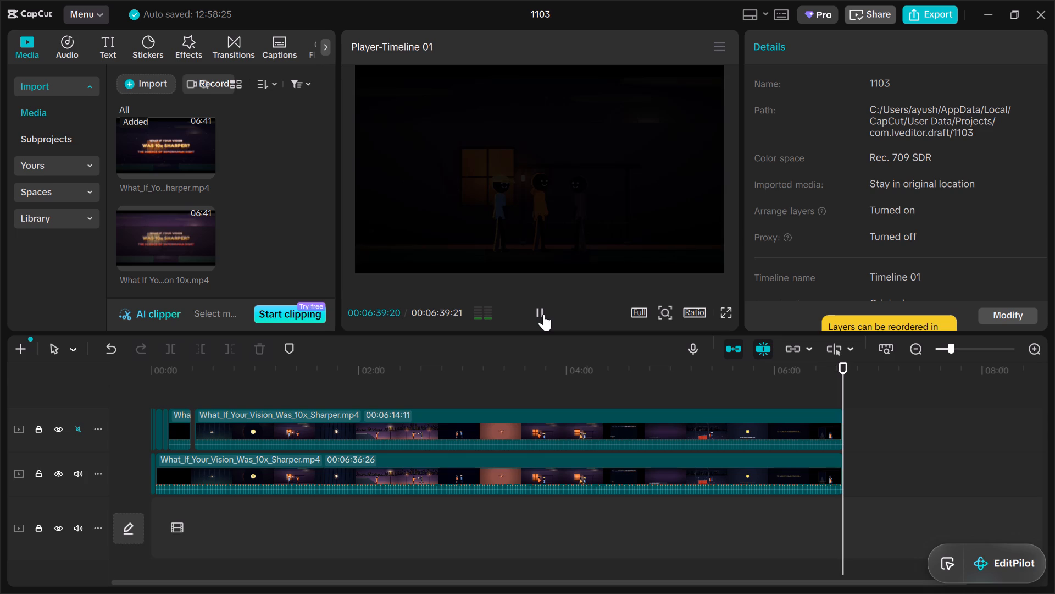
click(777, 391)
drag(777, 389, 130, 384)
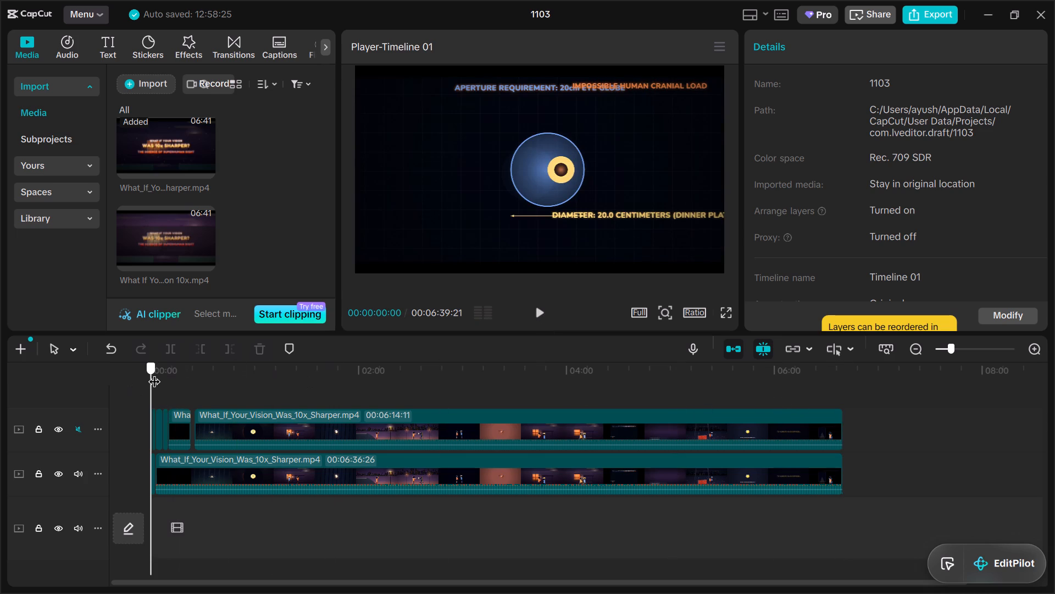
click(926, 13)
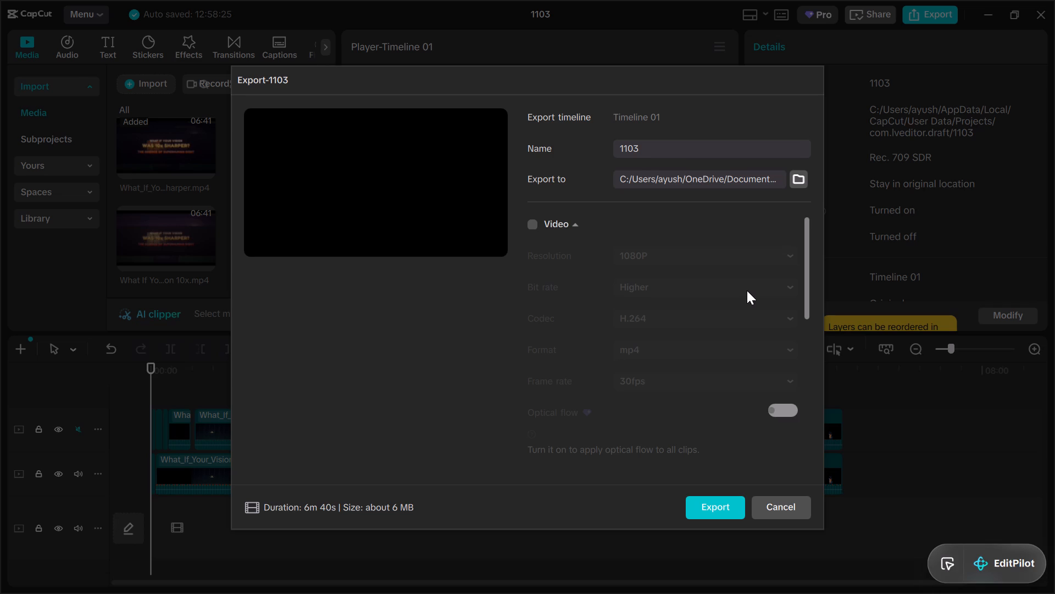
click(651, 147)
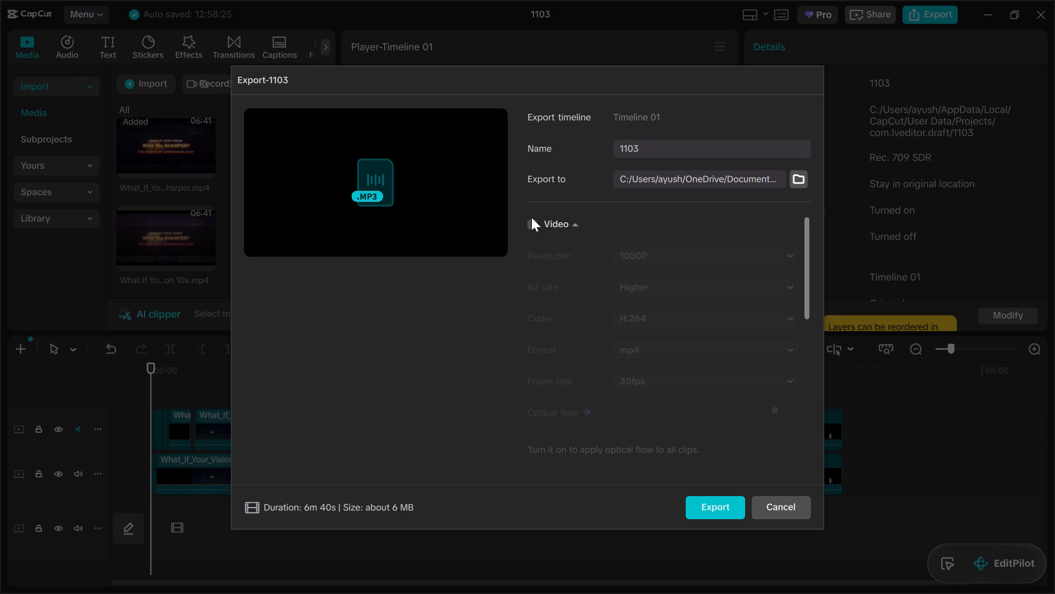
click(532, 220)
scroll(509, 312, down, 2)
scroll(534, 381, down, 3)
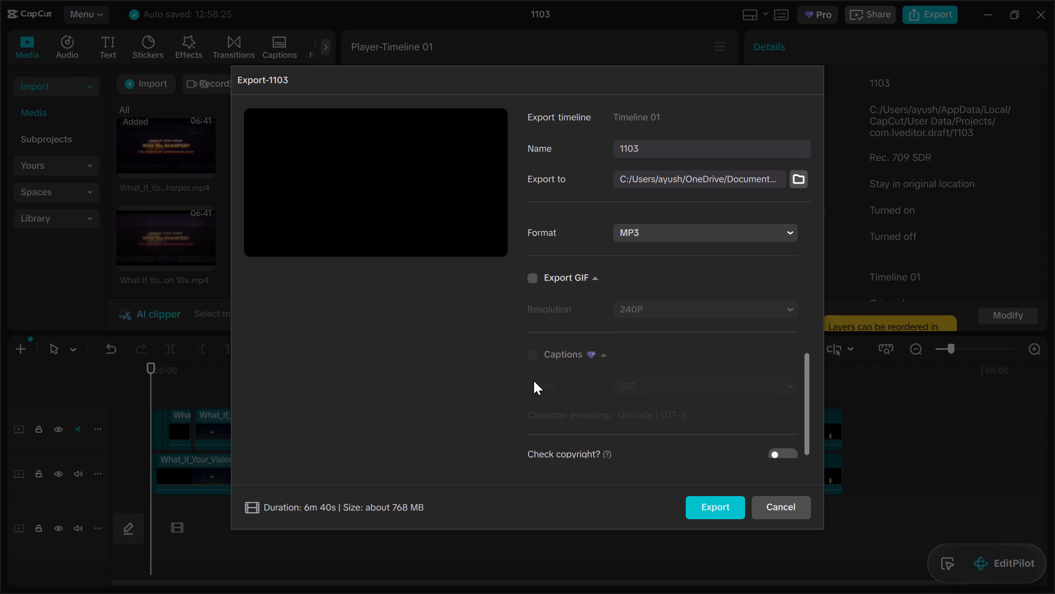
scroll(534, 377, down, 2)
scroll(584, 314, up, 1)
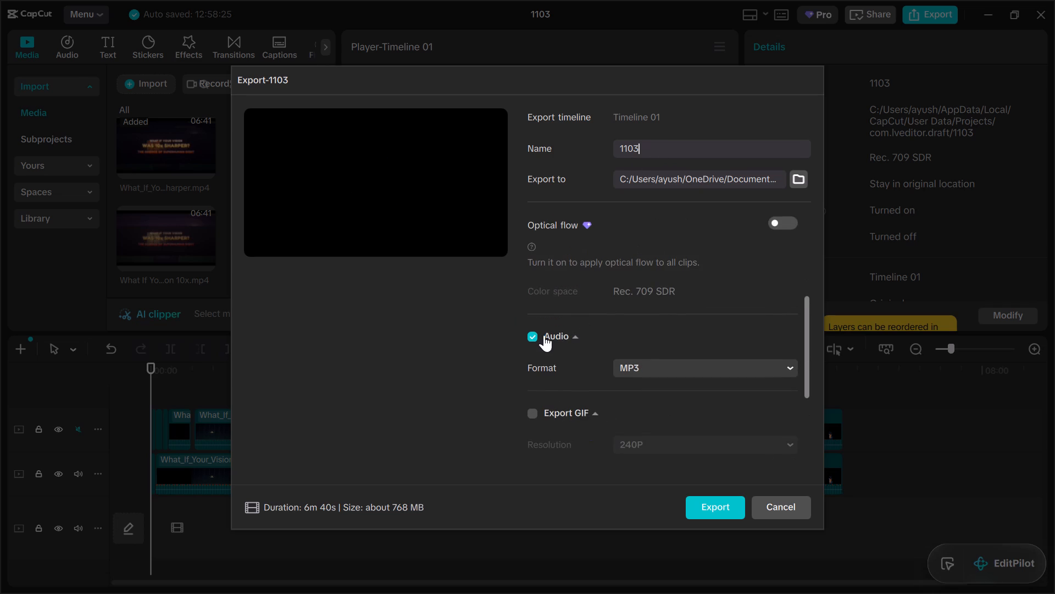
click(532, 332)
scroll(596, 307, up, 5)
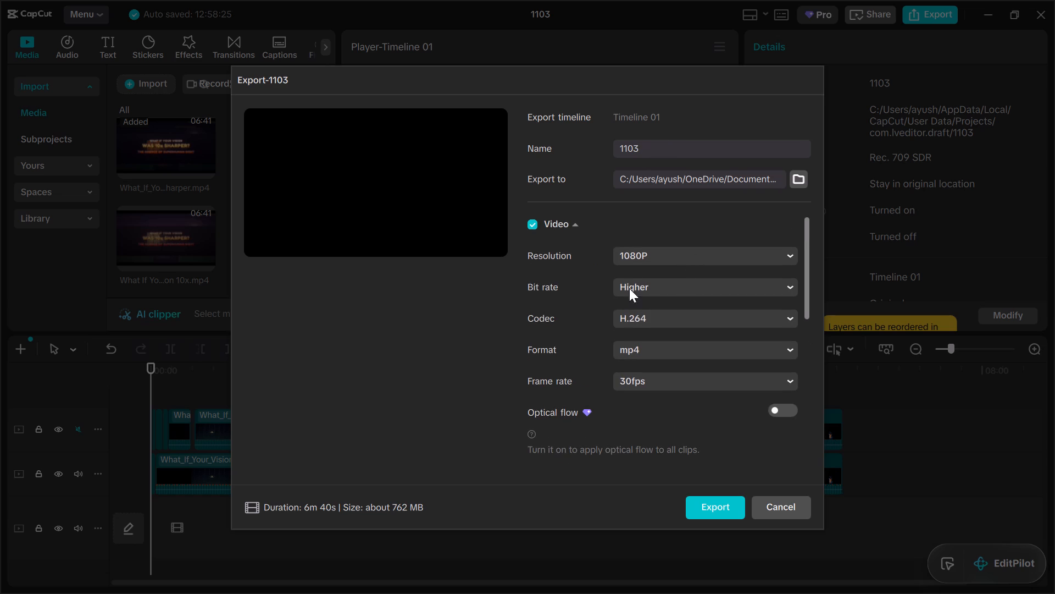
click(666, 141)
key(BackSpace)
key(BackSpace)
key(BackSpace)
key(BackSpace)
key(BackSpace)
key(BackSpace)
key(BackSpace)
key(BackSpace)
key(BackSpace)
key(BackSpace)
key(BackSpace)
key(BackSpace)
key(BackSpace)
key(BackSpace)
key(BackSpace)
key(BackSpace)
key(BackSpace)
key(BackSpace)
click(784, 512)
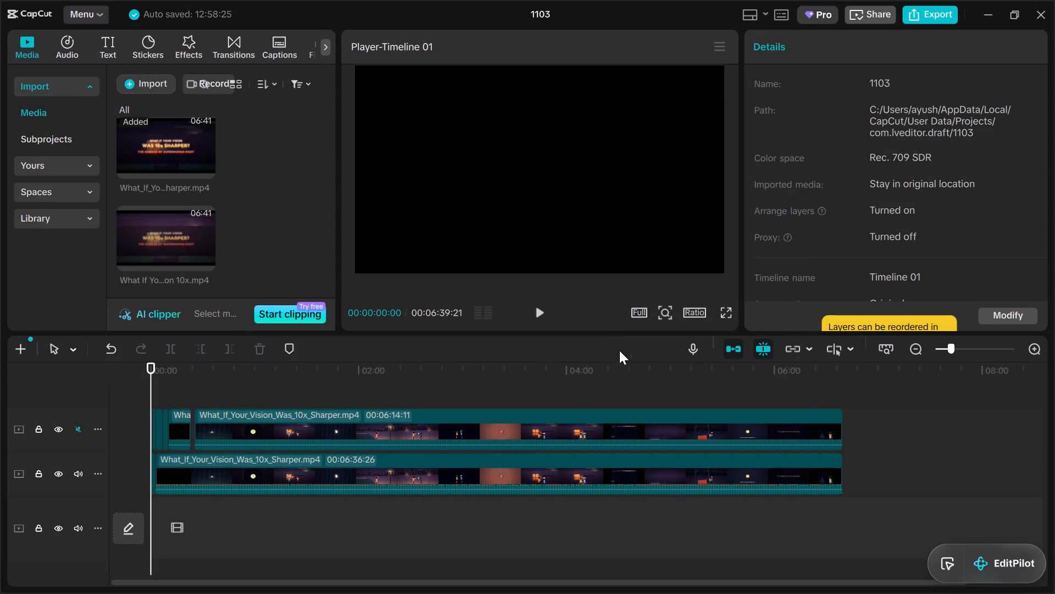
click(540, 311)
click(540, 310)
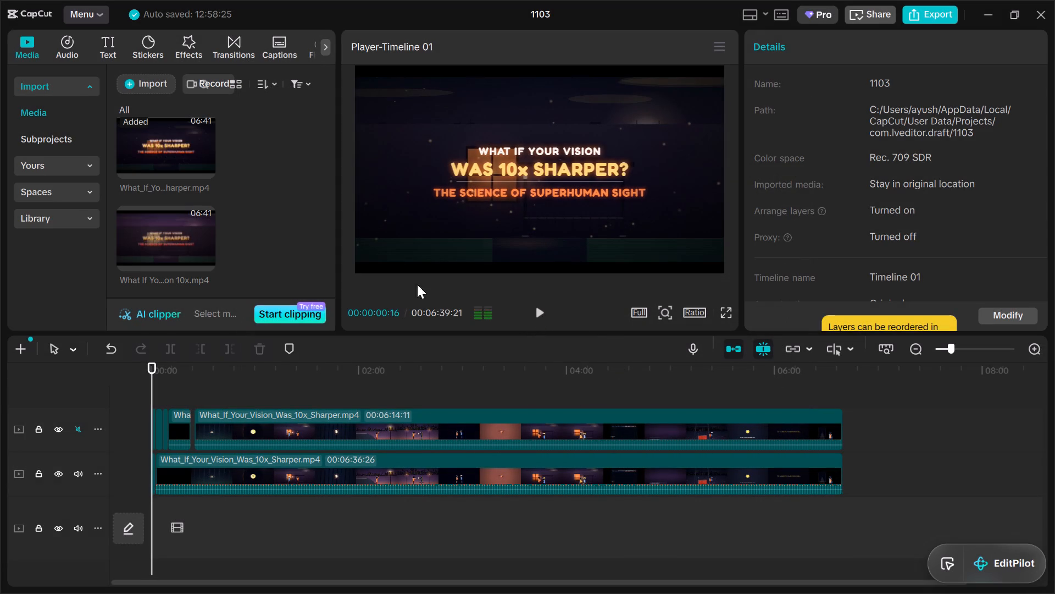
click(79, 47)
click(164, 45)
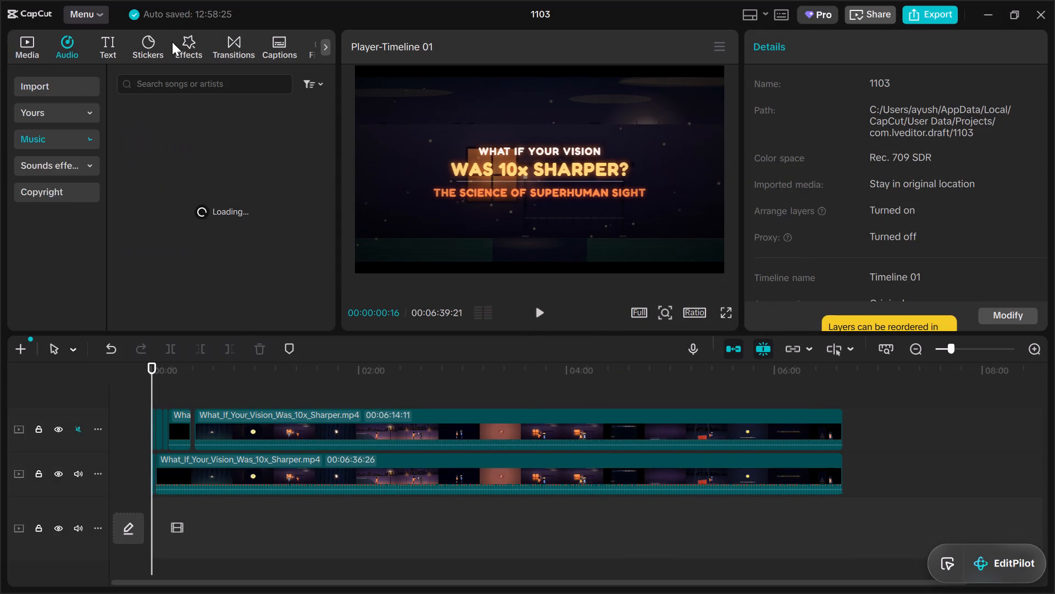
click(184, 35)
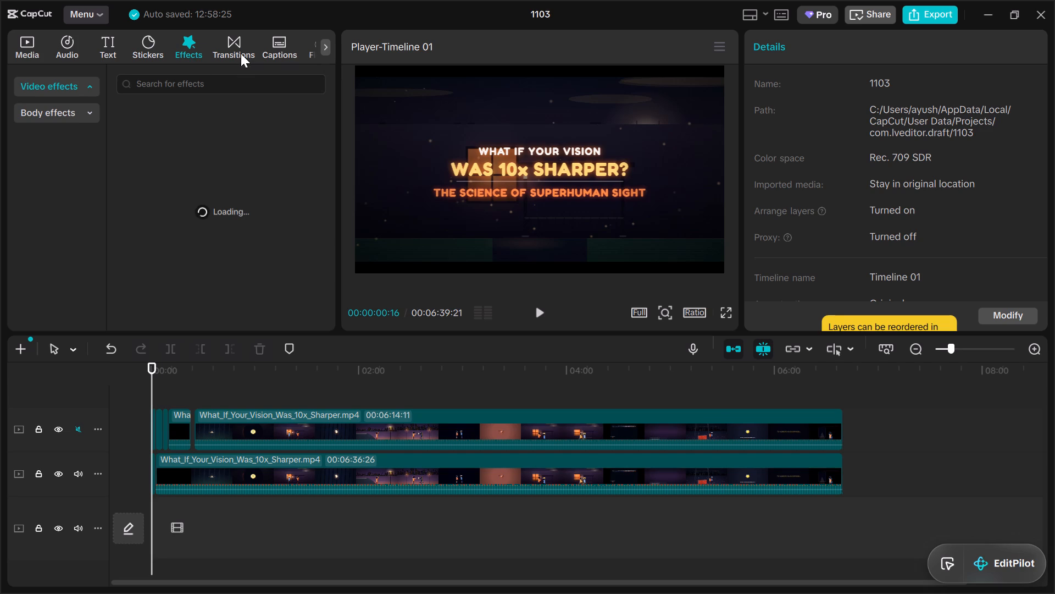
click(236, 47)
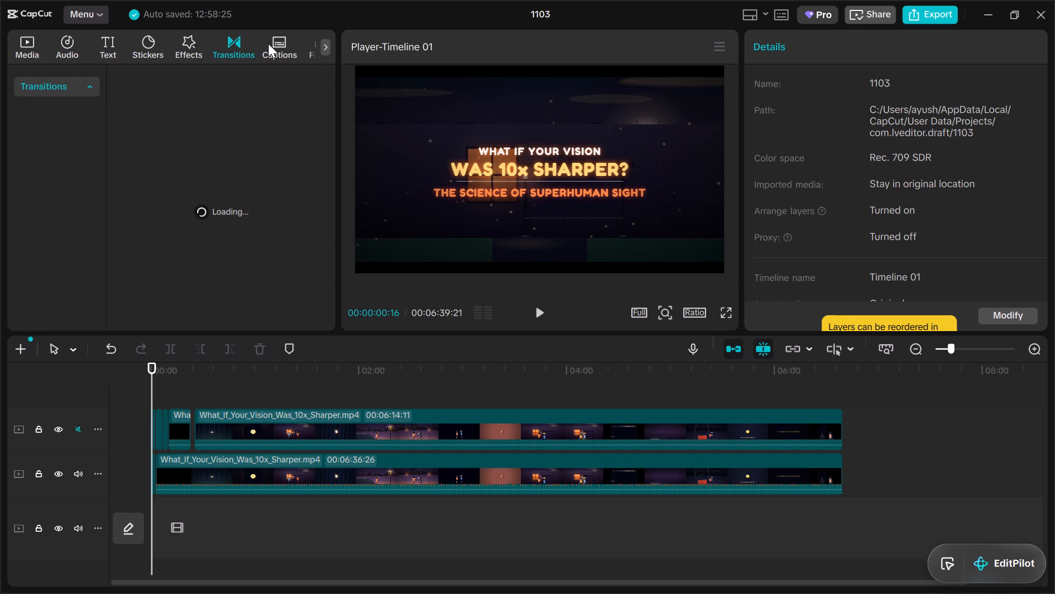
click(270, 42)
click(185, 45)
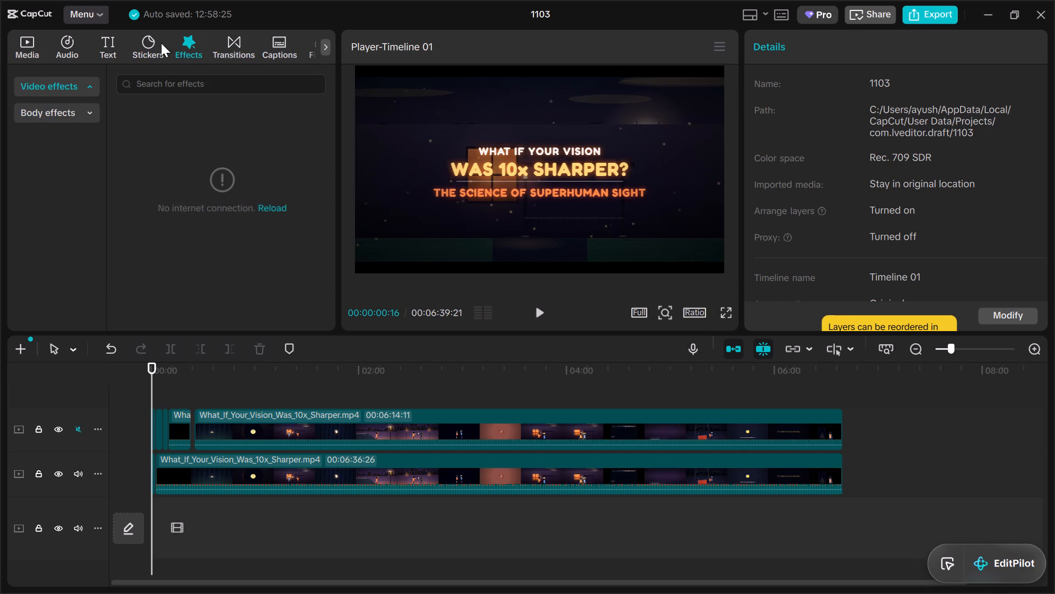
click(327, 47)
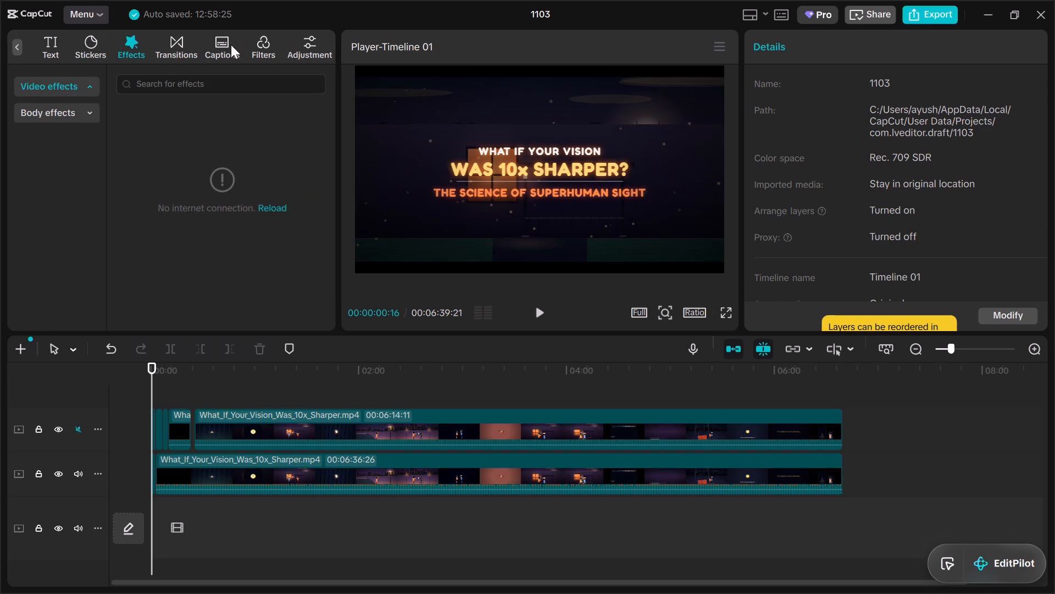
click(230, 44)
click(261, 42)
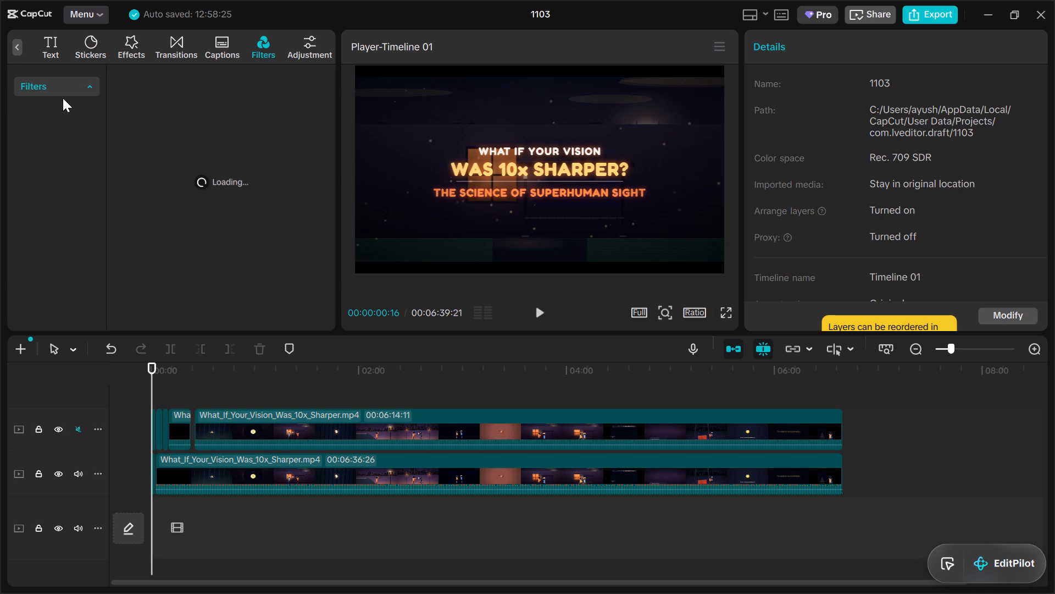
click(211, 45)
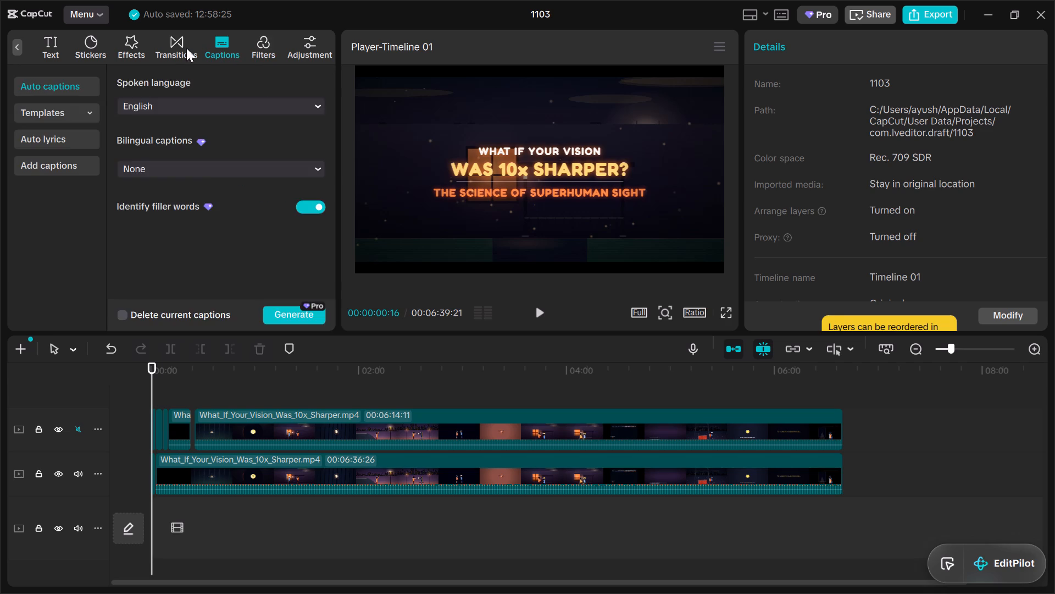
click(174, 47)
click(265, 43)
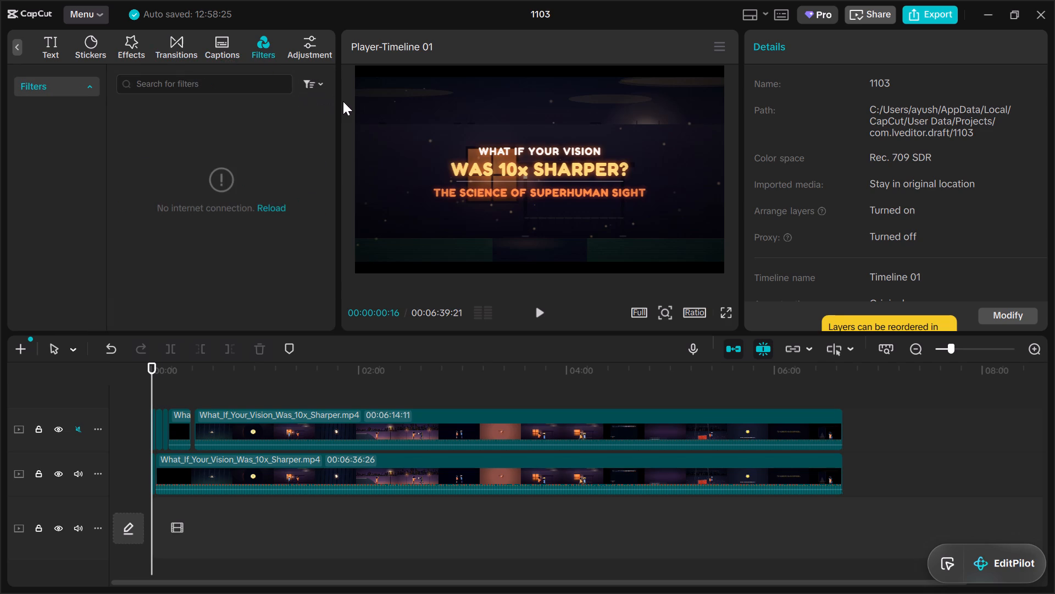
Add a custom adjustment layer at the start of the timeline and extend it to just past the three-minute mark.
click(297, 47)
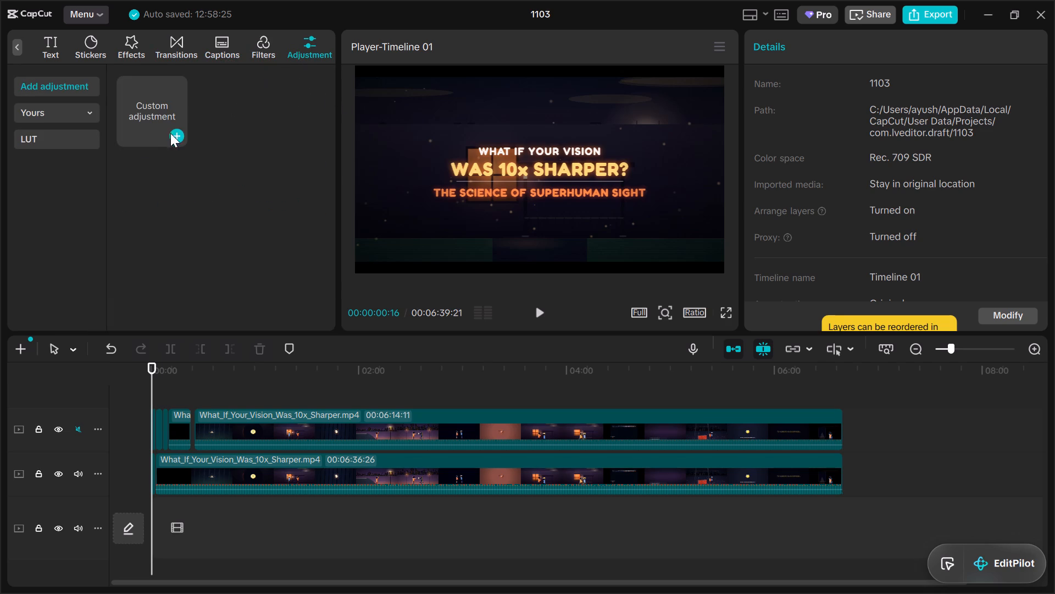
click(177, 134)
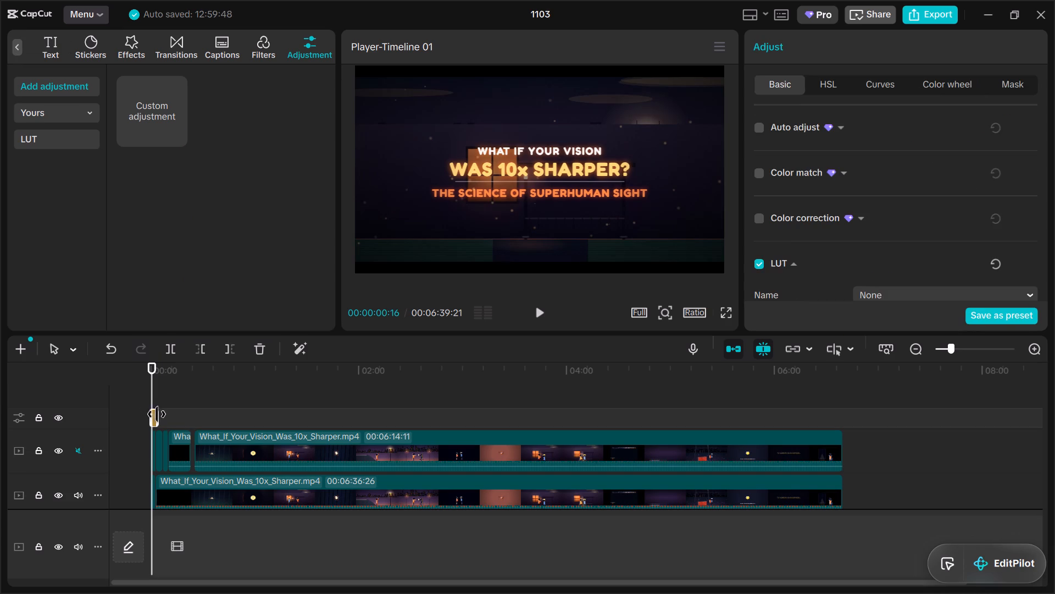
drag(158, 415, 821, 414)
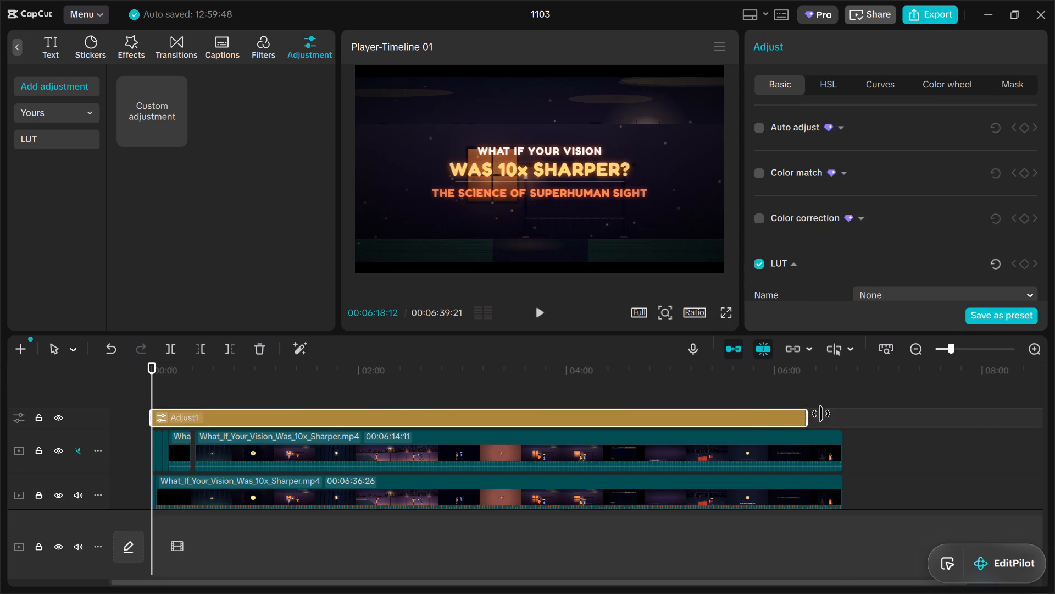
drag(821, 414, 469, 405)
Move the playhead to about 00:02:53 and briefly play the scene beneath the adjustment layer to examine its picture.
click(452, 370)
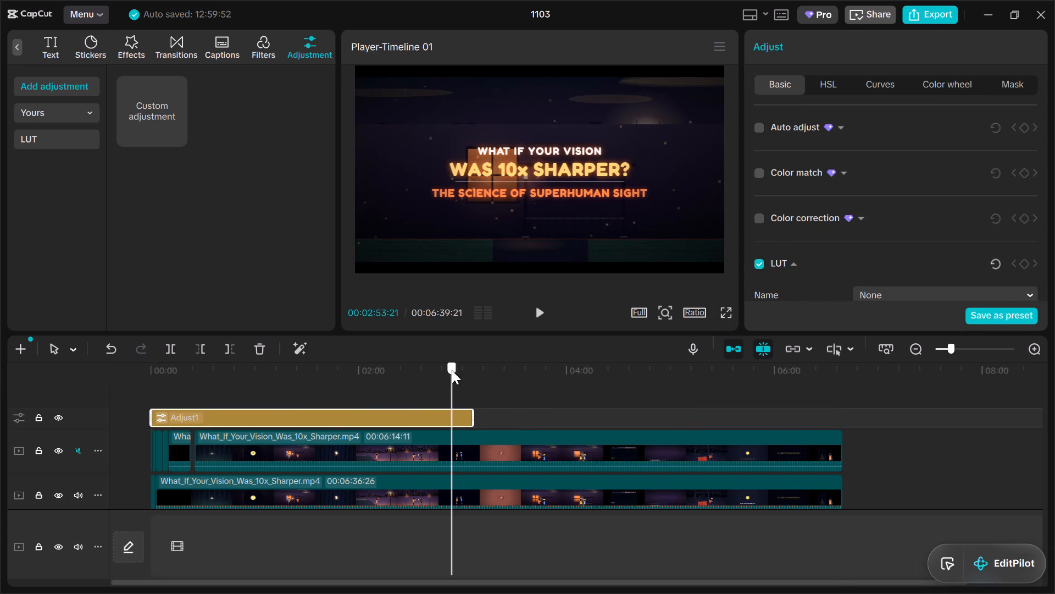
drag(443, 386, 473, 391)
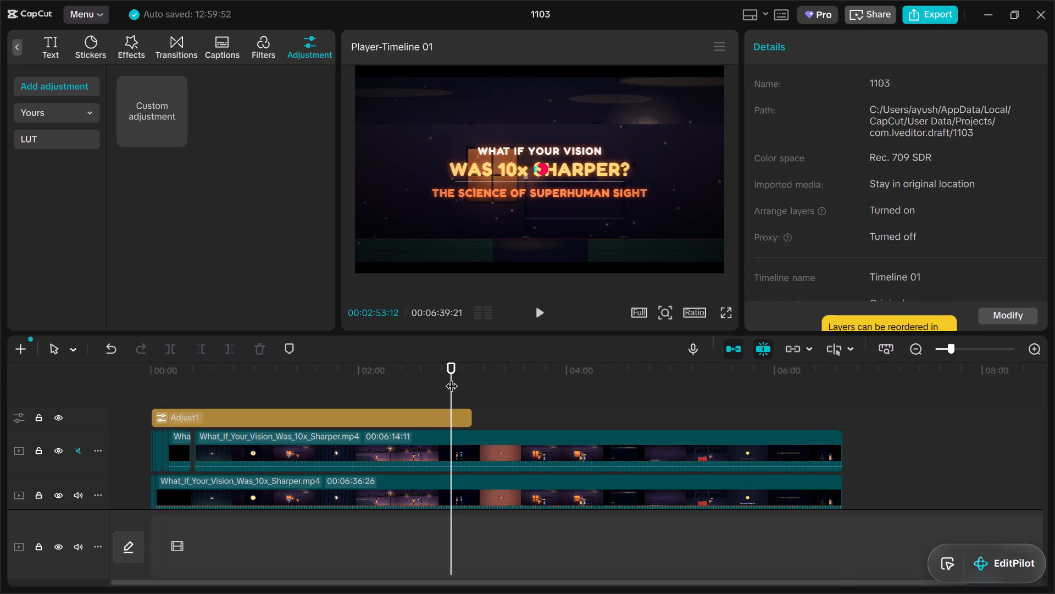
drag(451, 377, 493, 386)
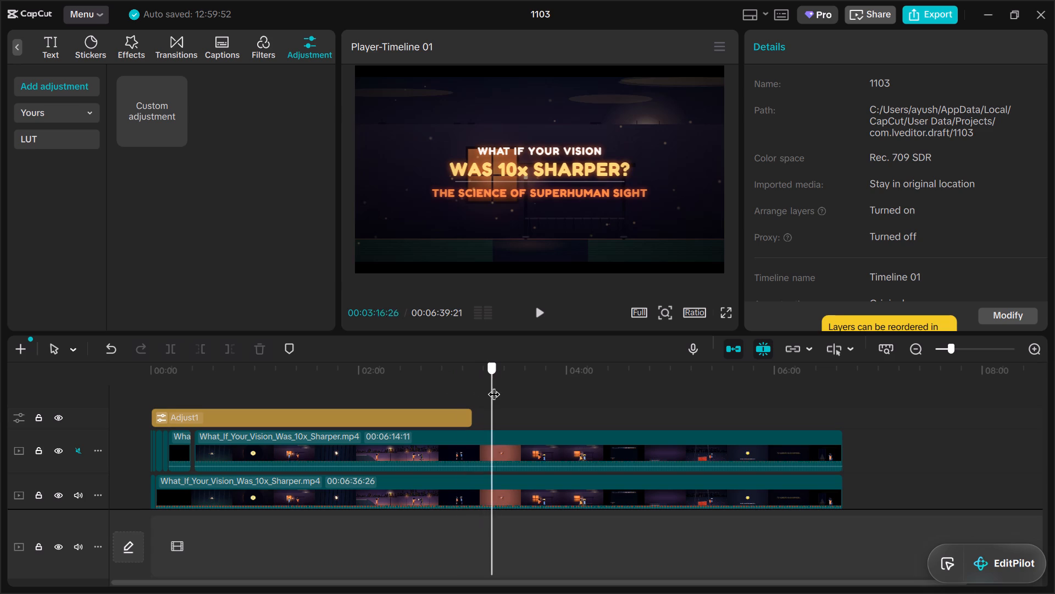
drag(493, 386, 449, 370)
click(535, 309)
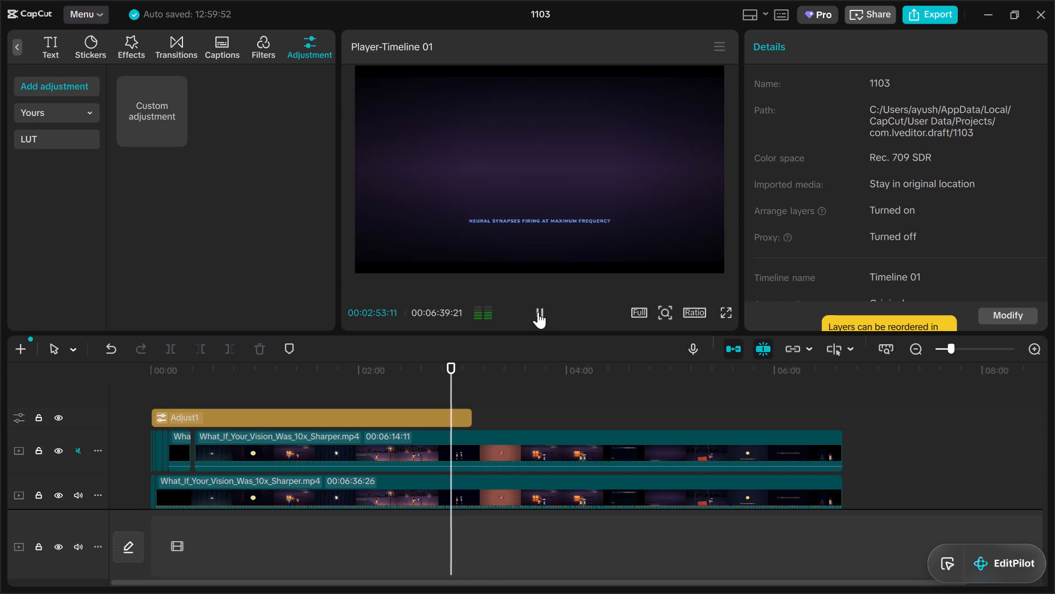
click(540, 307)
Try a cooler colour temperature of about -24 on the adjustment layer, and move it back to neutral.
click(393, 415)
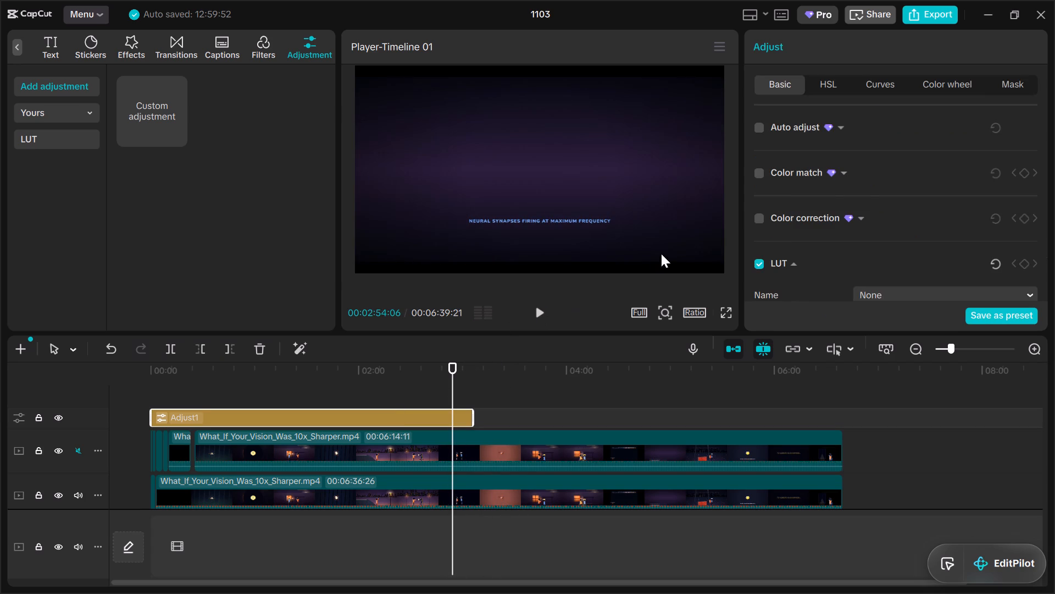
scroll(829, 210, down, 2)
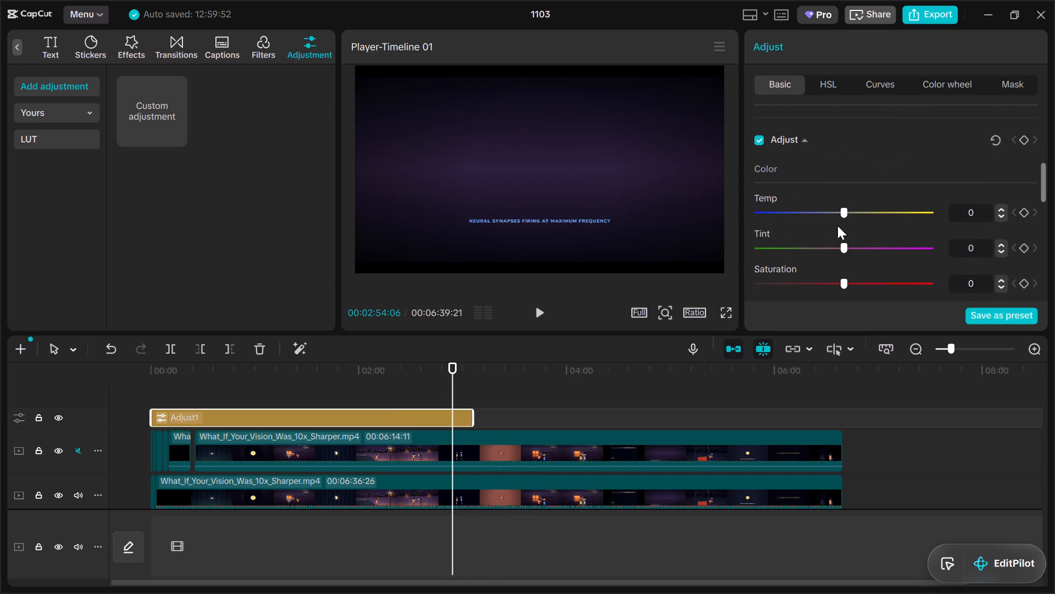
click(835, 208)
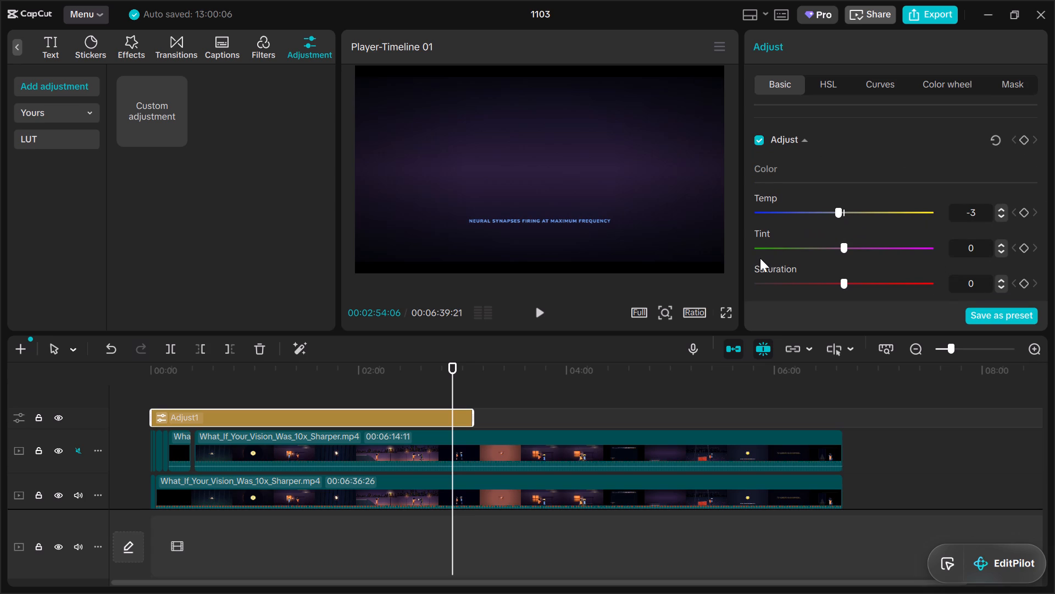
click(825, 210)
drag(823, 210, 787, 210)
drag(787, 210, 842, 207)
Set the adjustment layer's Exposure to 3.
scroll(863, 243, down, 2)
scroll(843, 202, up, 1)
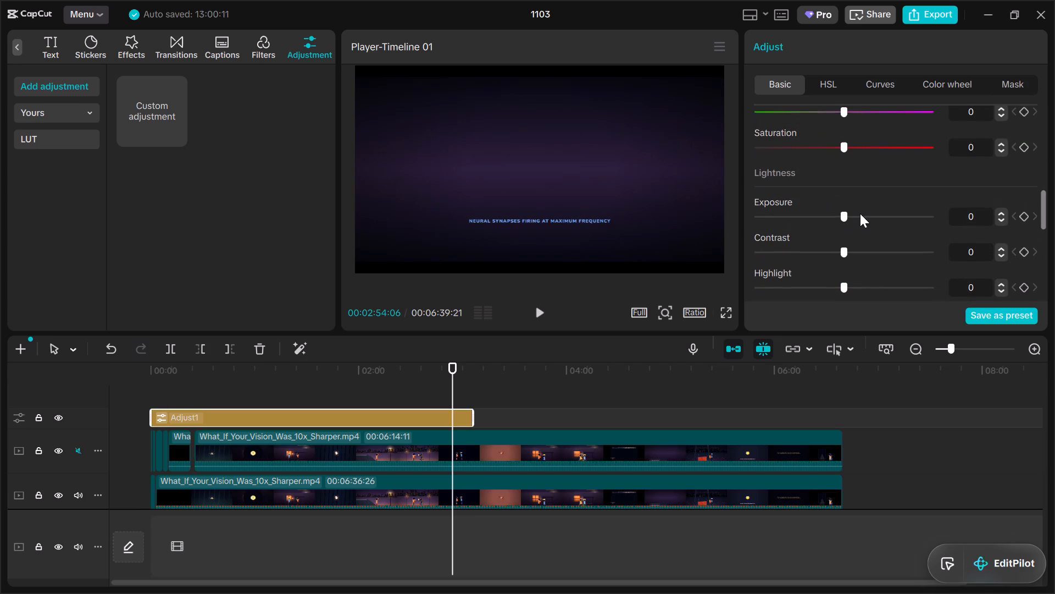
click(862, 222)
click(860, 217)
click(857, 217)
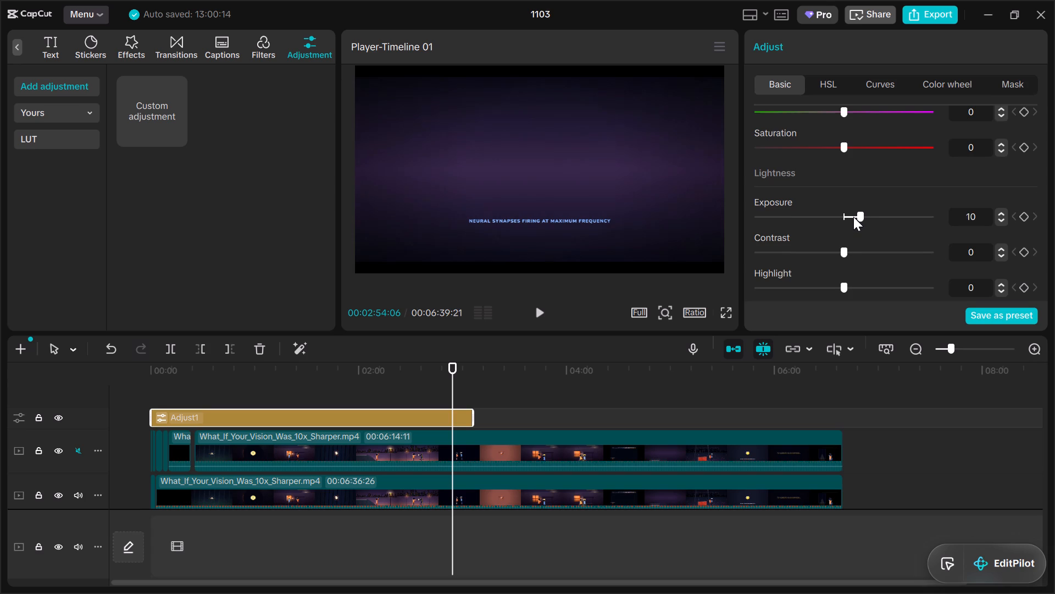
double_click(853, 217)
double_click(850, 217)
click(846, 222)
Set the adjustment layer's Contrast to 5.
click(997, 248)
double_click(1001, 248)
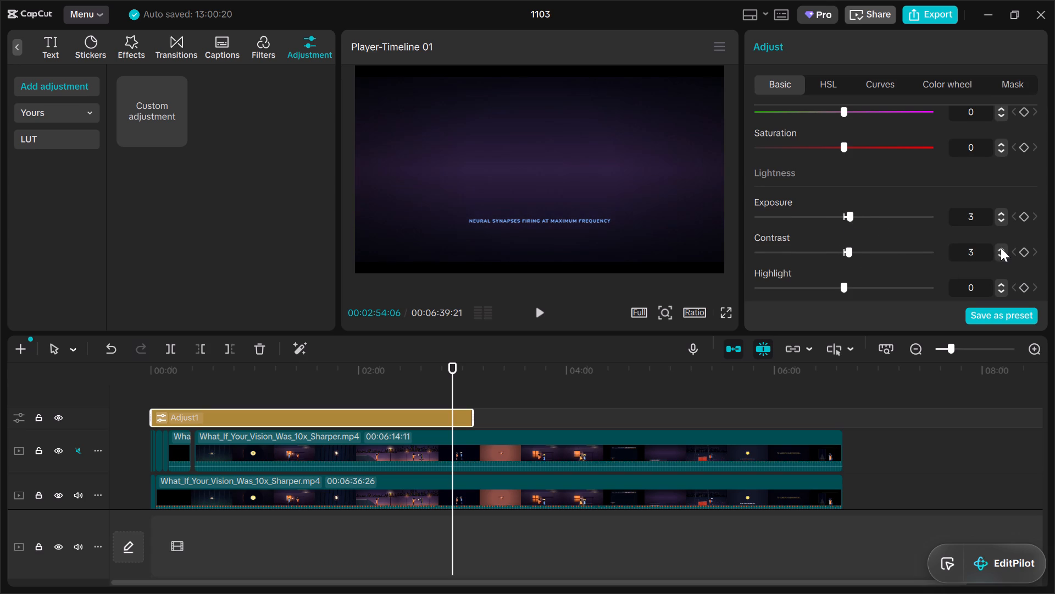
click(1001, 248)
click(1001, 246)
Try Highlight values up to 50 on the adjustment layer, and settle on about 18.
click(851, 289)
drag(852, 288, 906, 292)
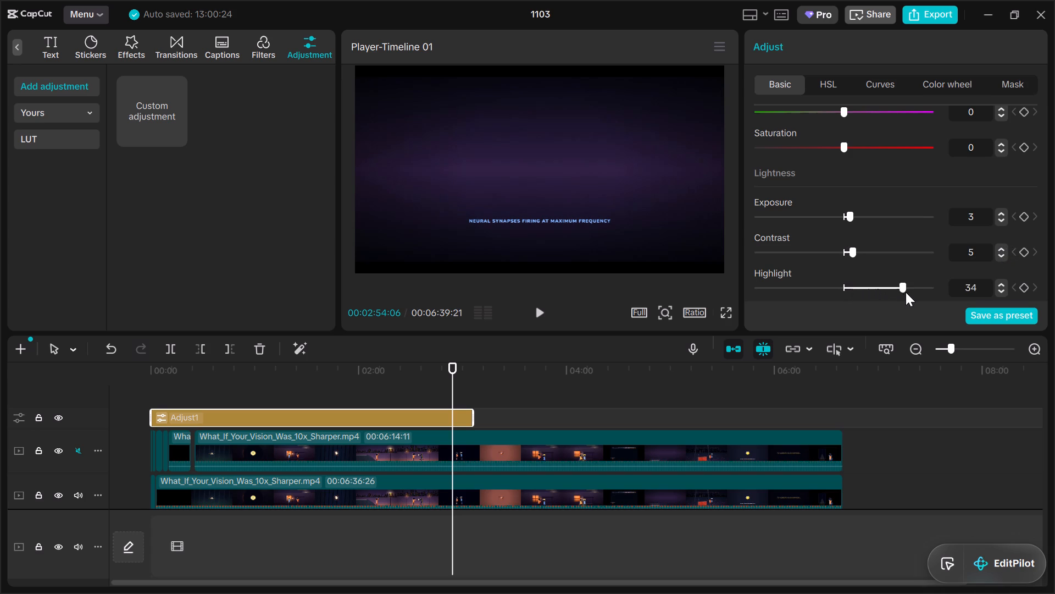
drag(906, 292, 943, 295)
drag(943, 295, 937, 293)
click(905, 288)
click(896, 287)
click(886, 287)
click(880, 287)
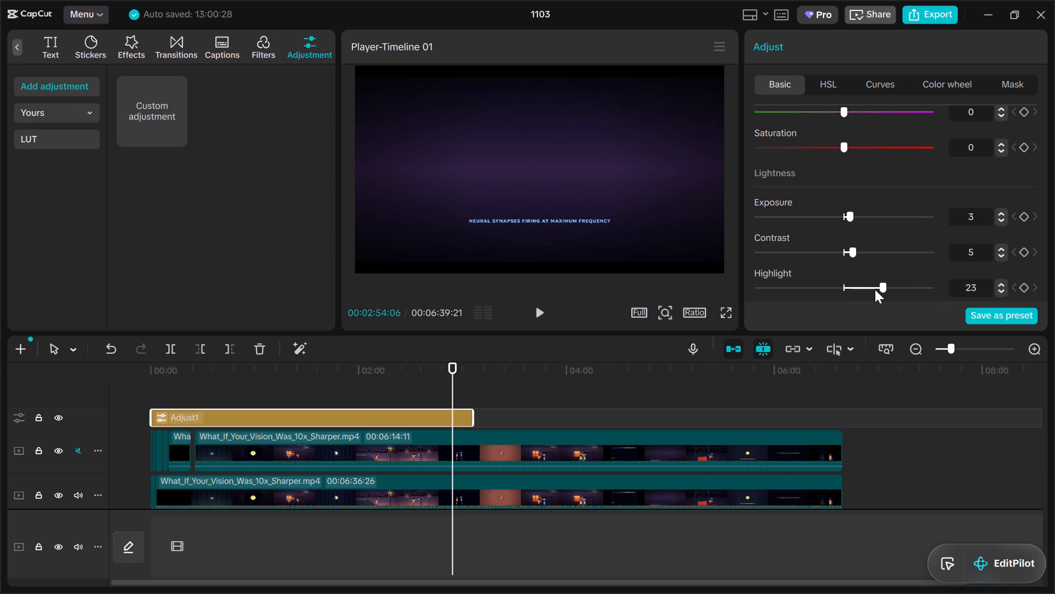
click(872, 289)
Move the playhead to about 00:02:19, reselect the adjustment layer and set its Temp to 5 after trying warmer and cooler values.
click(393, 386)
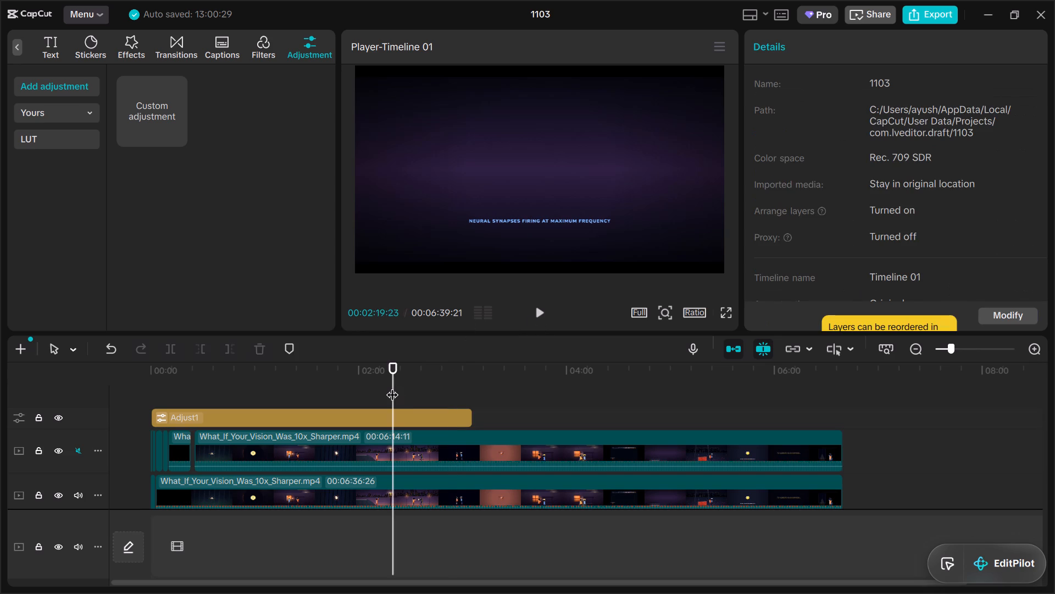
click(392, 386)
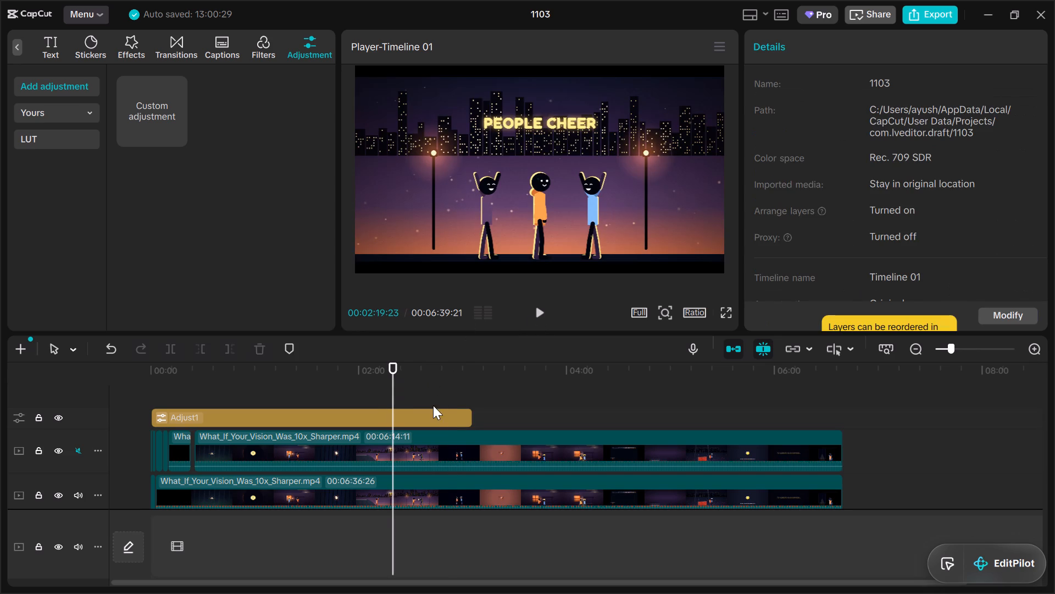
click(430, 415)
scroll(857, 246, down, 1)
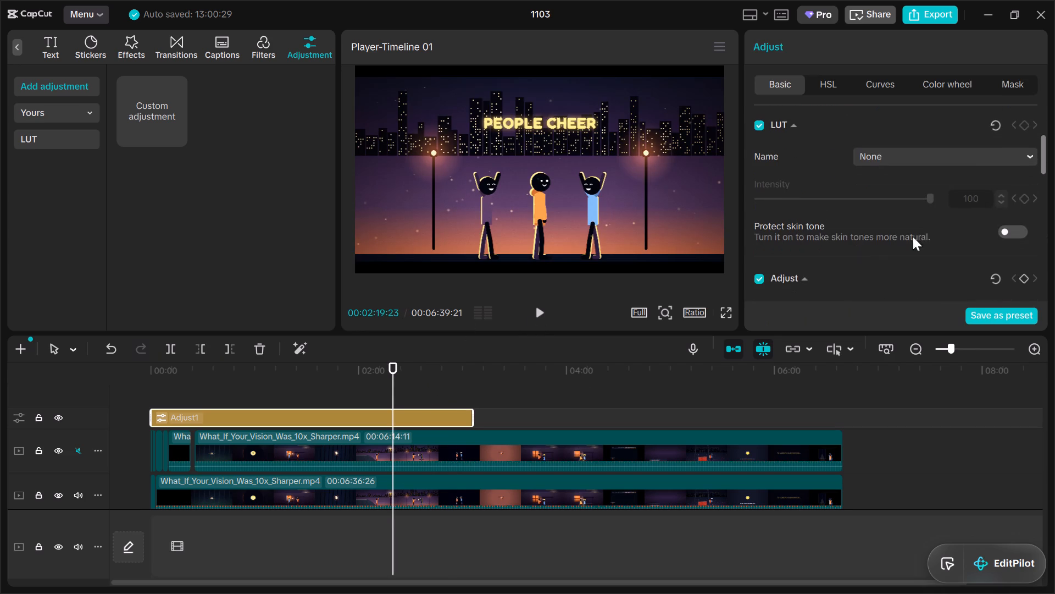
scroll(885, 212, down, 1)
click(856, 213)
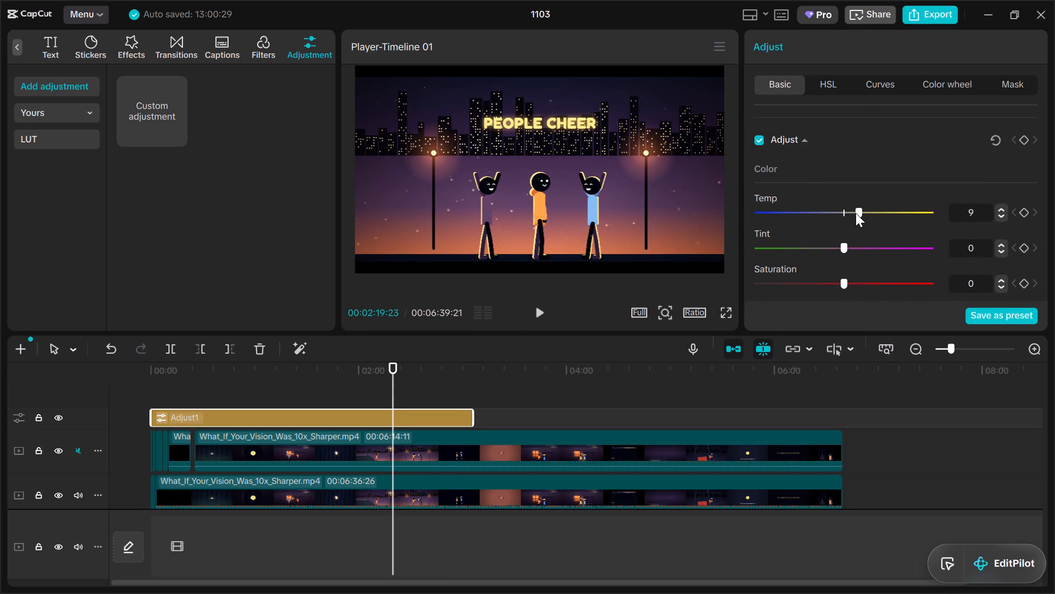
click(848, 213)
click(843, 213)
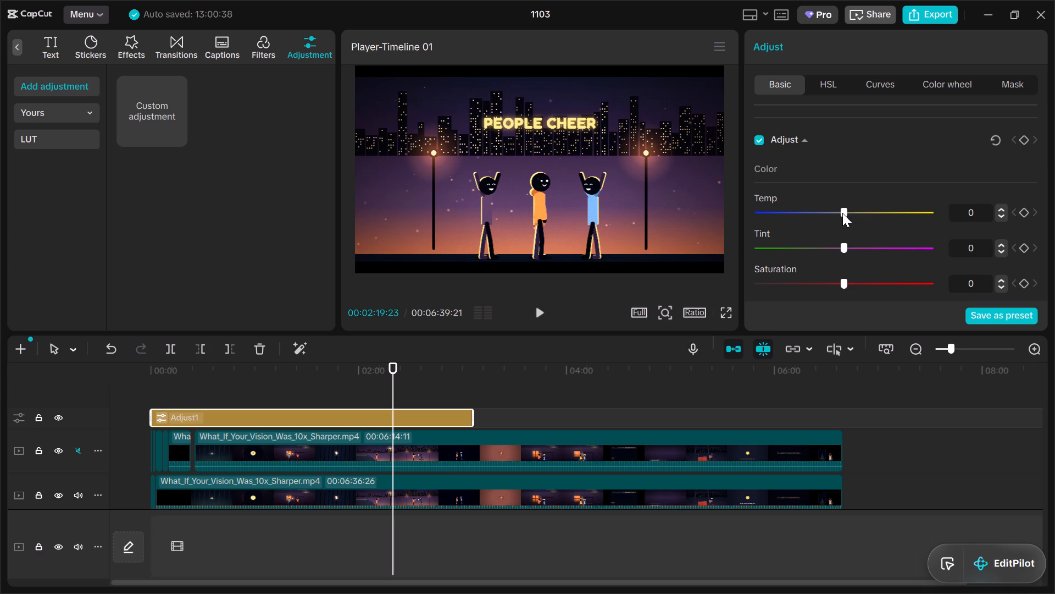
click(843, 212)
click(807, 210)
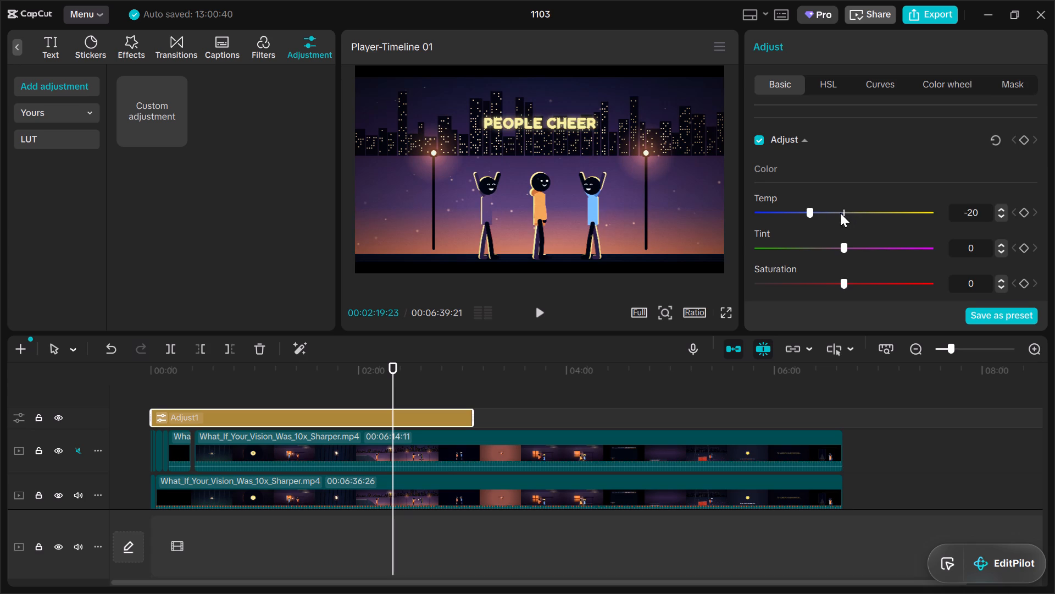
click(856, 213)
click(851, 214)
click(1003, 216)
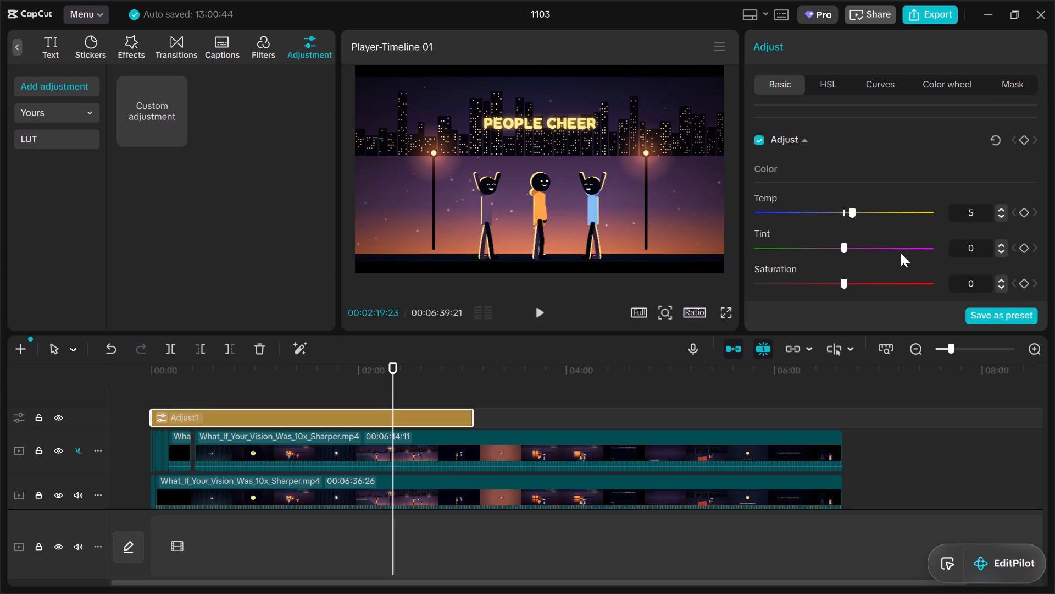
Set both the Tint and the Saturation of the adjustment layer to 5.
click(858, 245)
drag(858, 245, 918, 255)
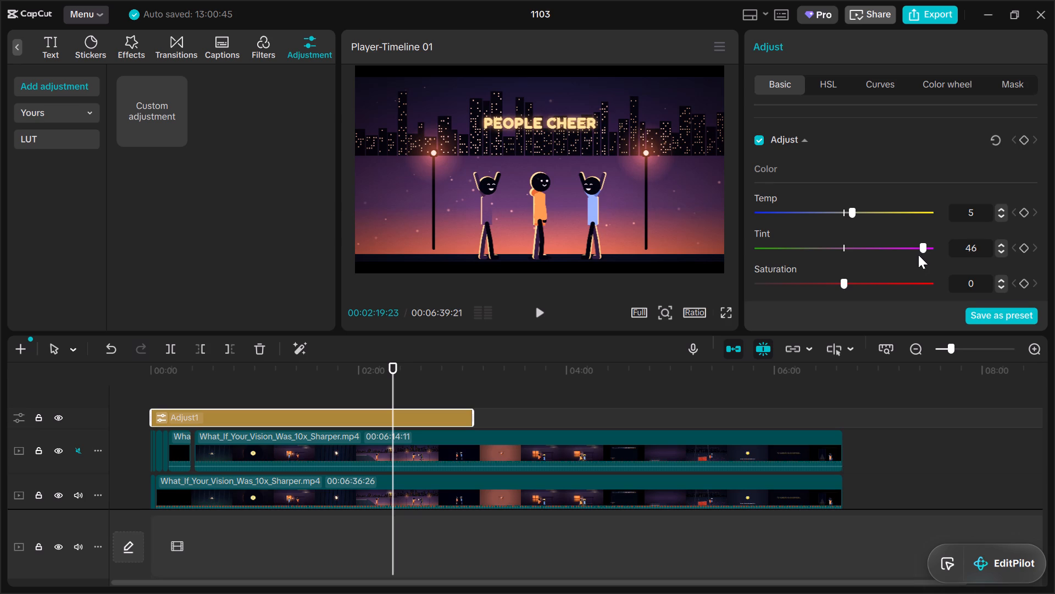
drag(918, 255, 849, 250)
click(850, 283)
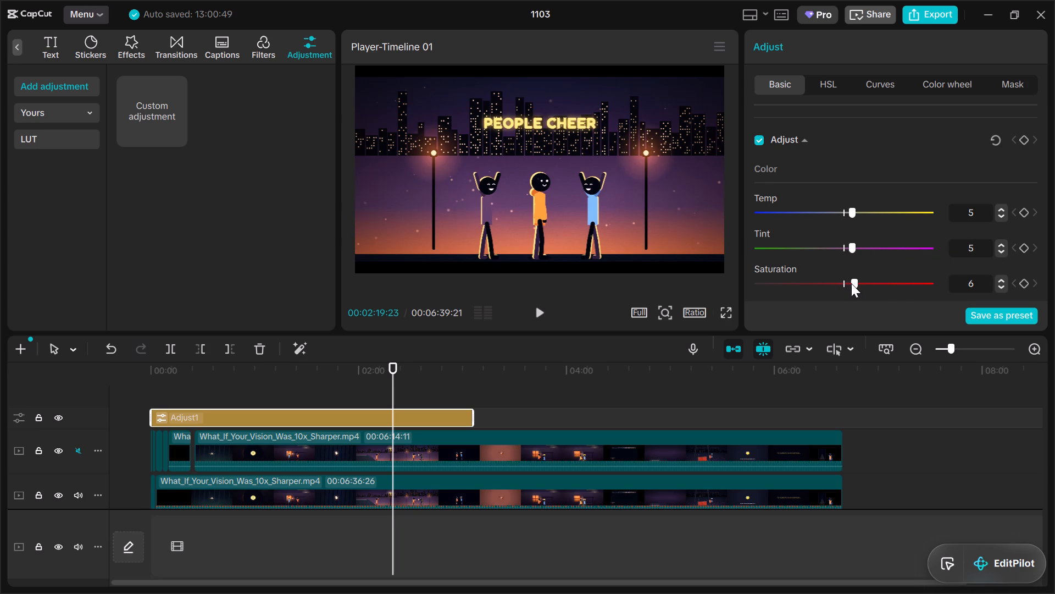
double_click(1001, 285)
click(1000, 279)
Lower the adjustment layer's Highlight to 11.
scroll(921, 273, down, 1)
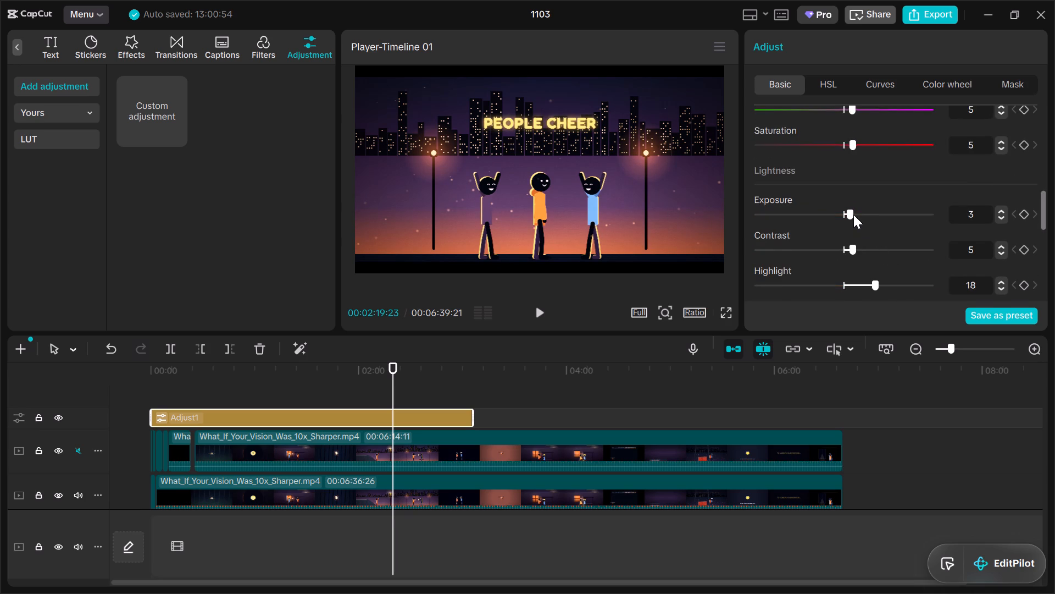
scroll(853, 215, down, 1)
click(857, 143)
drag(853, 146, 857, 143)
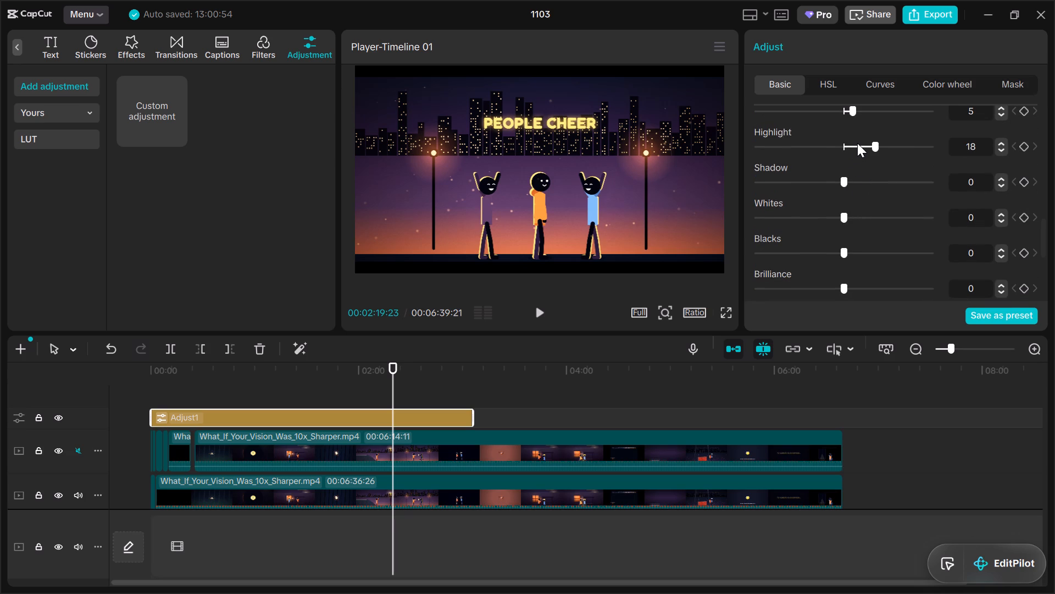
drag(857, 143, 879, 156)
drag(879, 156, 859, 158)
Set the adjustment layer's Shadow to -1 after trying lighter and darker values.
drag(845, 181, 851, 179)
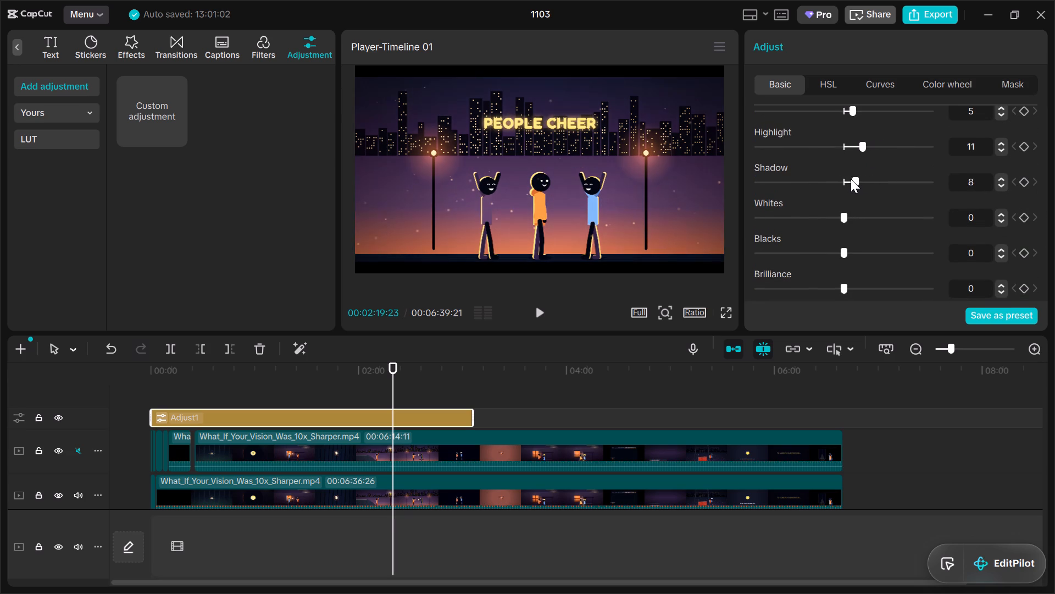
drag(851, 179, 836, 189)
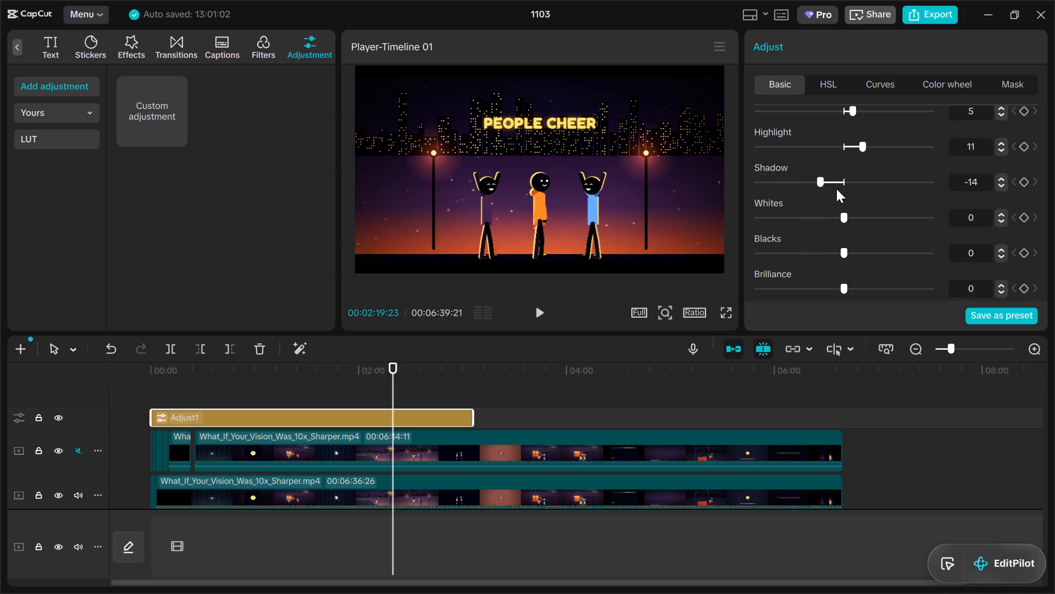
drag(836, 189, 835, 190)
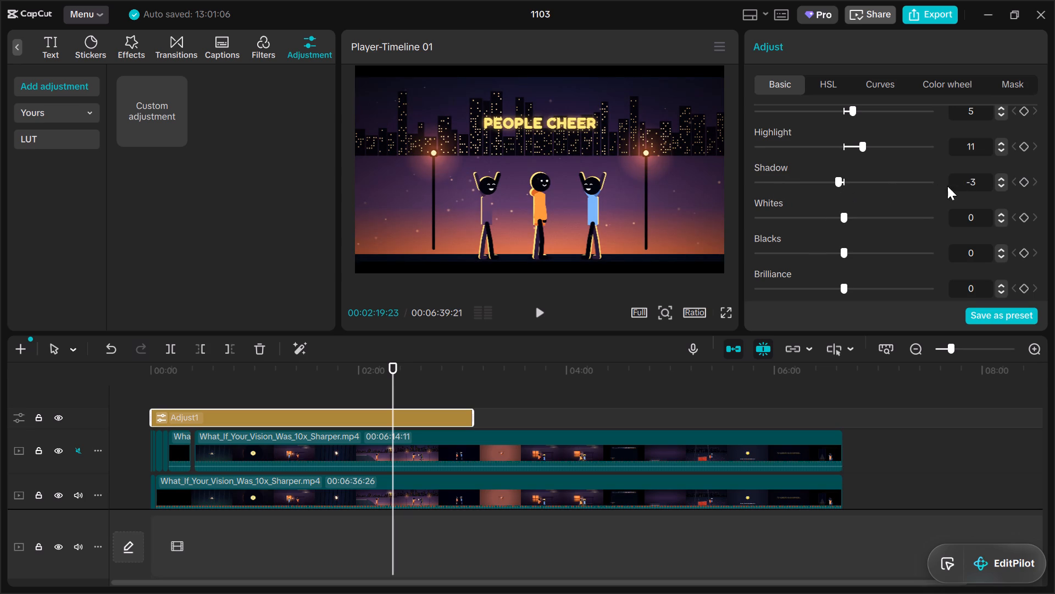
click(1002, 178)
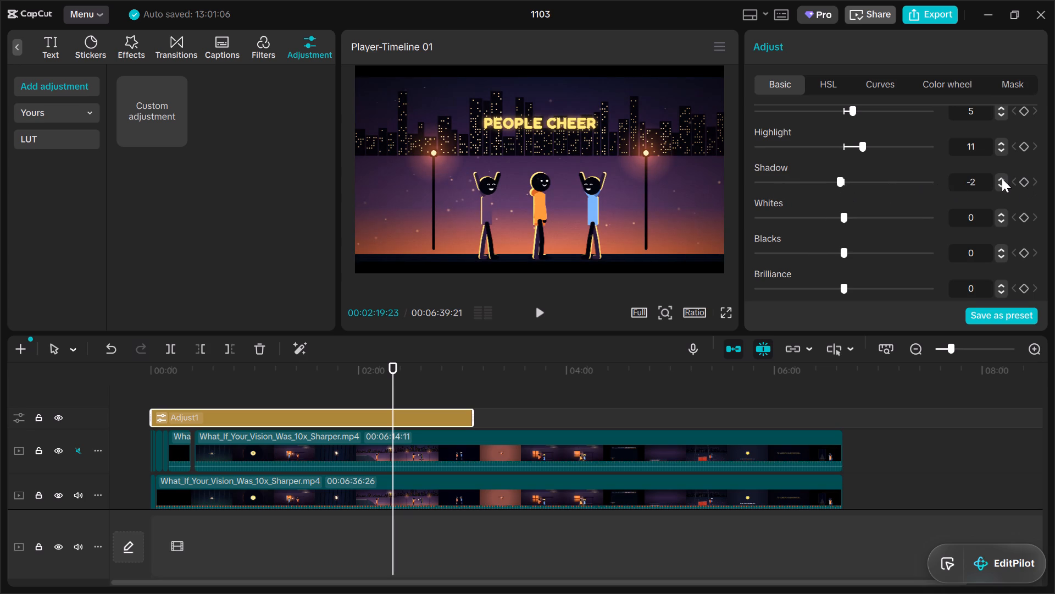
click(1002, 178)
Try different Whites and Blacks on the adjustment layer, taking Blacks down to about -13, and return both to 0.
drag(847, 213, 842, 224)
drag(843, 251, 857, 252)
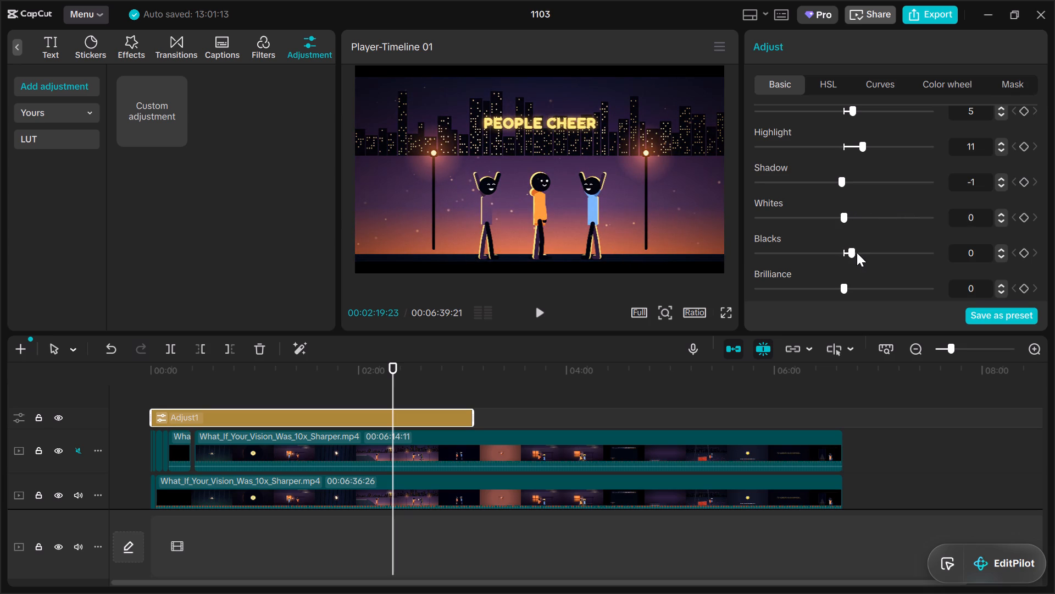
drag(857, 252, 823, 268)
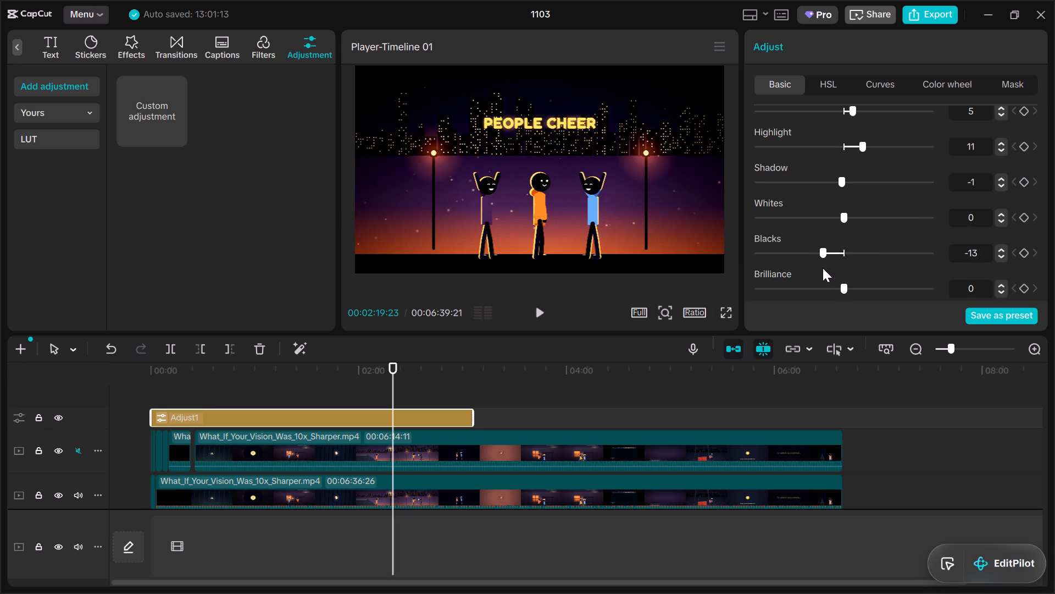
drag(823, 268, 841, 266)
Set the adjustment layer's Brilliance to 2.
scroll(864, 249, down, 1)
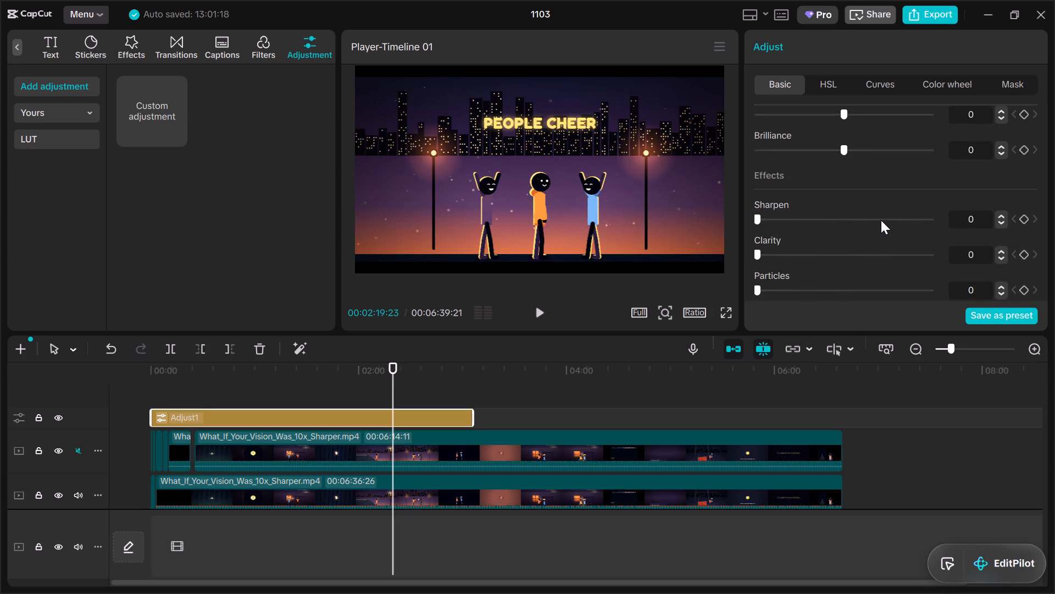
scroll(881, 220, up, 1)
click(1002, 283)
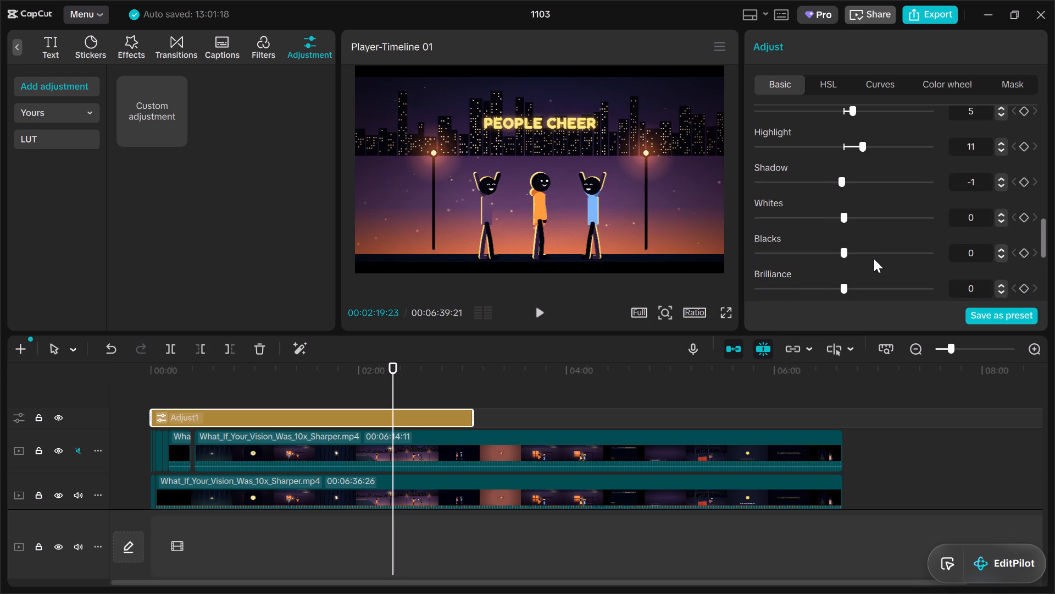
double_click(1002, 283)
scroll(923, 257, down, 1)
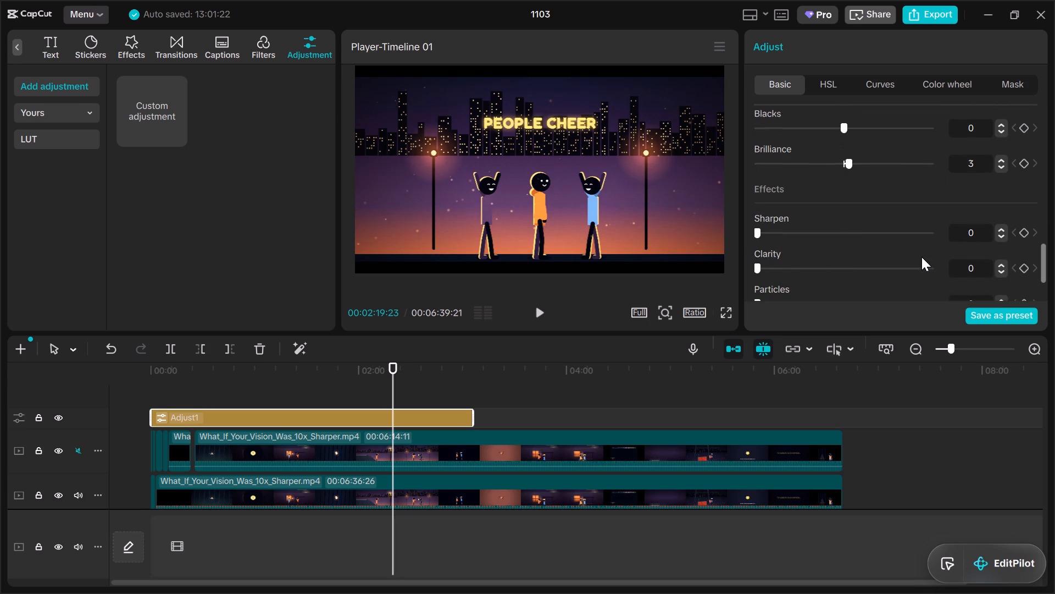
click(998, 153)
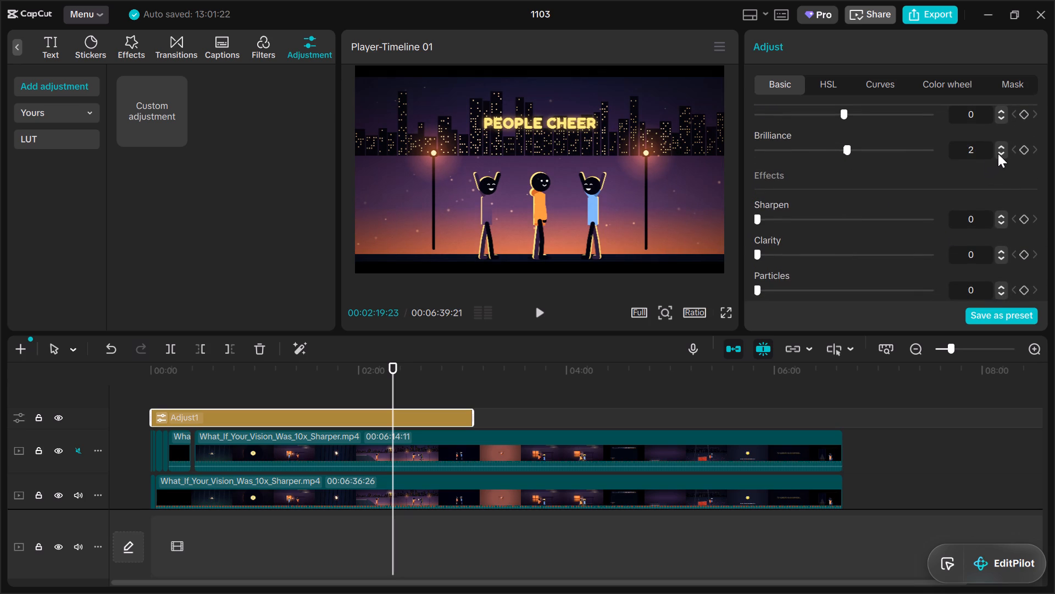
Set the adjustment layer's Sharpen to 2 after trying stronger values up to about 95.
click(1000, 215)
click(1000, 215)
drag(761, 215, 918, 222)
drag(918, 222, 851, 232)
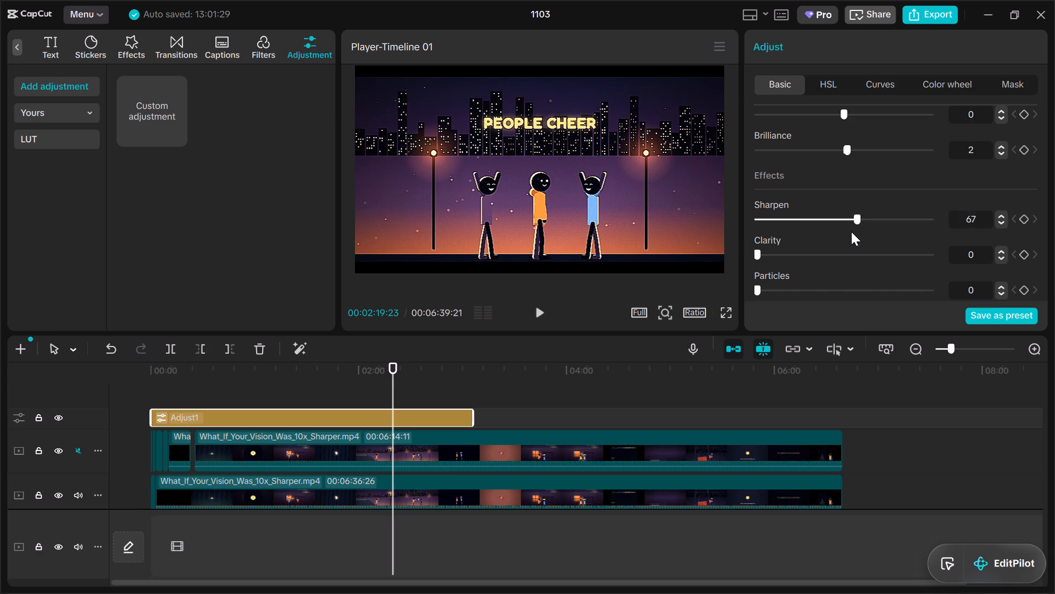
drag(851, 232, 928, 228)
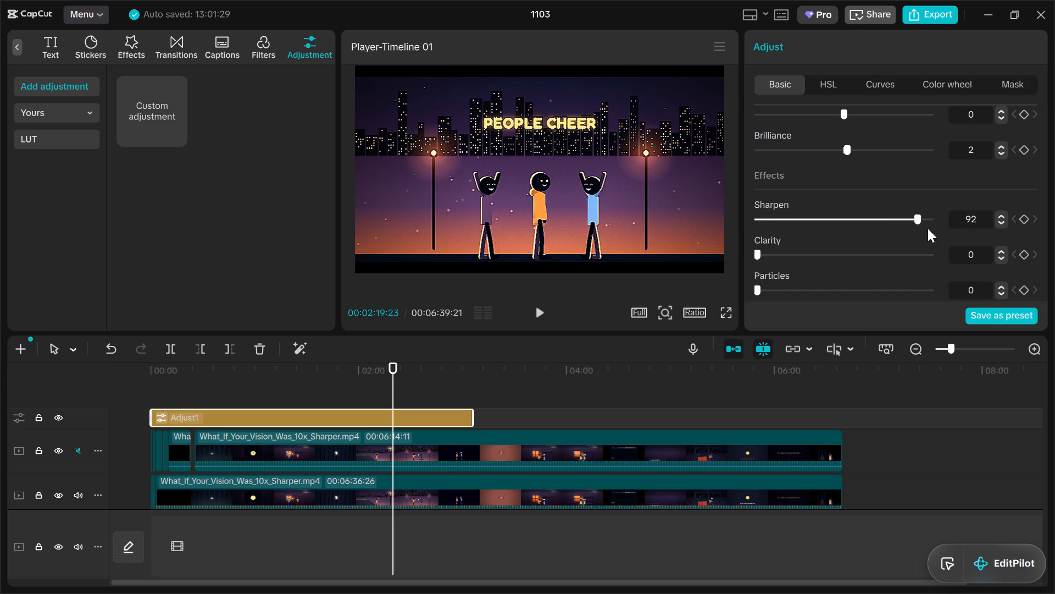
drag(928, 228, 922, 227)
drag(922, 227, 738, 228)
double_click(1000, 213)
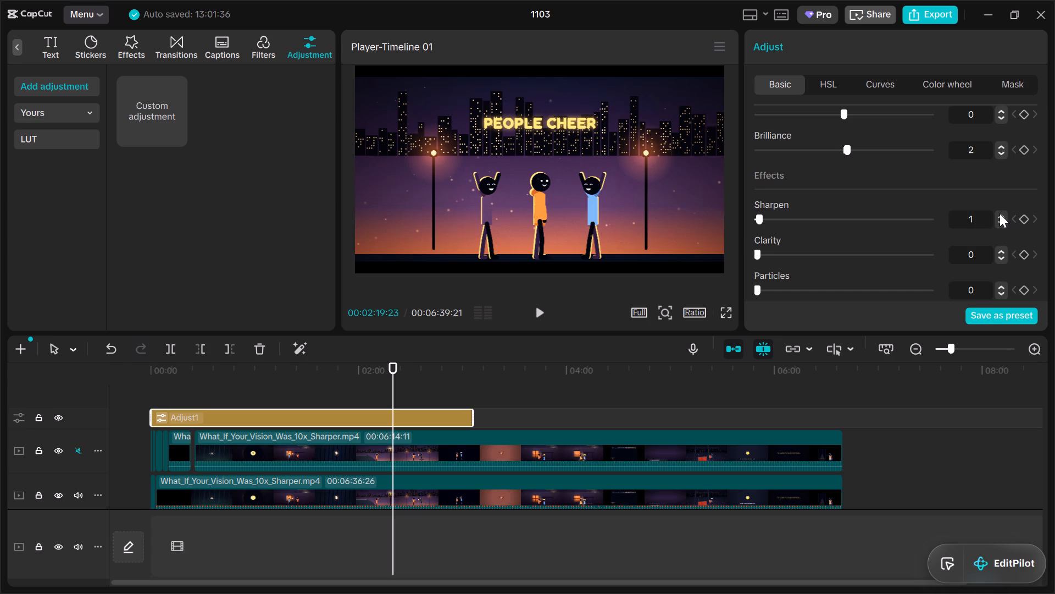
Set the adjustment layer's Clarity to 50 after comparing values between 0 and 100.
drag(760, 255, 903, 254)
drag(903, 254, 938, 250)
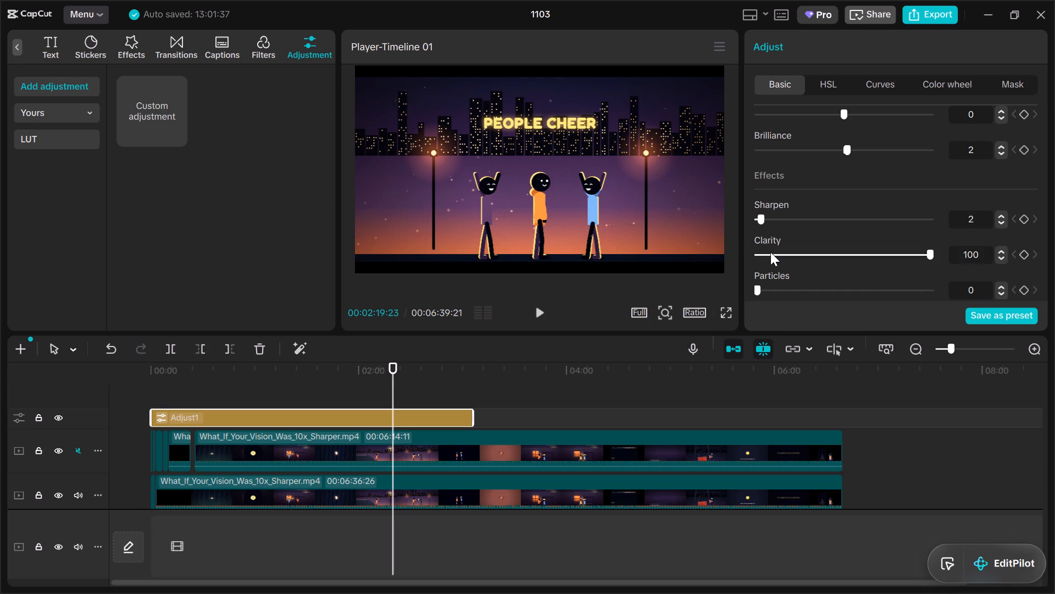
click(771, 251)
drag(771, 251, 945, 255)
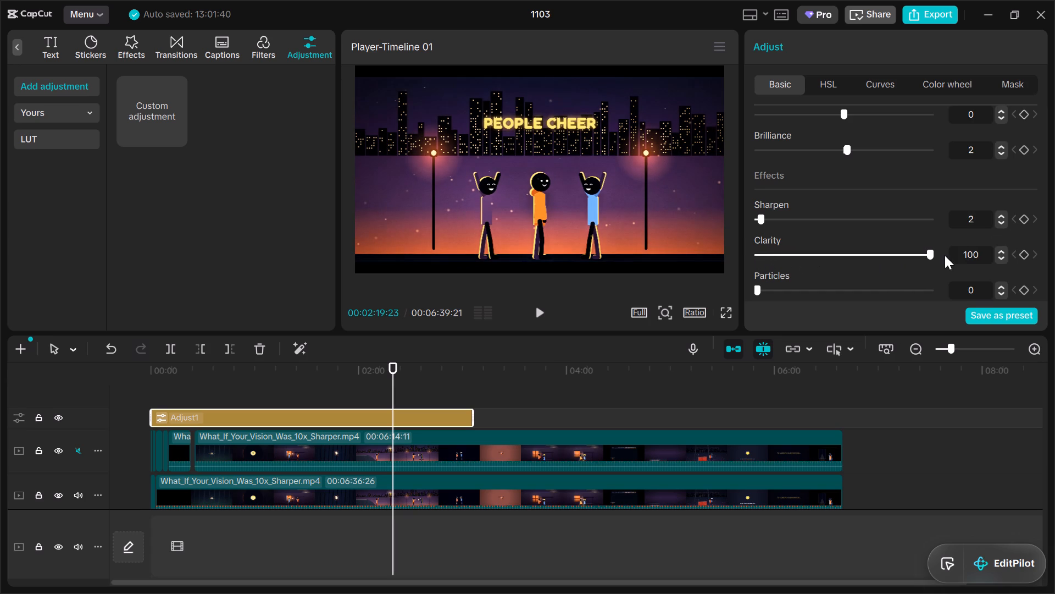
drag(945, 255, 948, 255)
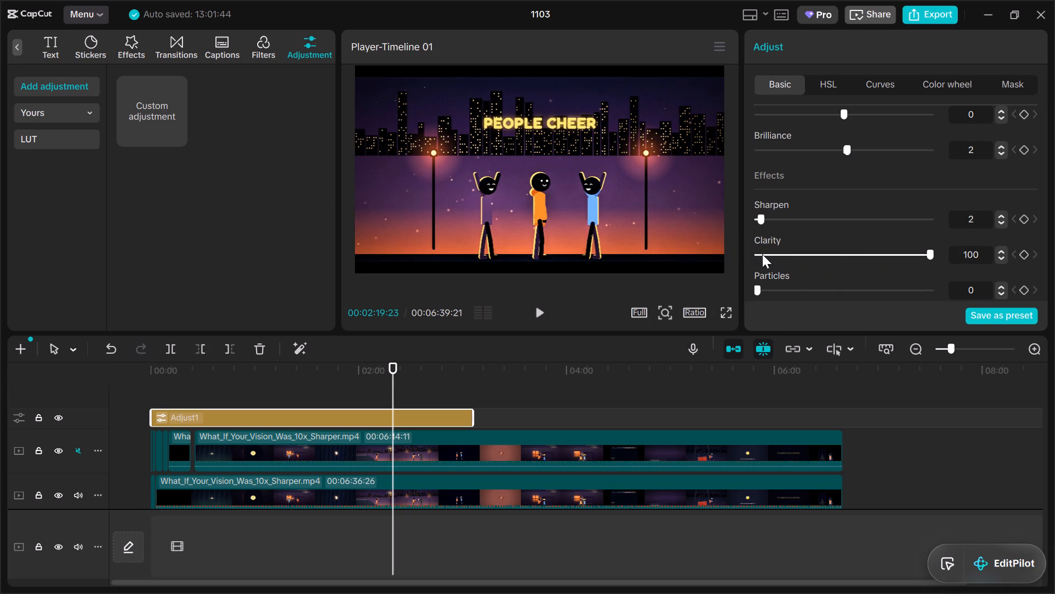
click(762, 252)
drag(759, 252, 733, 254)
drag(756, 254, 762, 252)
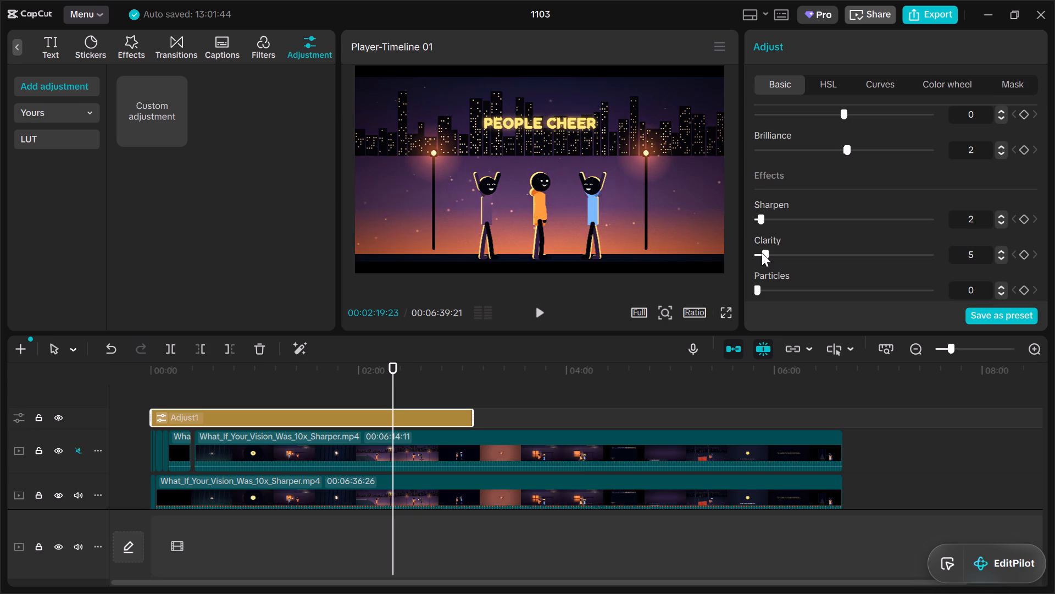
drag(762, 252, 969, 258)
click(890, 255)
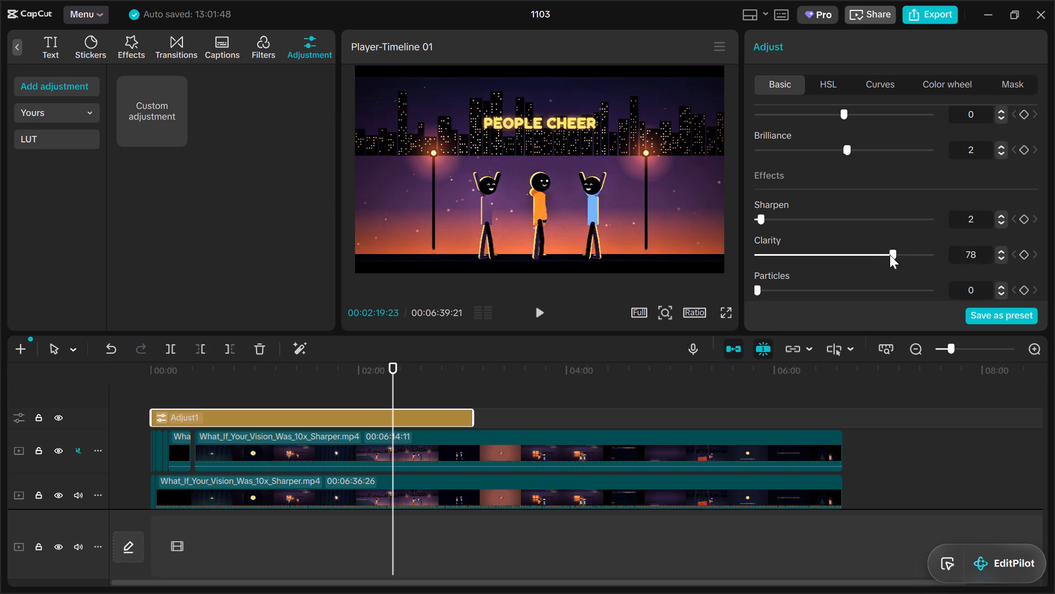
drag(859, 253, 854, 253)
click(830, 253)
click(819, 253)
scroll(861, 235, down, 1)
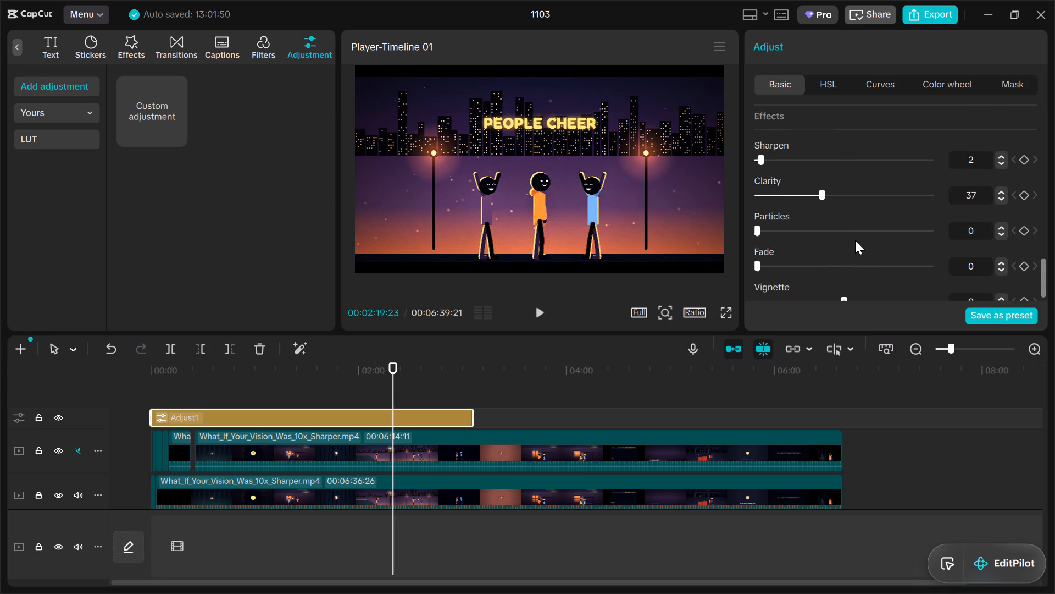
click(840, 185)
Set the adjustment layer's Particles to 2 after trying 100, and leave Fade at 0.
click(775, 221)
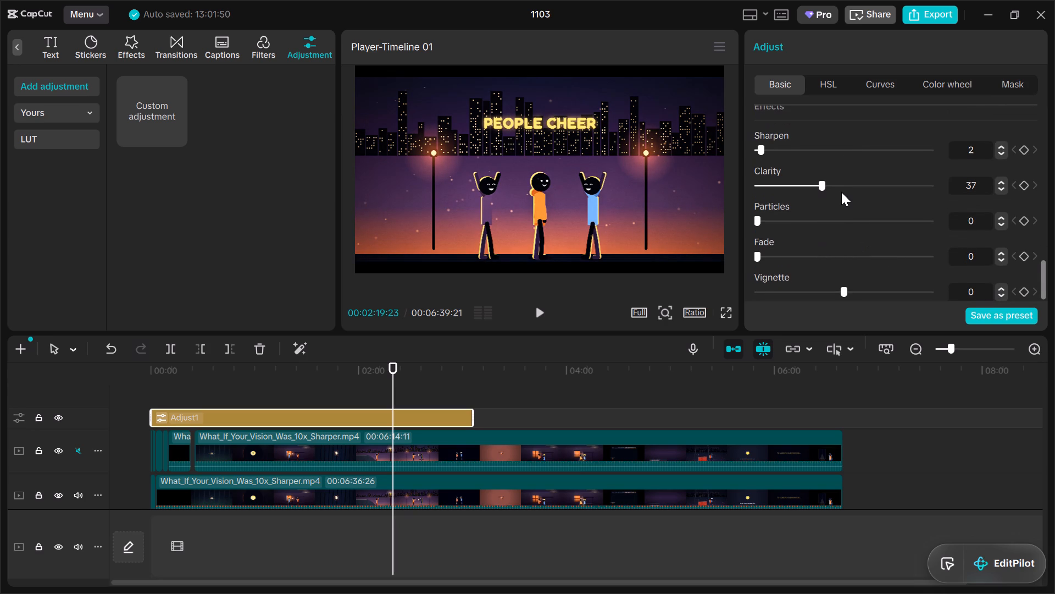
drag(771, 221, 885, 231)
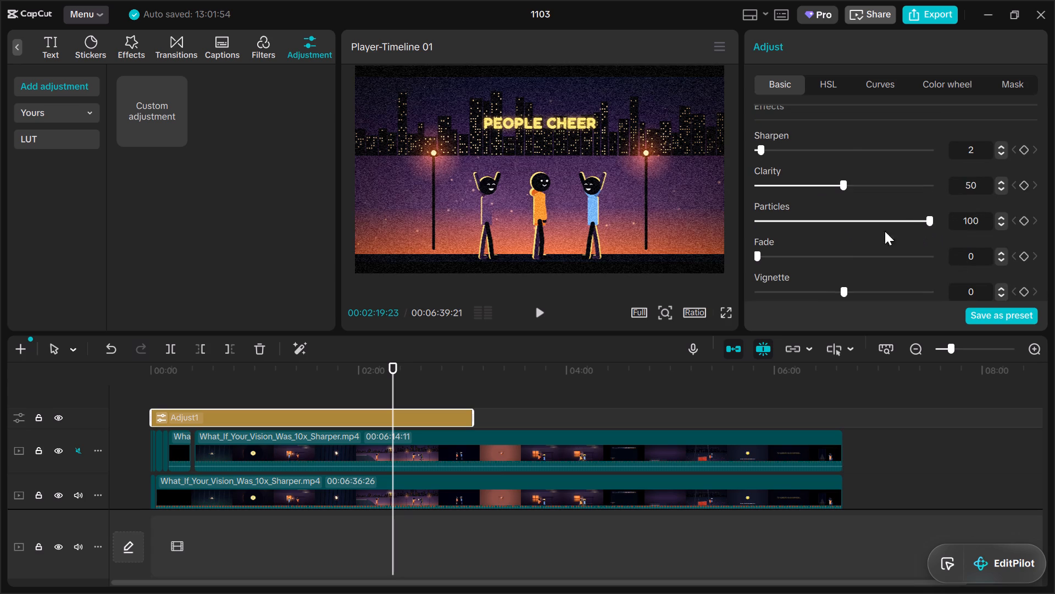
drag(885, 231, 725, 230)
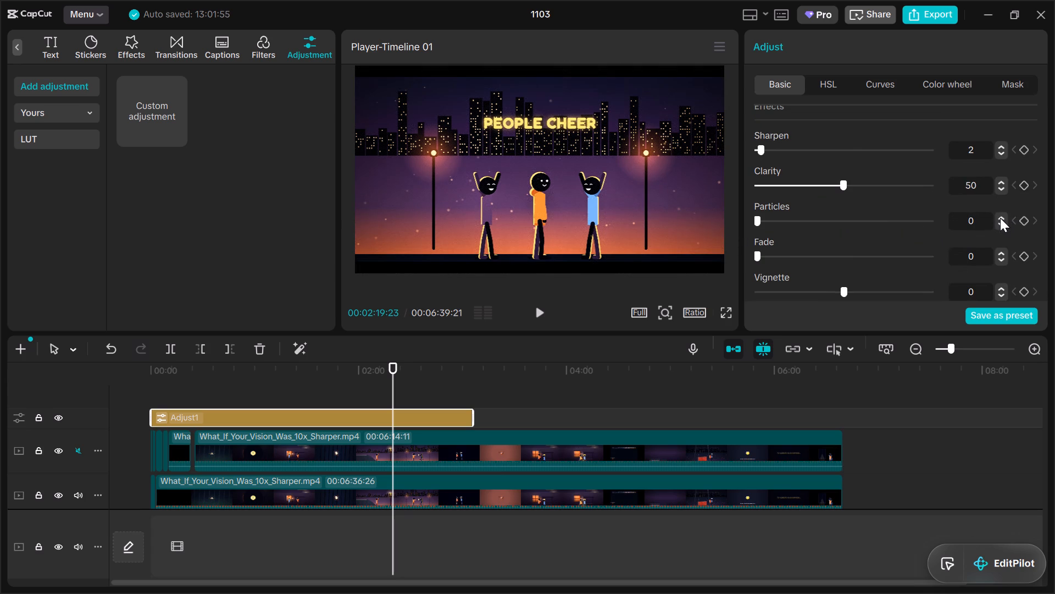
click(1000, 218)
click(1000, 218)
drag(760, 256, 724, 255)
Set the adjustment layer's Vignette to 9 after trying lighter and stronger values such as 43.
scroll(870, 249, down, 1)
click(846, 289)
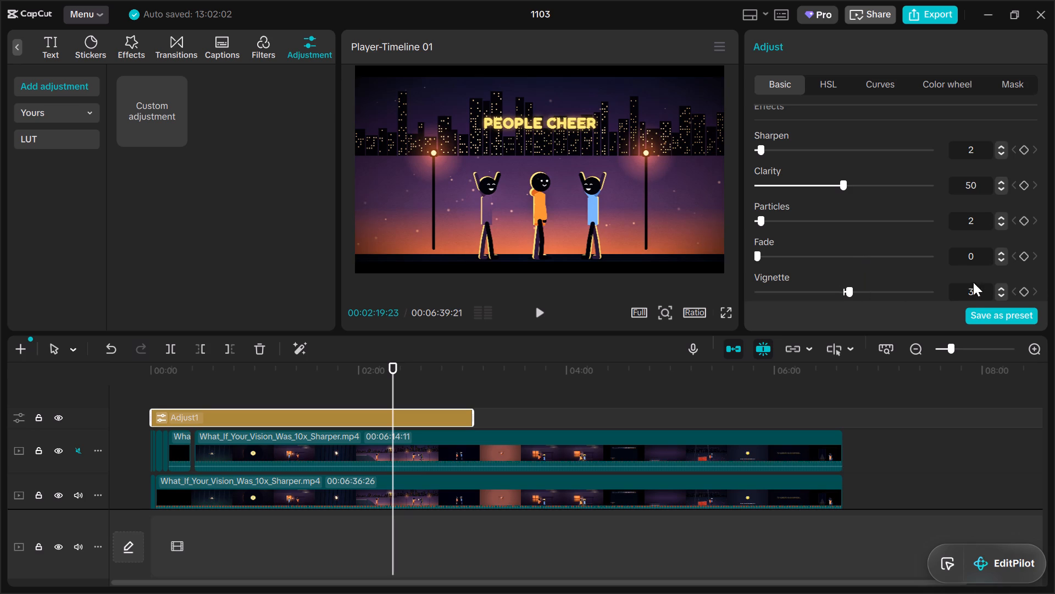
double_click(1000, 294)
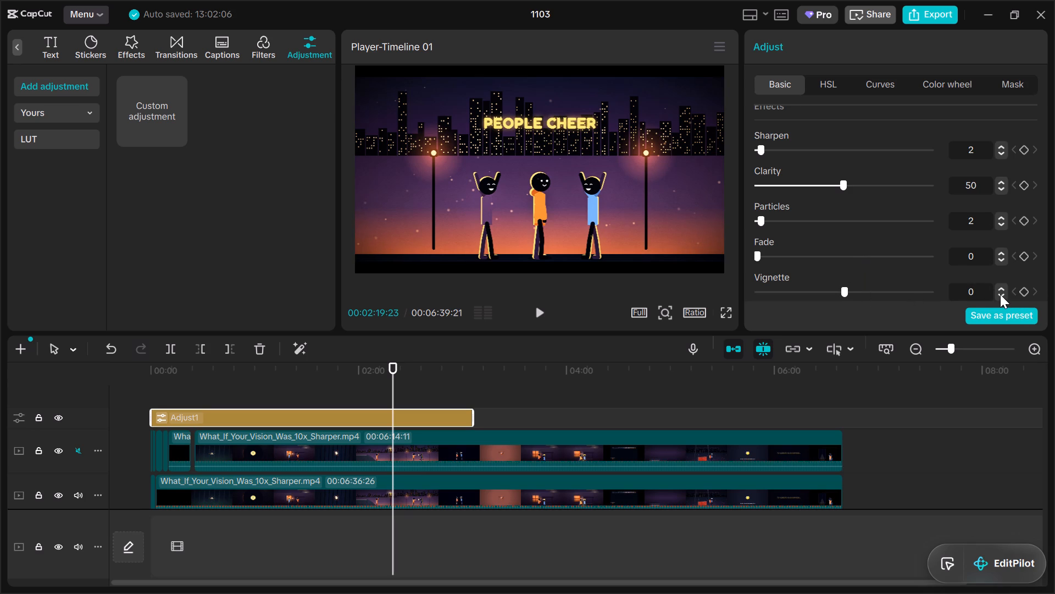
click(1000, 294)
click(1002, 288)
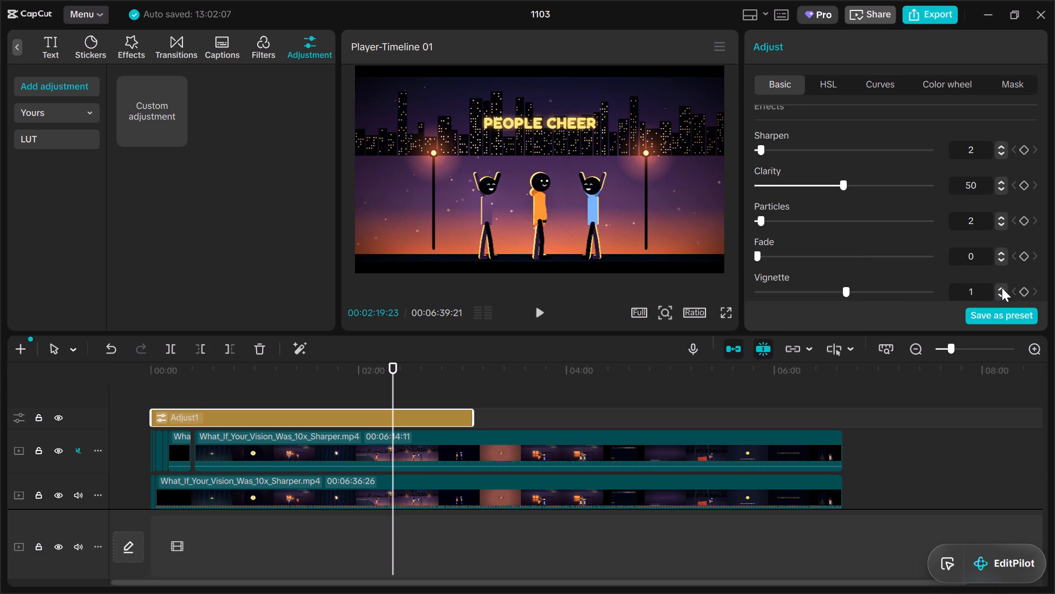
click(1002, 288)
double_click(1002, 288)
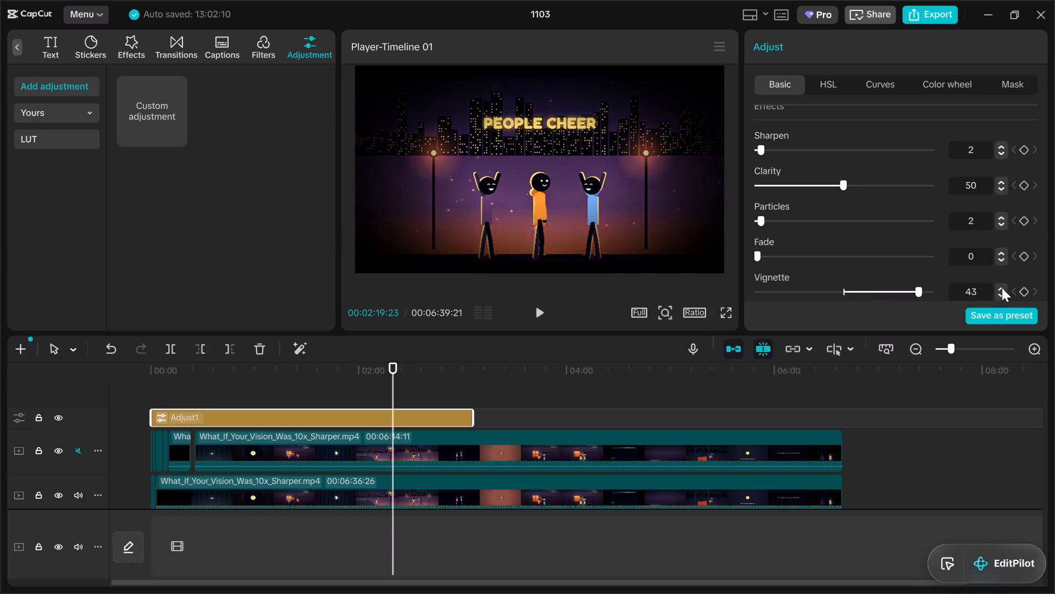
click(870, 290)
drag(870, 290, 868, 290)
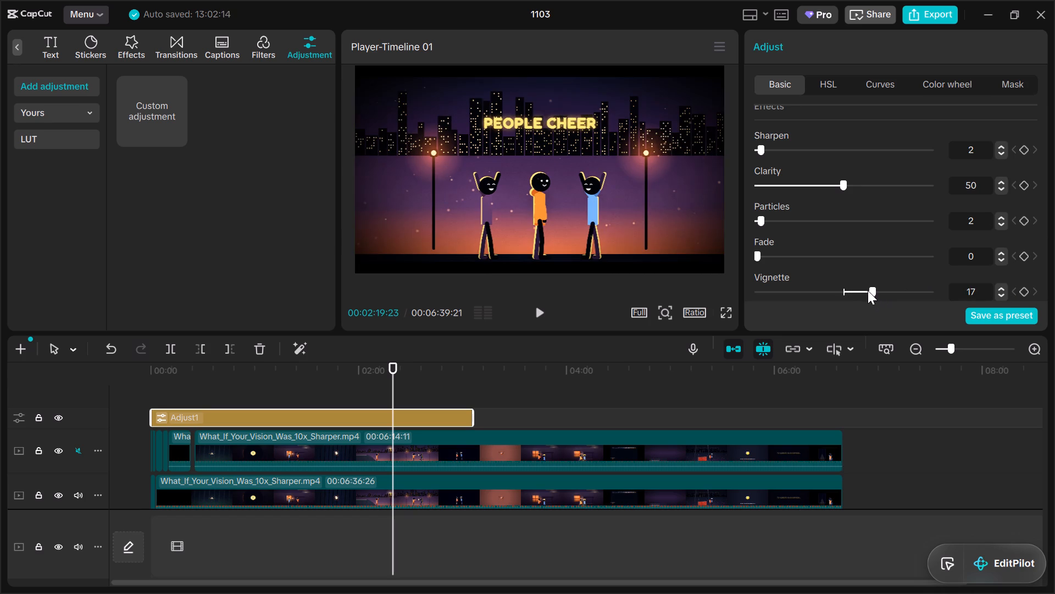
drag(868, 290, 844, 296)
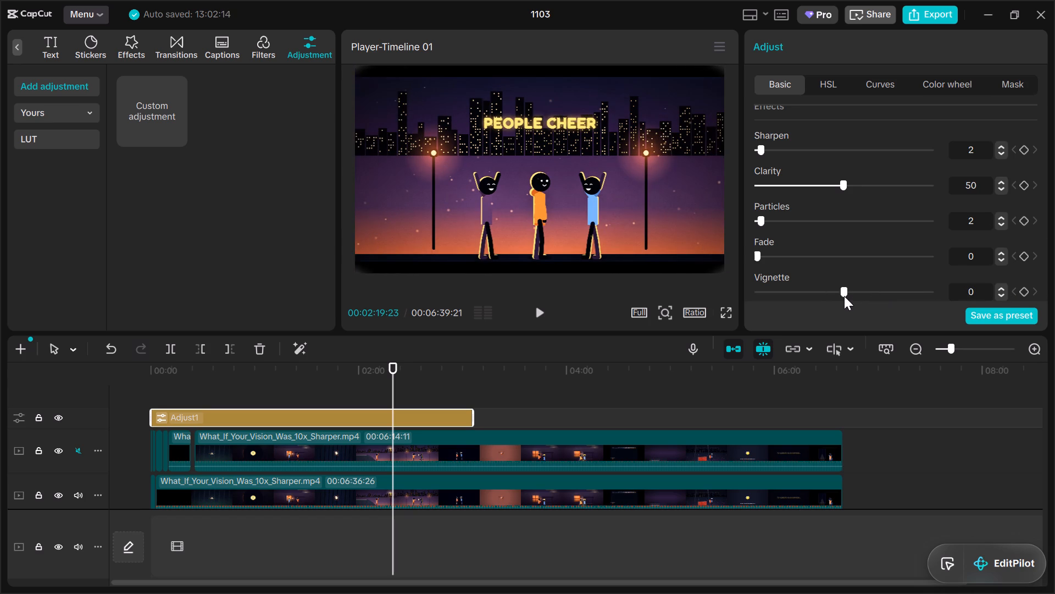
drag(844, 296, 856, 297)
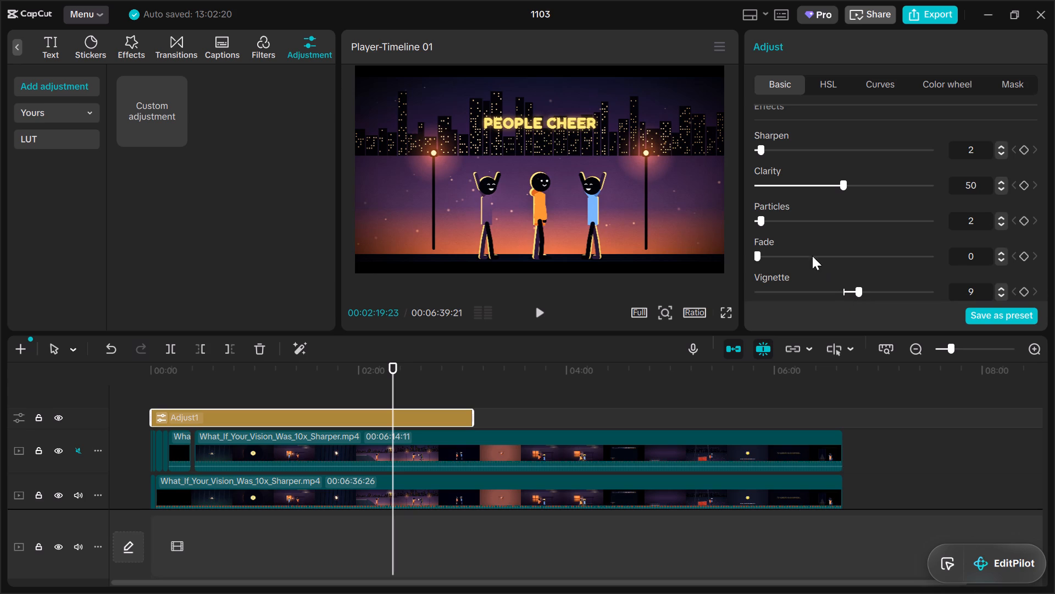
scroll(813, 251, down, 1)
Review the graded footage between about 02:20 and 02:50, and play the first seconds from the start.
click(432, 393)
drag(436, 386, 443, 385)
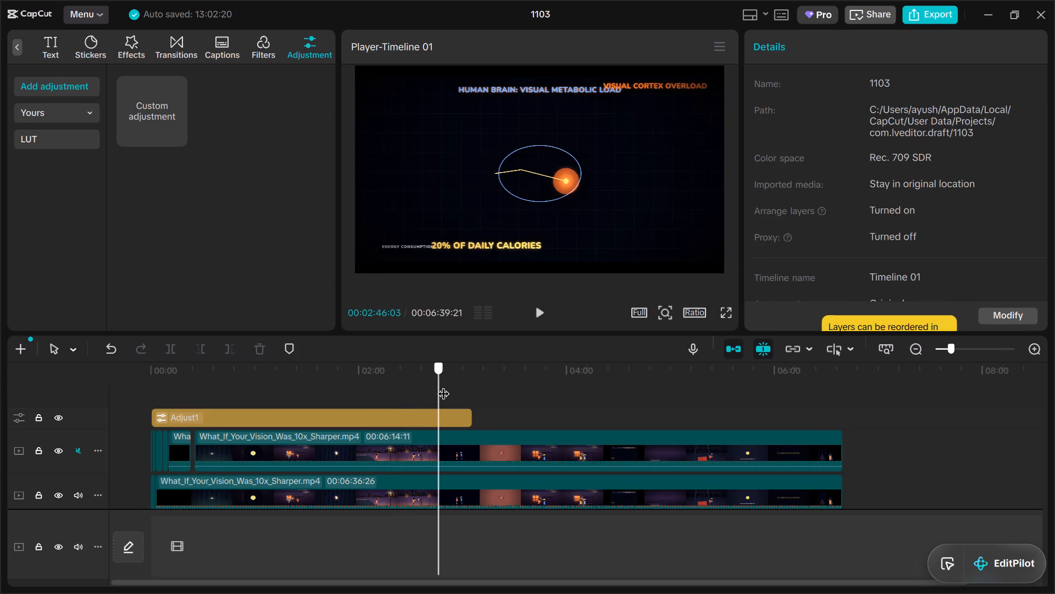
drag(443, 385, 443, 365)
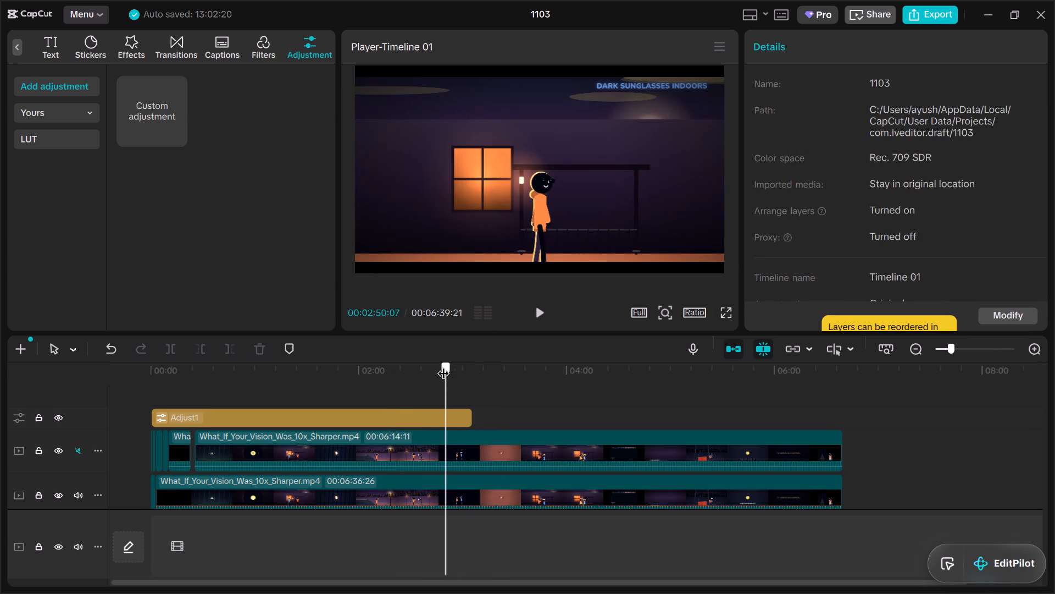
drag(443, 365, 396, 354)
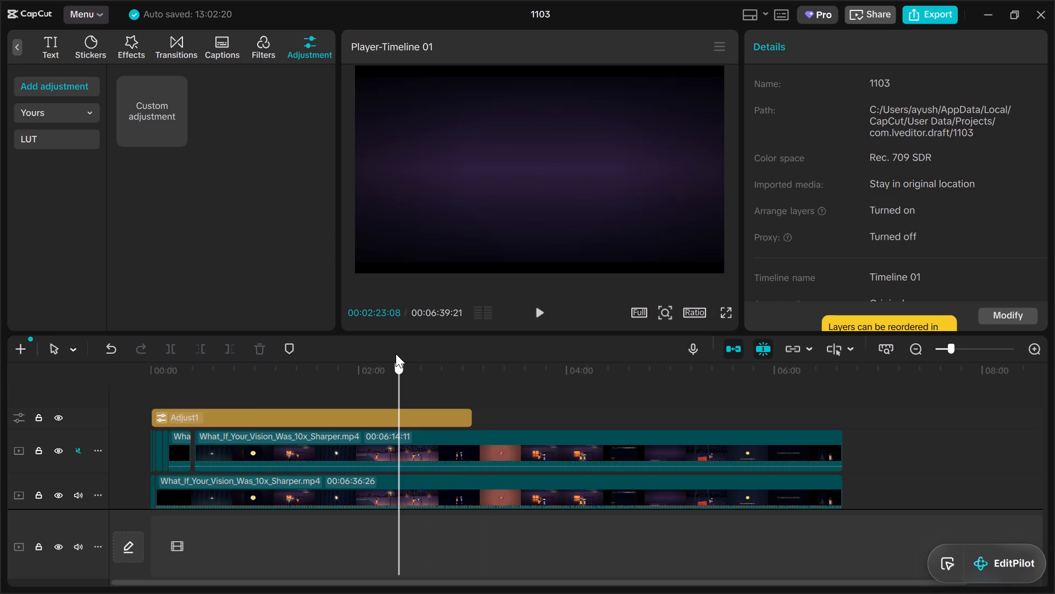
drag(396, 354, 126, 346)
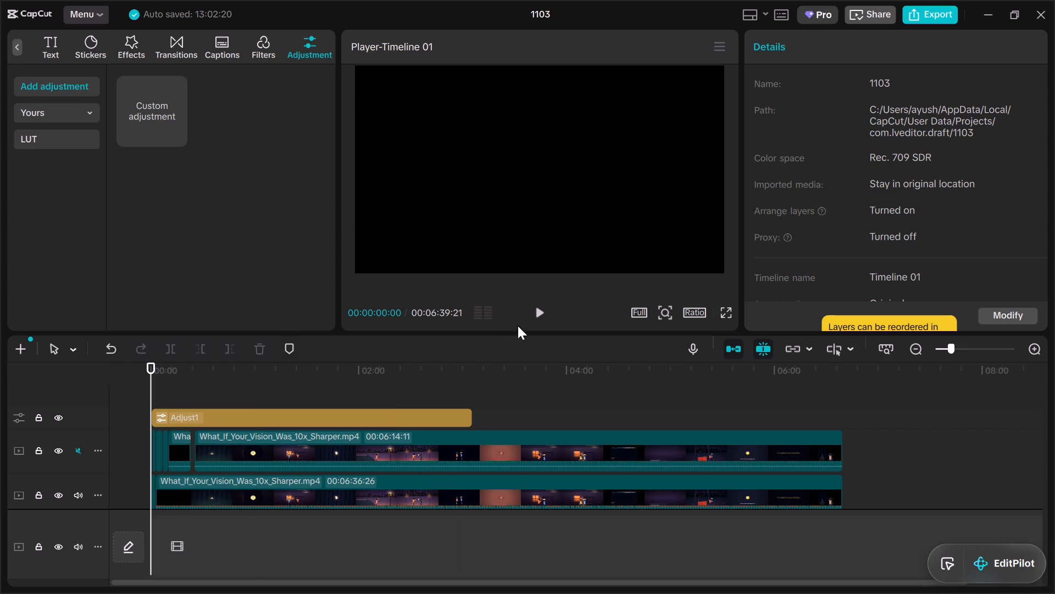
click(540, 312)
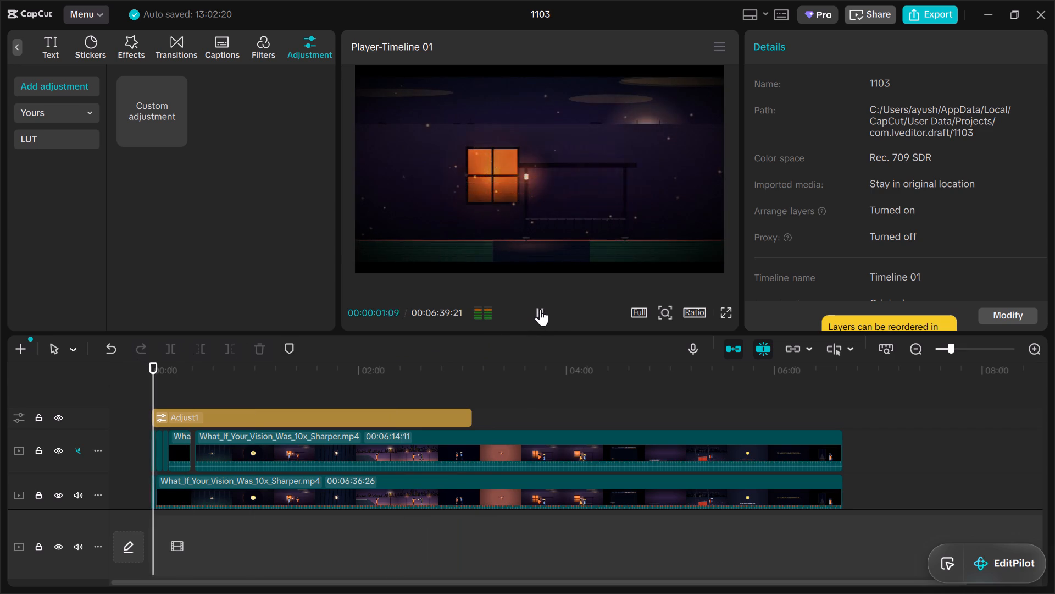
click(540, 309)
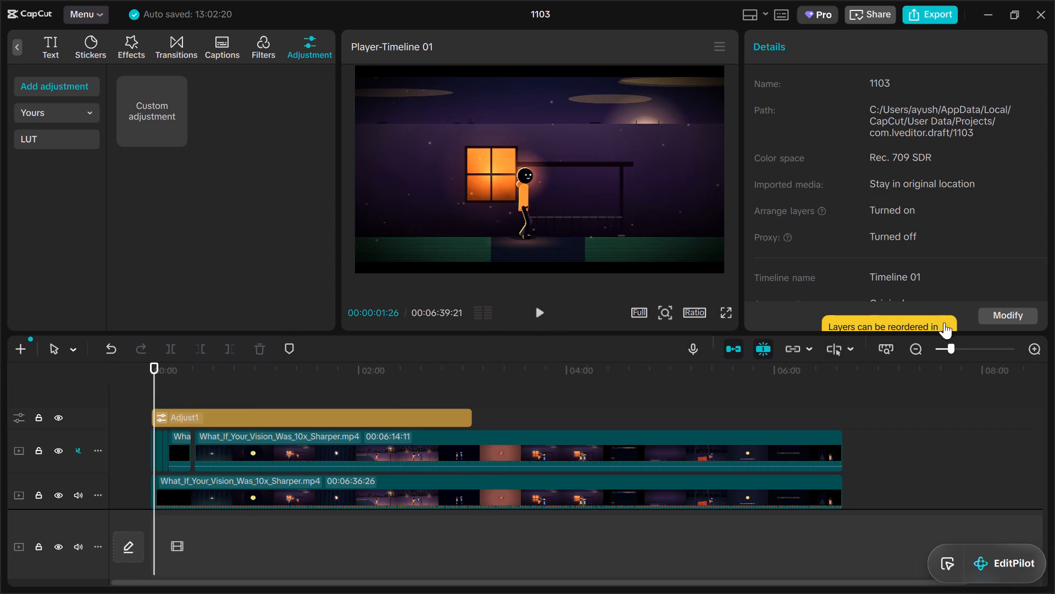
Check where the grade kicks in during the opening second and extend the adjustment layer's start back to the timeline's beginning.
click(967, 358)
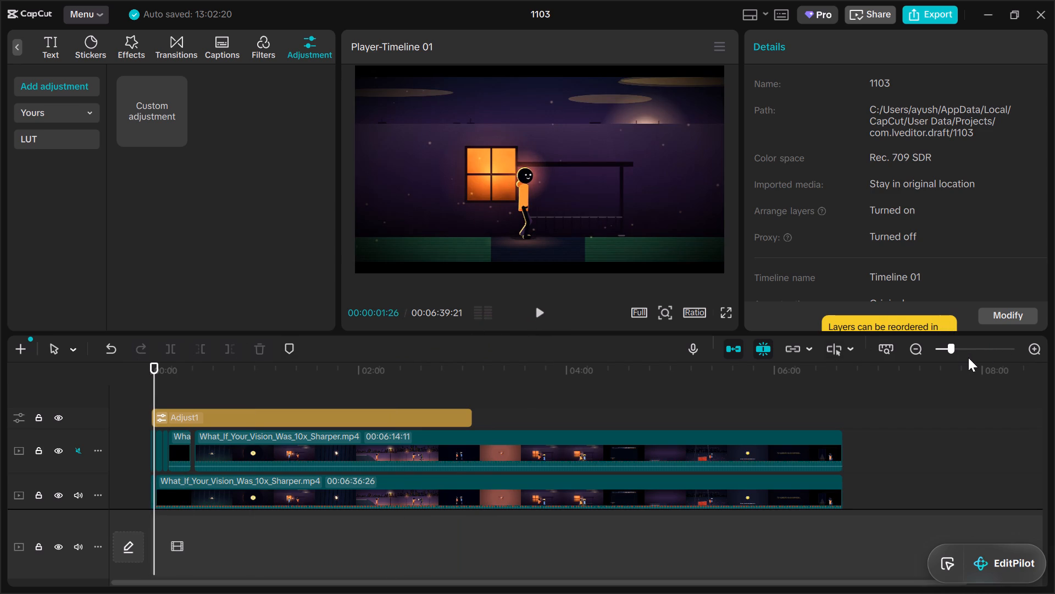
click(970, 347)
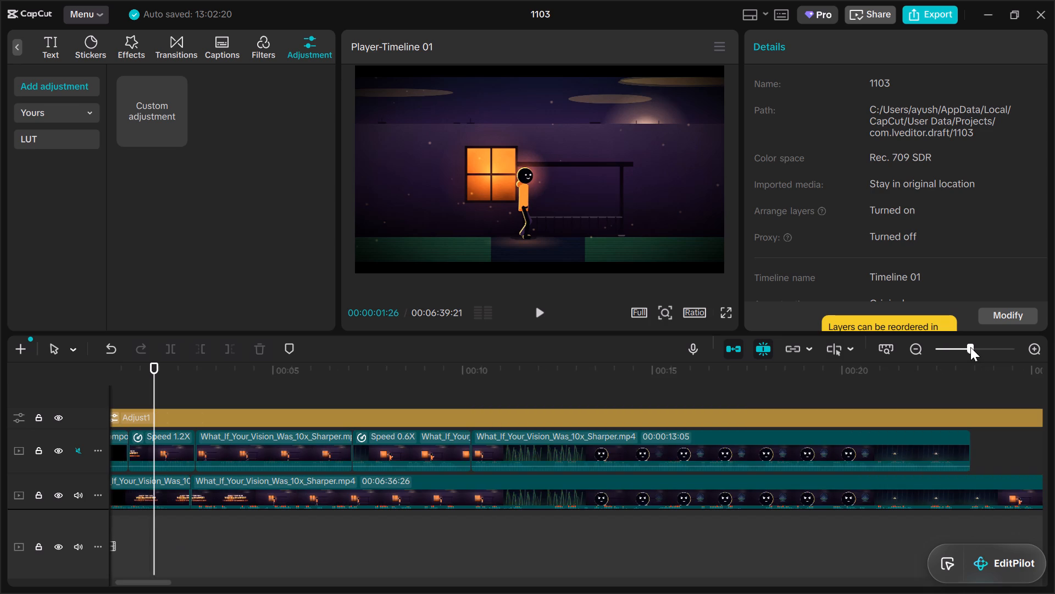
click(176, 371)
drag(176, 371, 87, 373)
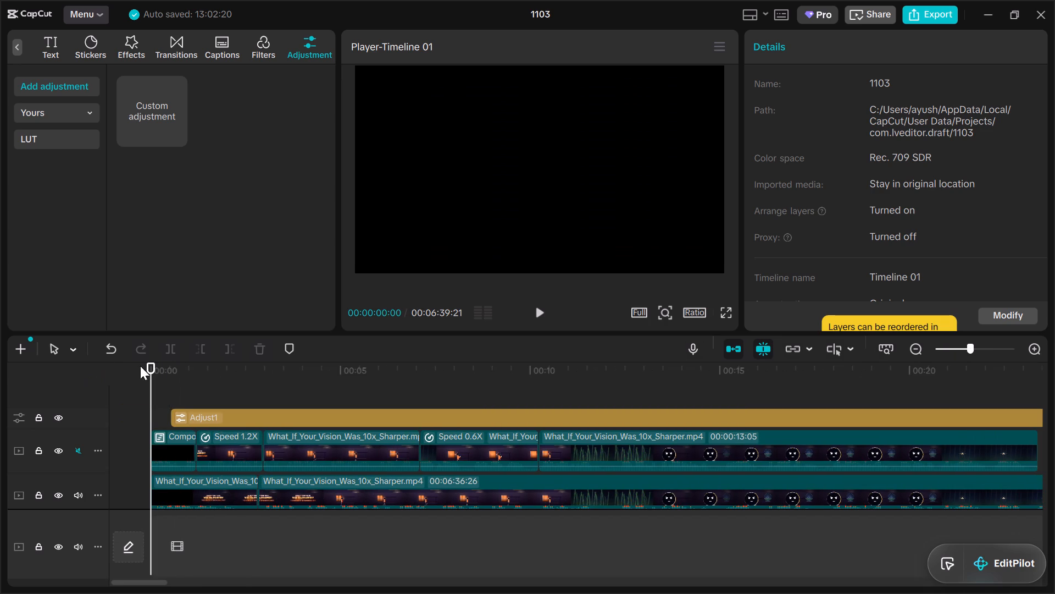
click(536, 309)
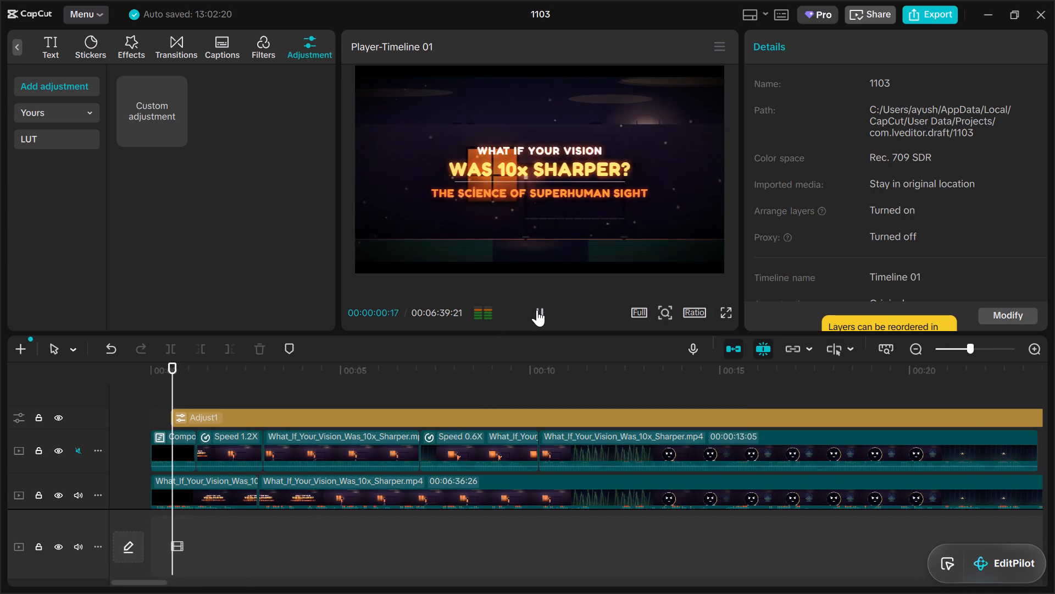
click(537, 310)
drag(186, 386, 149, 381)
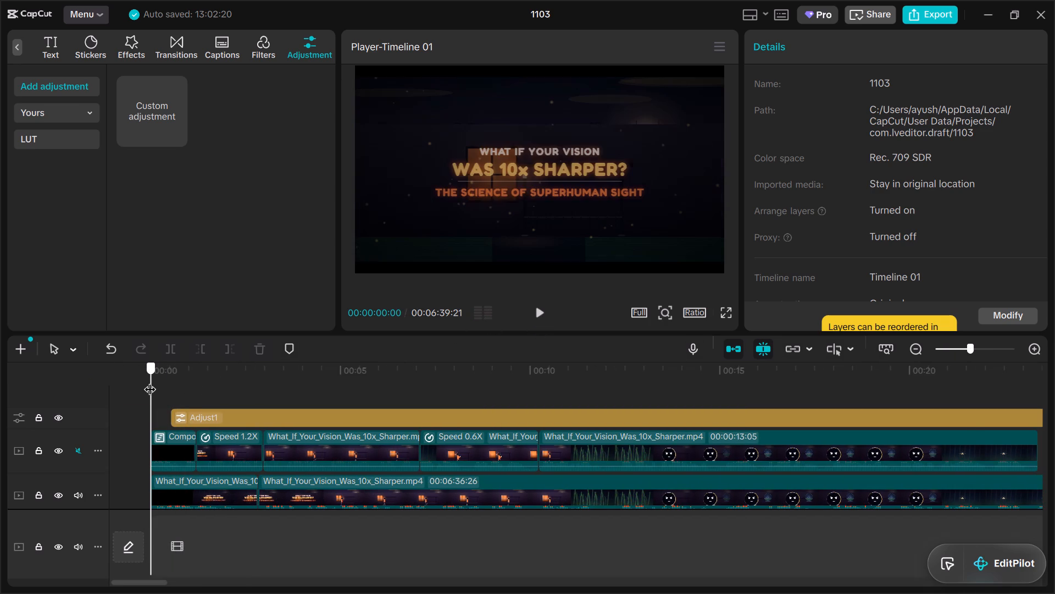
drag(149, 381, 168, 383)
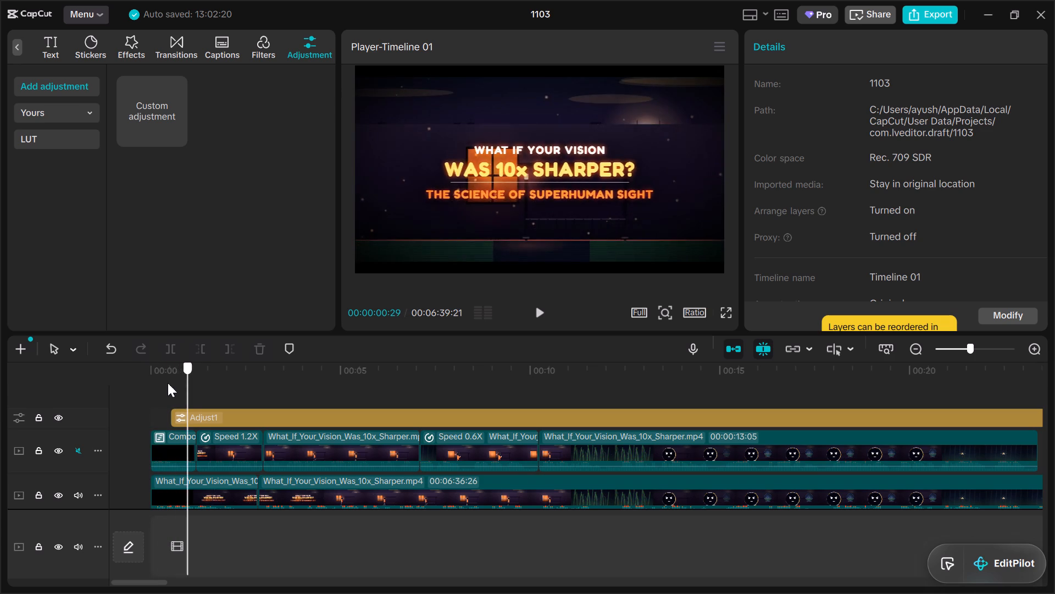
drag(168, 383, 132, 384)
click(540, 313)
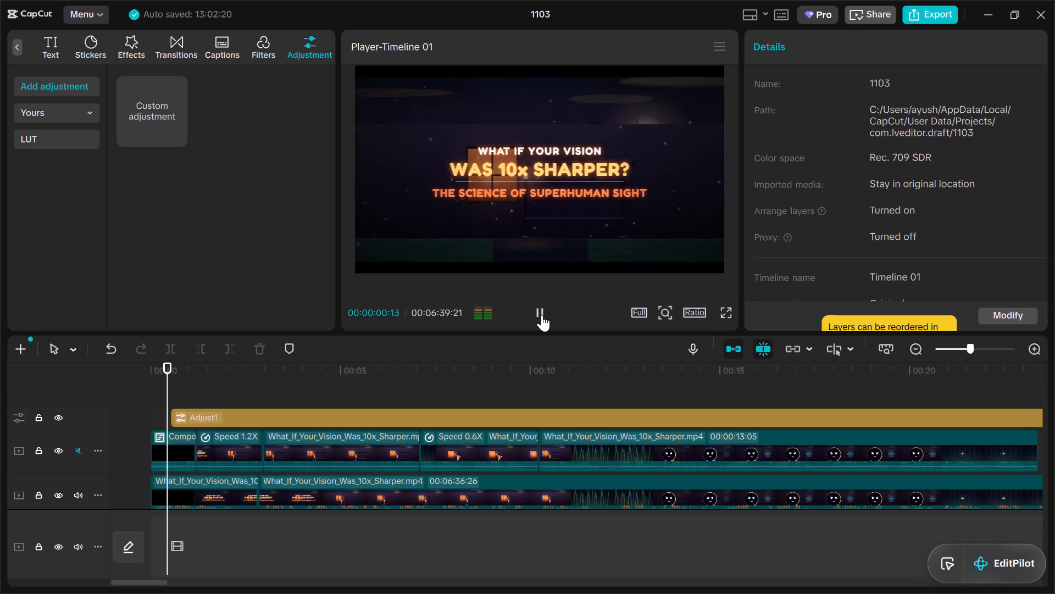
click(542, 315)
drag(171, 411, 169, 413)
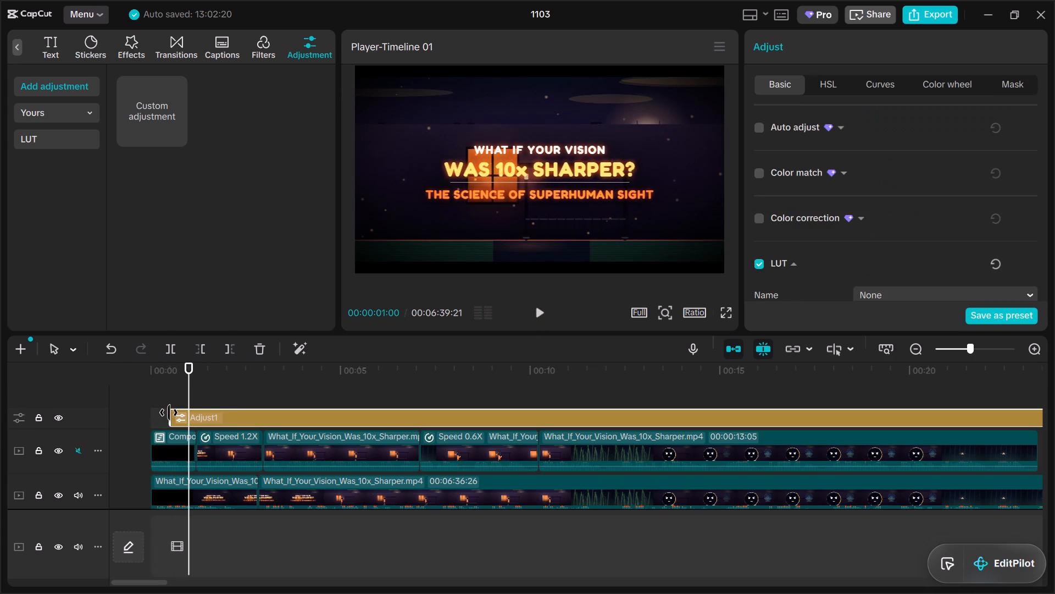
drag(169, 413, 135, 412)
Play the graded video from the opening, including in full screen, and spot-check scenes around 00:48 and 01:25.
click(538, 308)
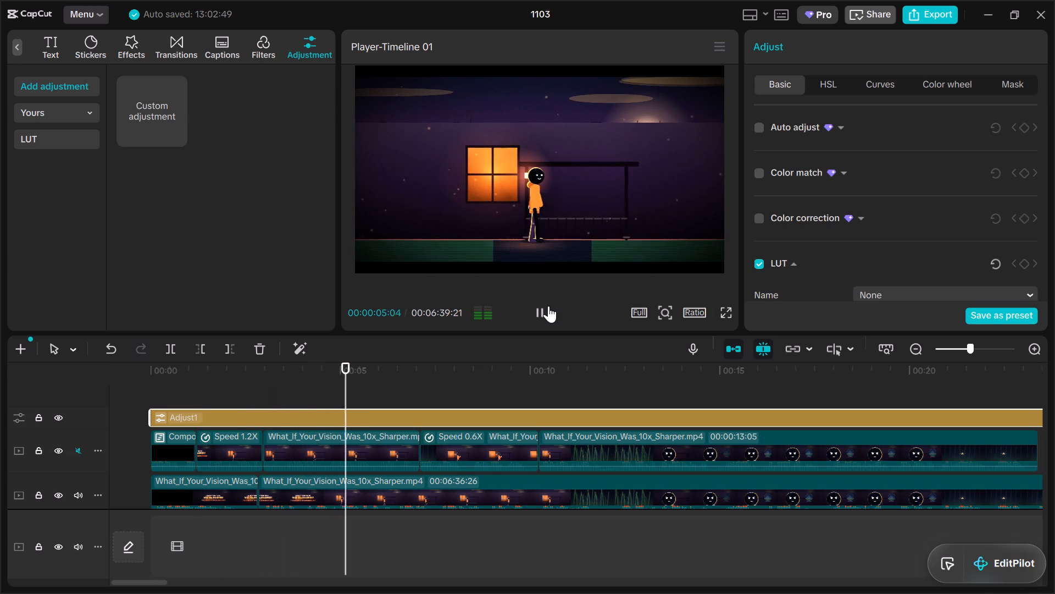
click(953, 345)
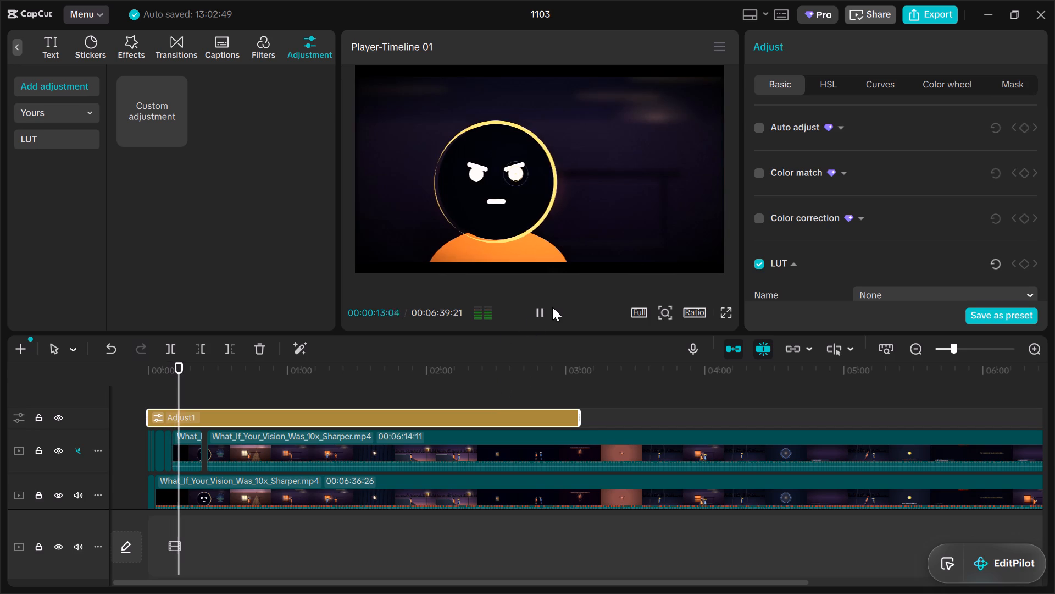
click(729, 310)
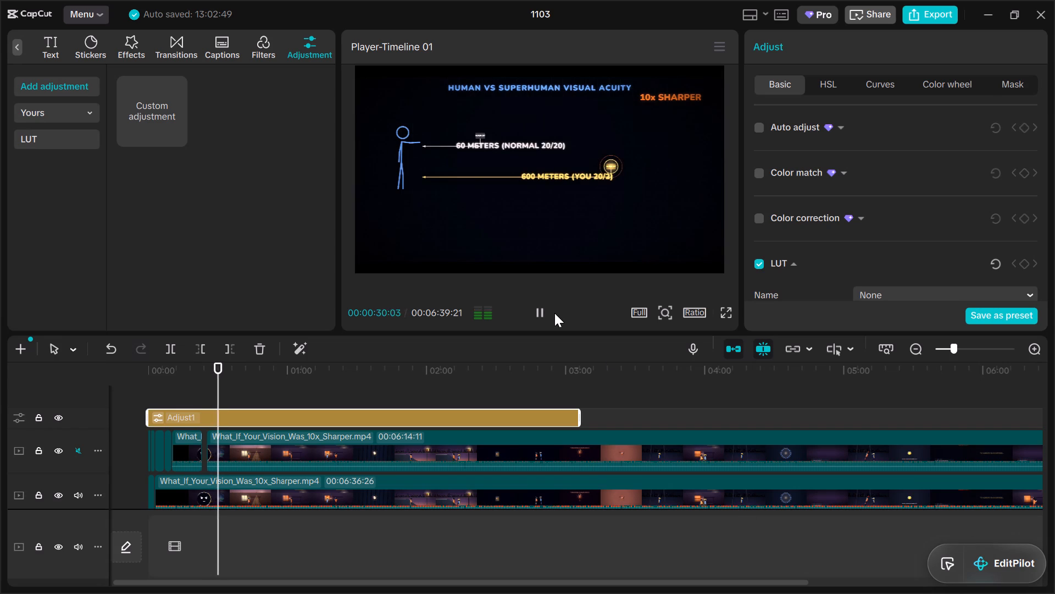
click(260, 386)
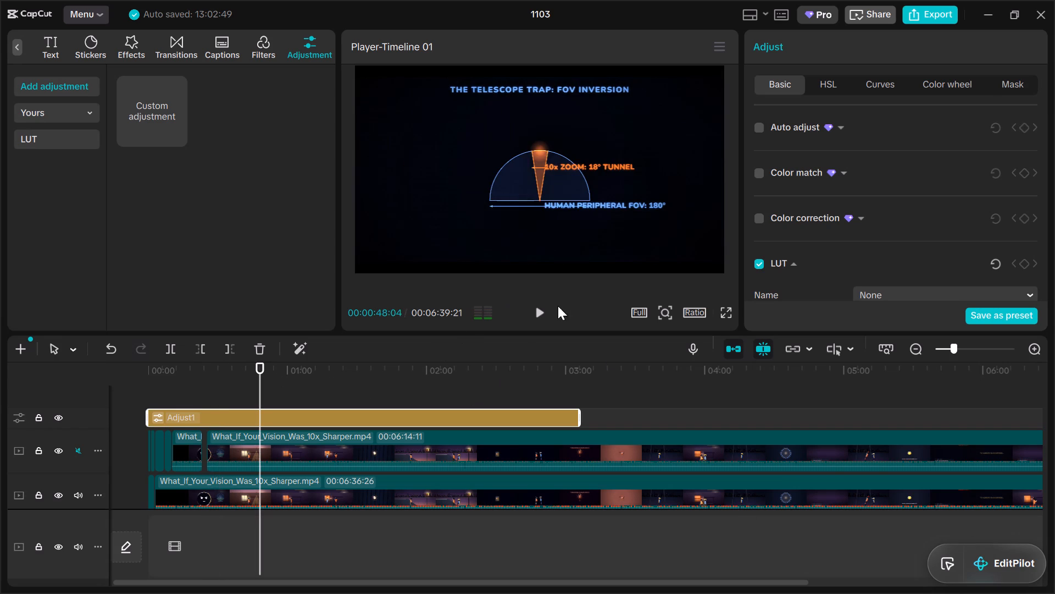
click(541, 316)
click(530, 387)
drag(530, 387, 470, 382)
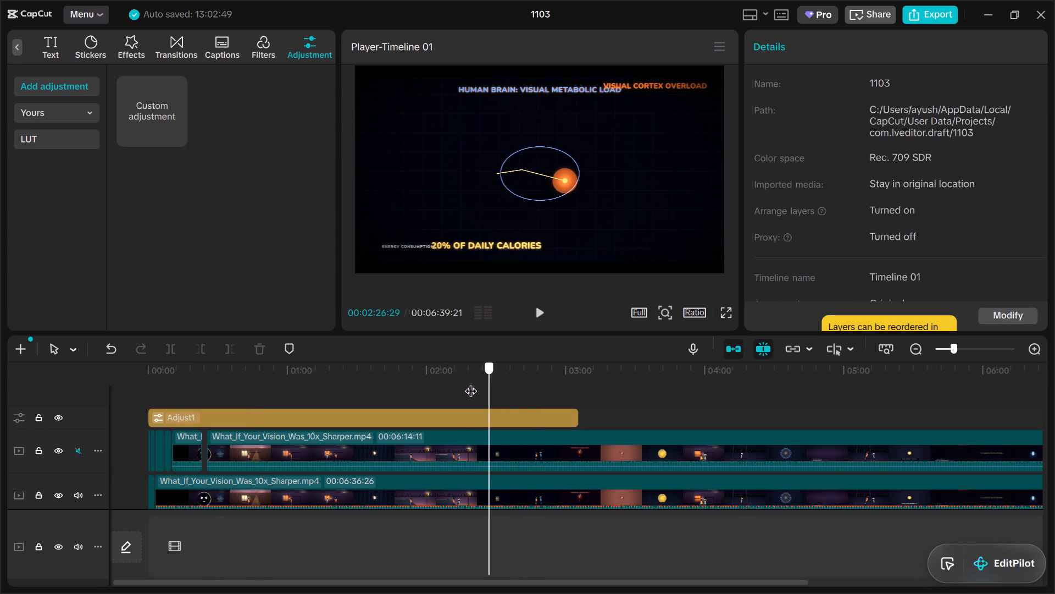
drag(470, 382, 343, 374)
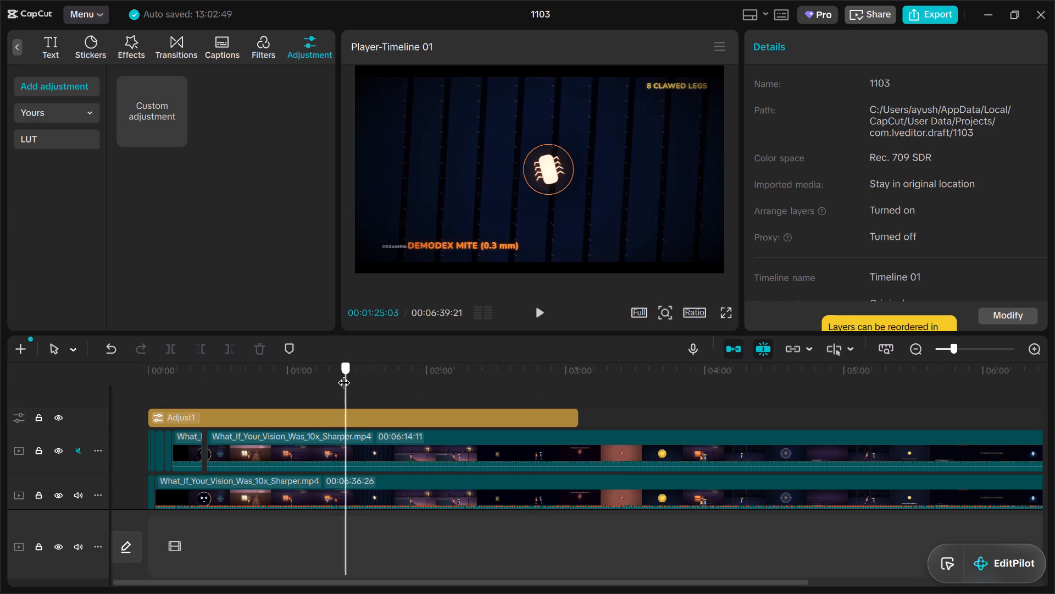
drag(343, 374, 350, 372)
click(537, 307)
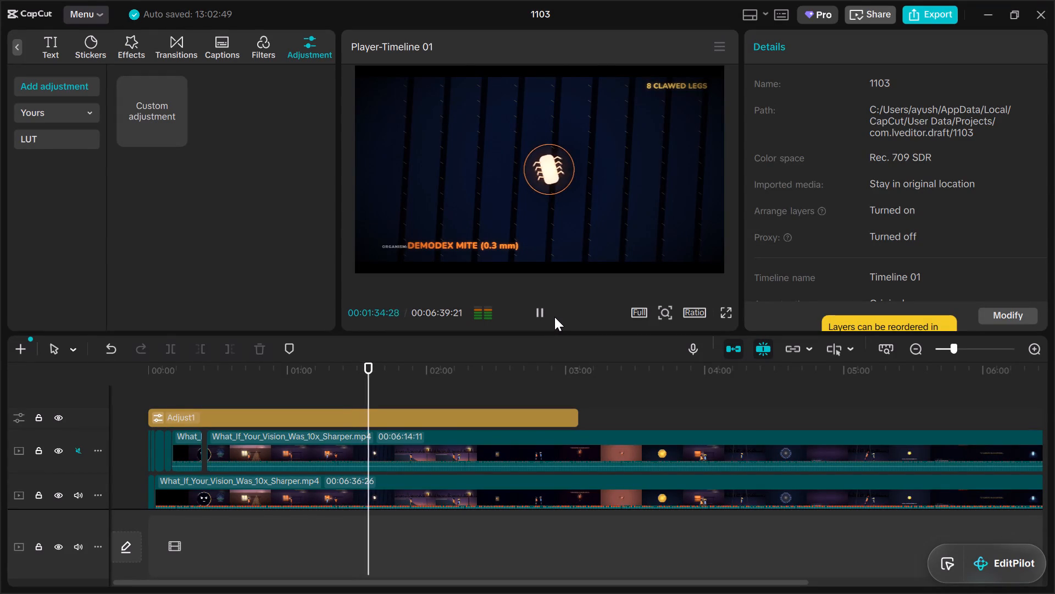
click(547, 315)
Spot-check the graded look by playing short passages at several points between about 01:47 and 02:53.
click(398, 391)
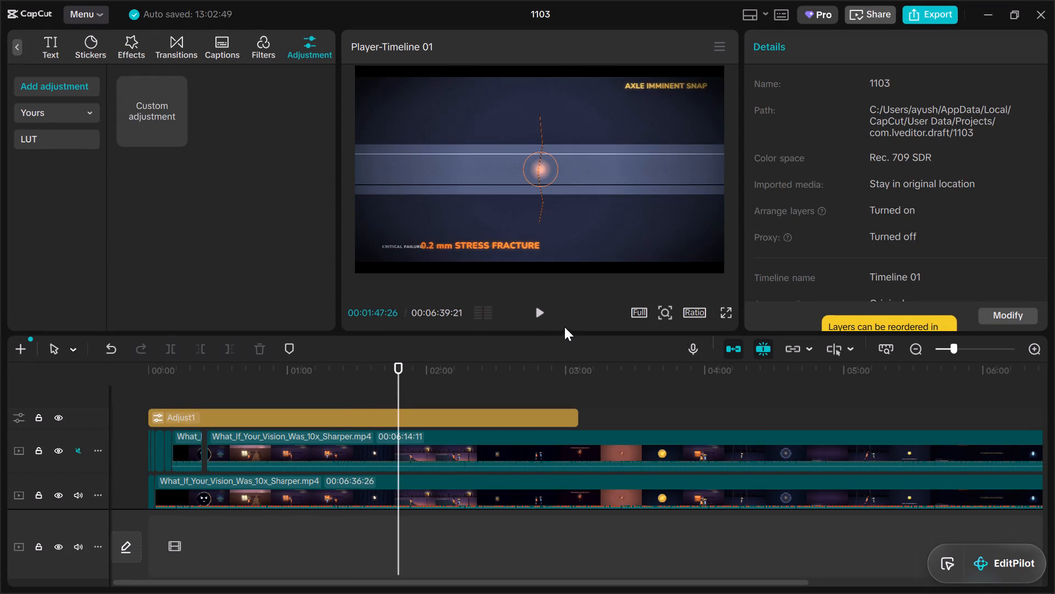
click(541, 315)
click(541, 315)
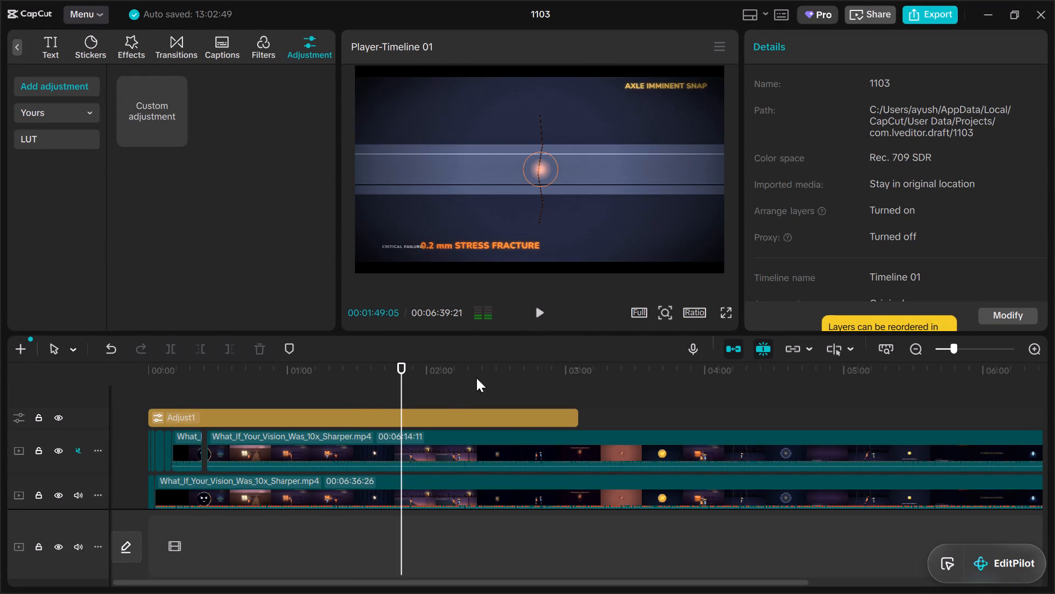
click(441, 397)
drag(443, 393, 451, 392)
click(550, 307)
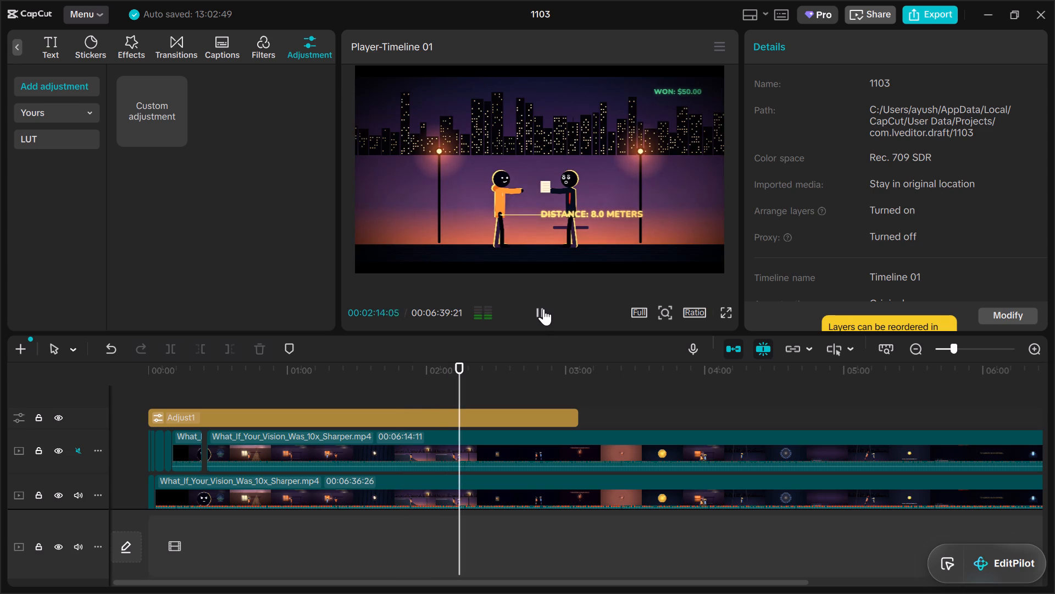
click(487, 389)
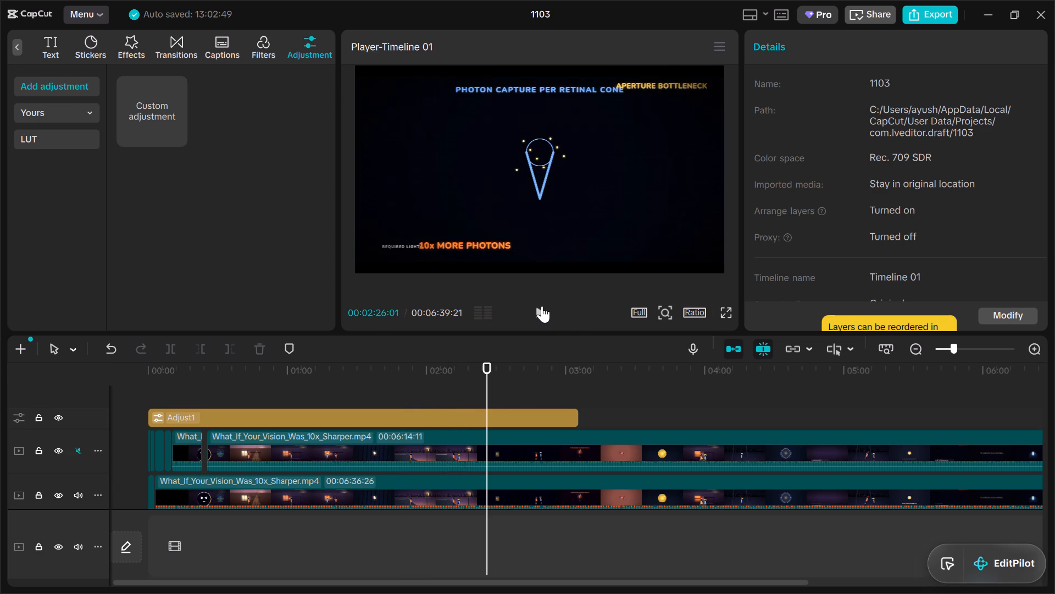
click(541, 306)
click(533, 375)
click(541, 304)
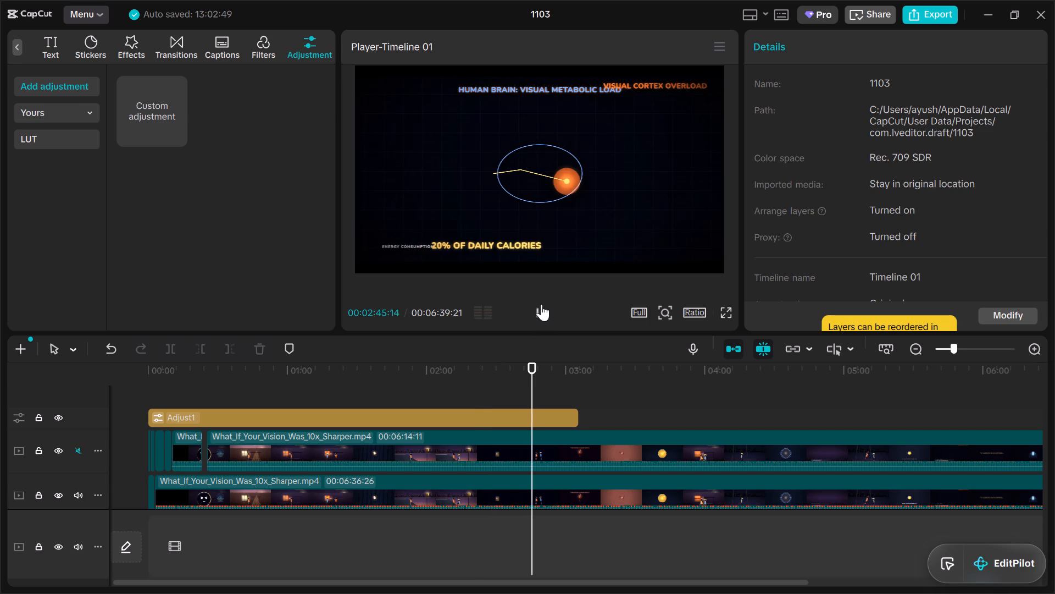
click(549, 378)
click(536, 303)
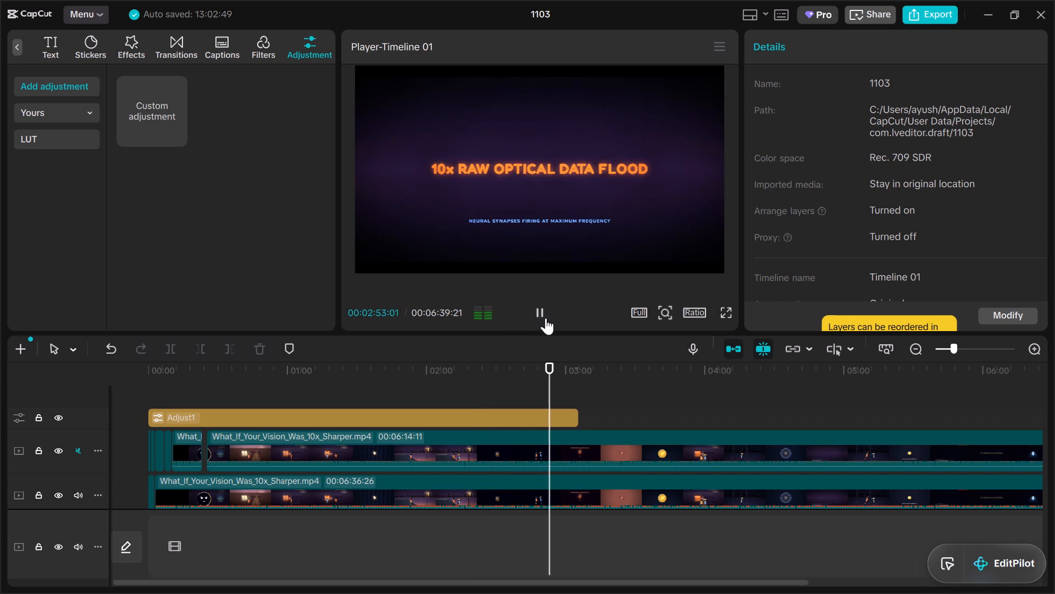
Extend the adjustment layer's end to about 03:20 on the timeline.
click(578, 413)
drag(578, 413, 613, 416)
Compare the graded and ungraded frames on either side of the adjustment layer's end at about 03:20.
click(590, 374)
drag(590, 374, 597, 372)
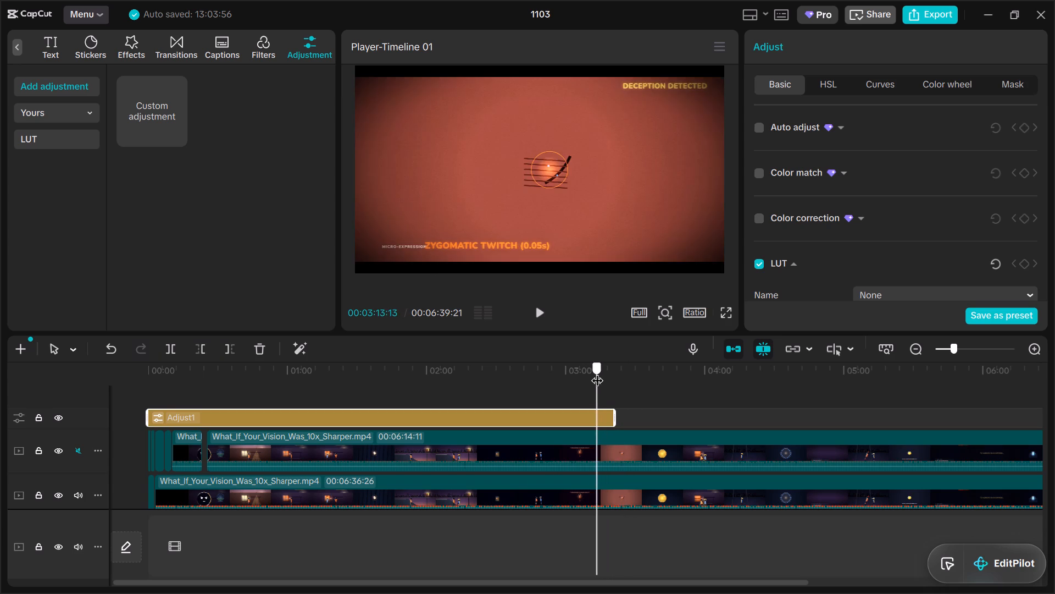
drag(597, 372, 608, 369)
drag(608, 369, 618, 369)
key(Left)
key(Right)
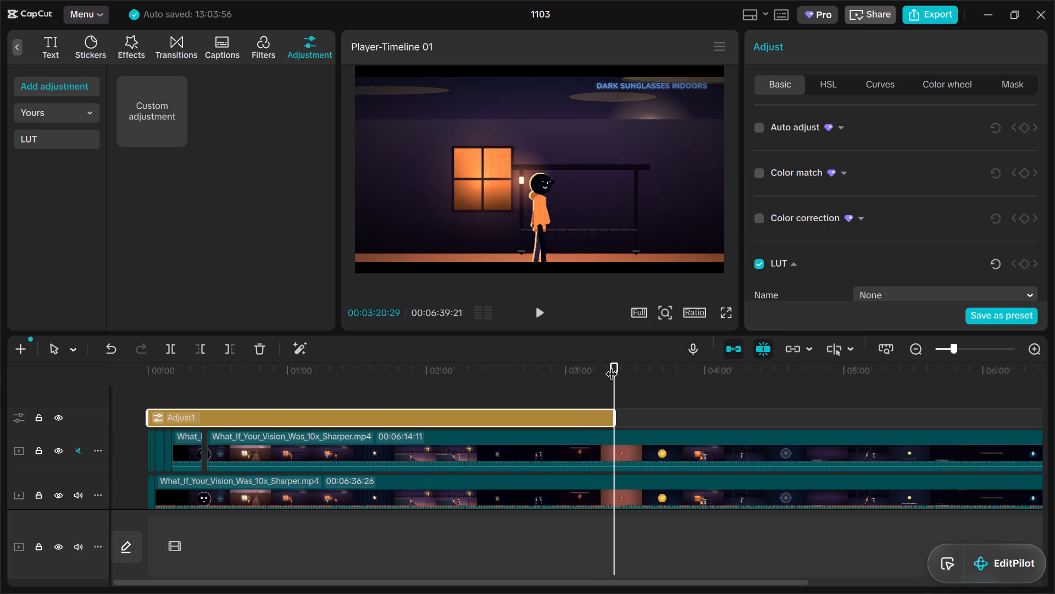
key(Left)
key(Right)
key(Left)
key(Right)
key(Left)
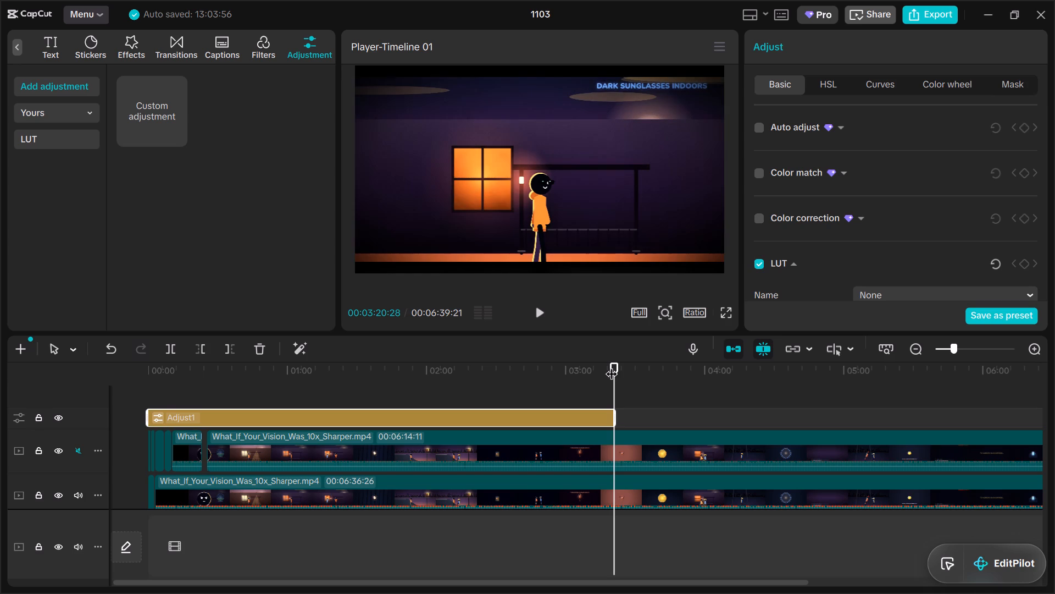
key(Right)
key(Left)
key(Right)
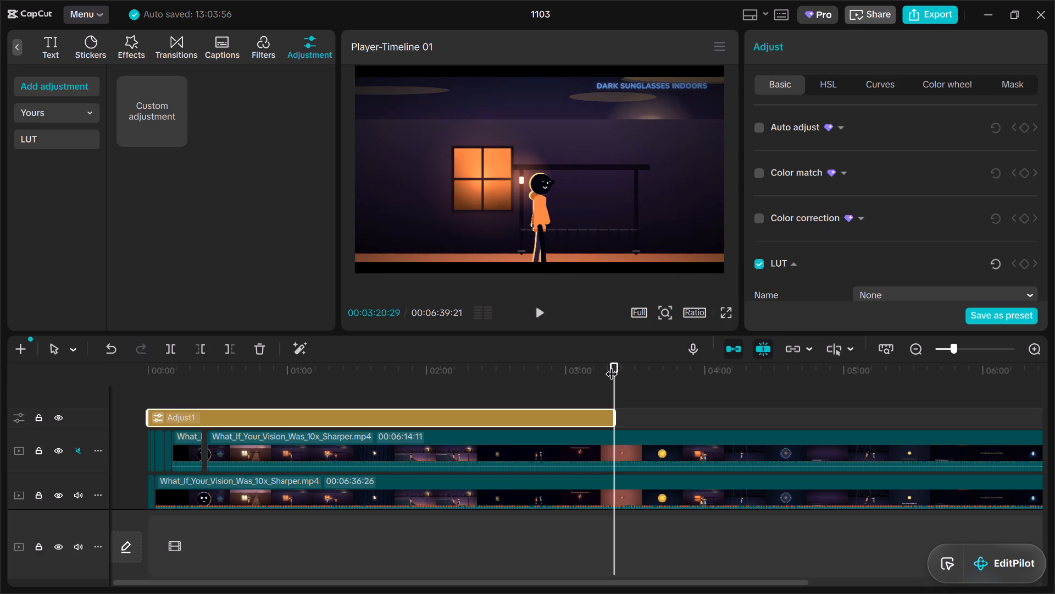
key(Left)
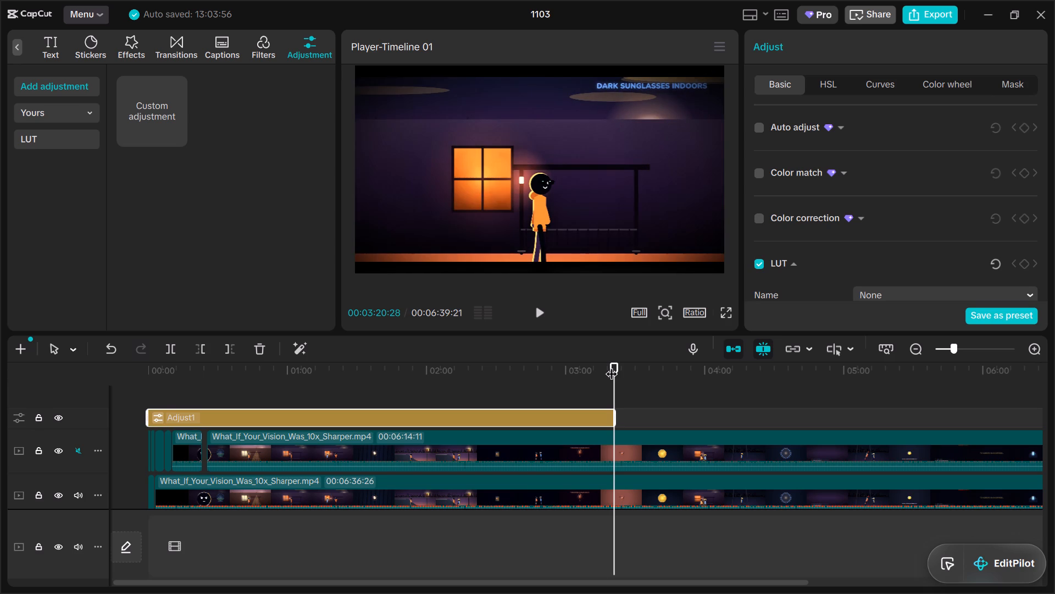
key(Right)
key(Left)
key(Right)
key(Left)
key(Right)
key(Left)
key(Right)
key(Left)
key(Right)
key(Left)
key(Right)
key(Left)
key(Right)
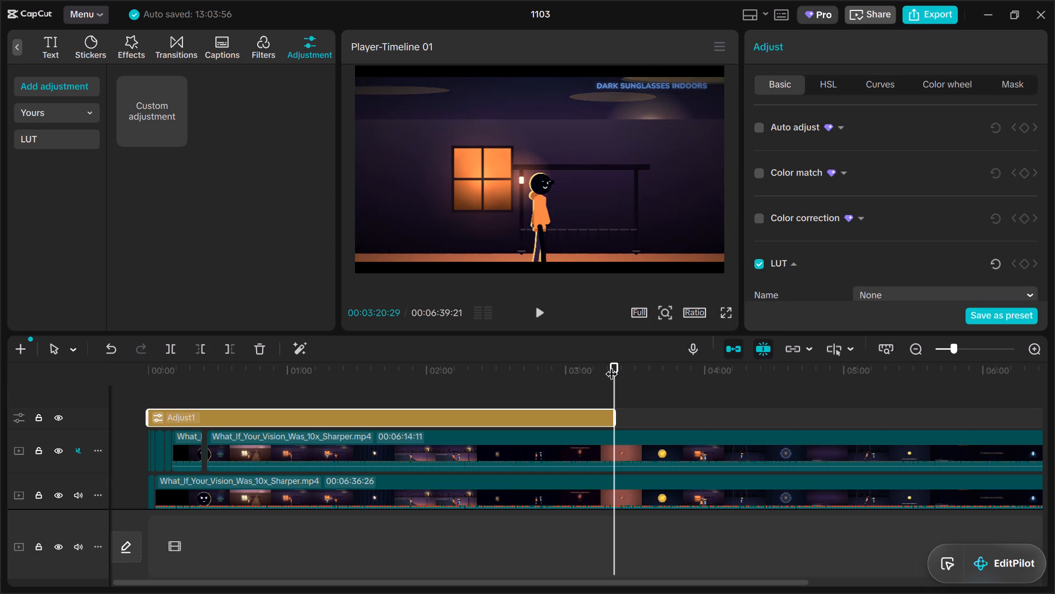
Extend the adjustment layer's end to match the end of the video clips at about 06:39.
key(Left)
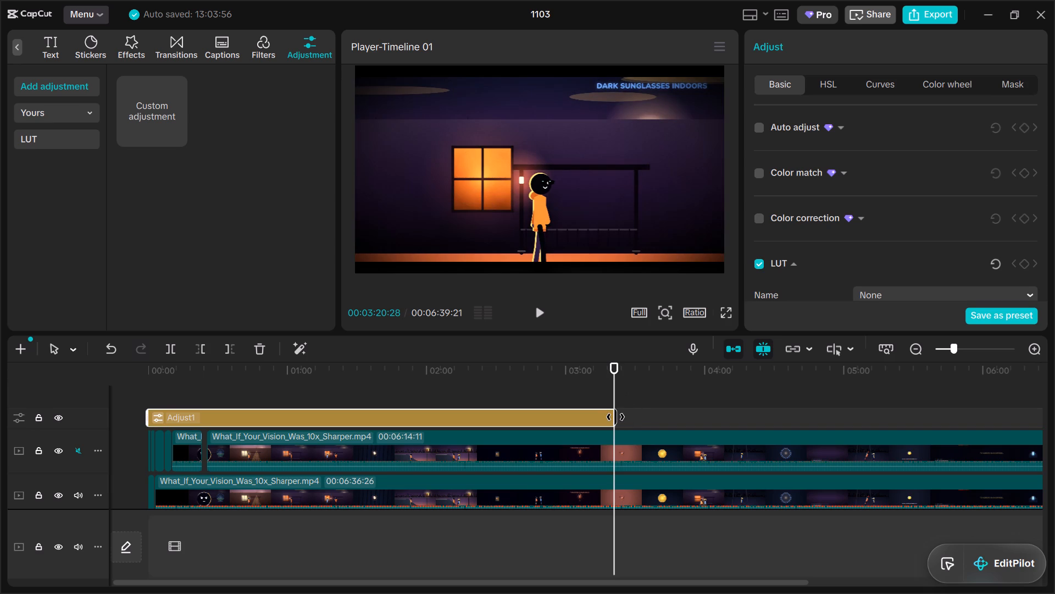
drag(615, 417, 1054, 415)
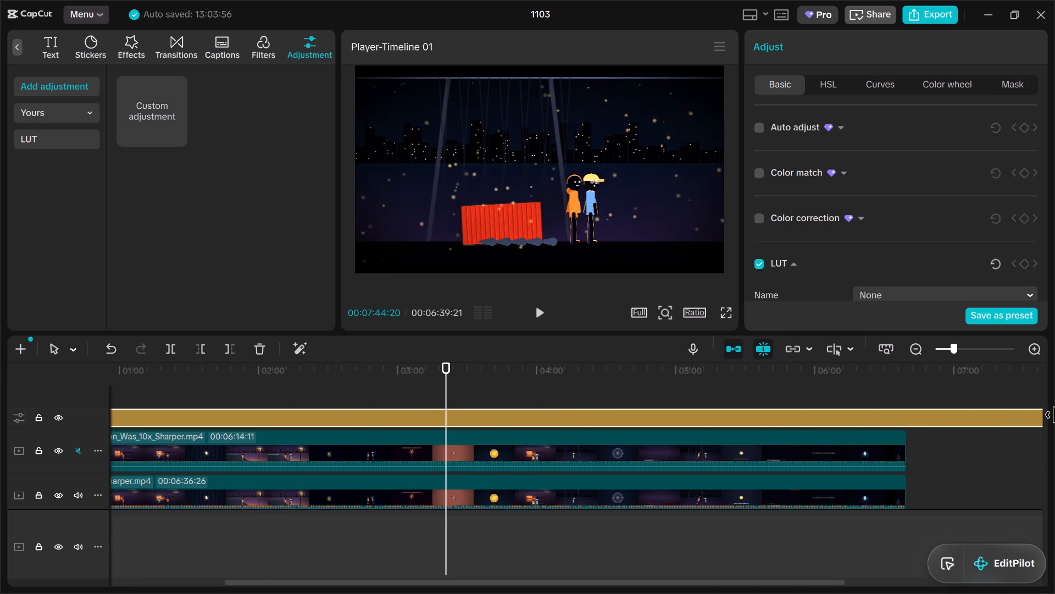
drag(1054, 415, 759, 425)
Return to the start of the timeline and snip the adjustment layer's Color settings from Temp to Saturation.
click(701, 373)
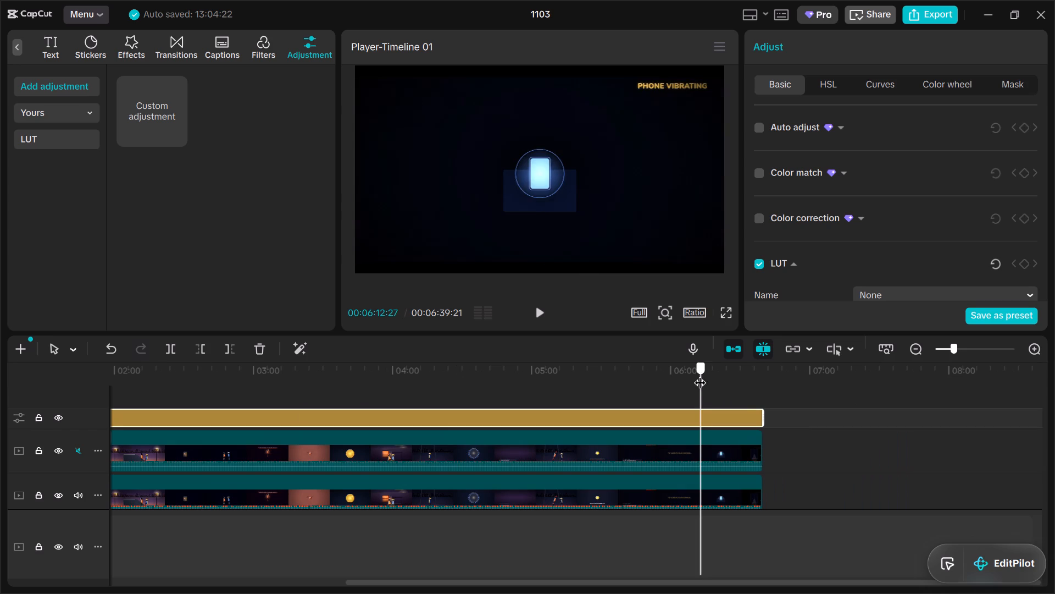
drag(699, 379, 55, 364)
click(530, 412)
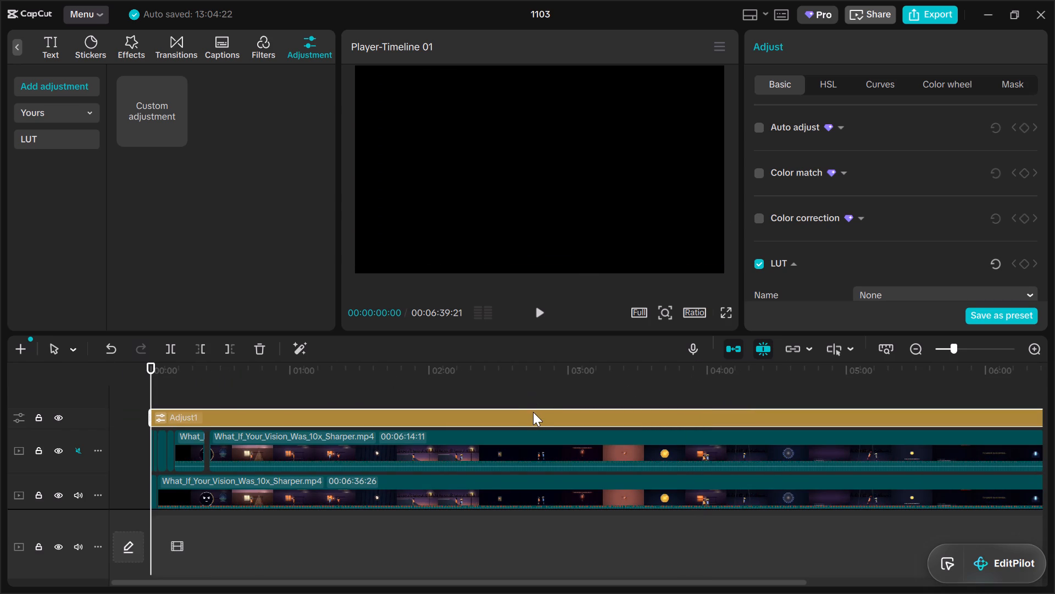
scroll(831, 239, down, 1)
scroll(880, 243, down, 2)
scroll(893, 235, up, 1)
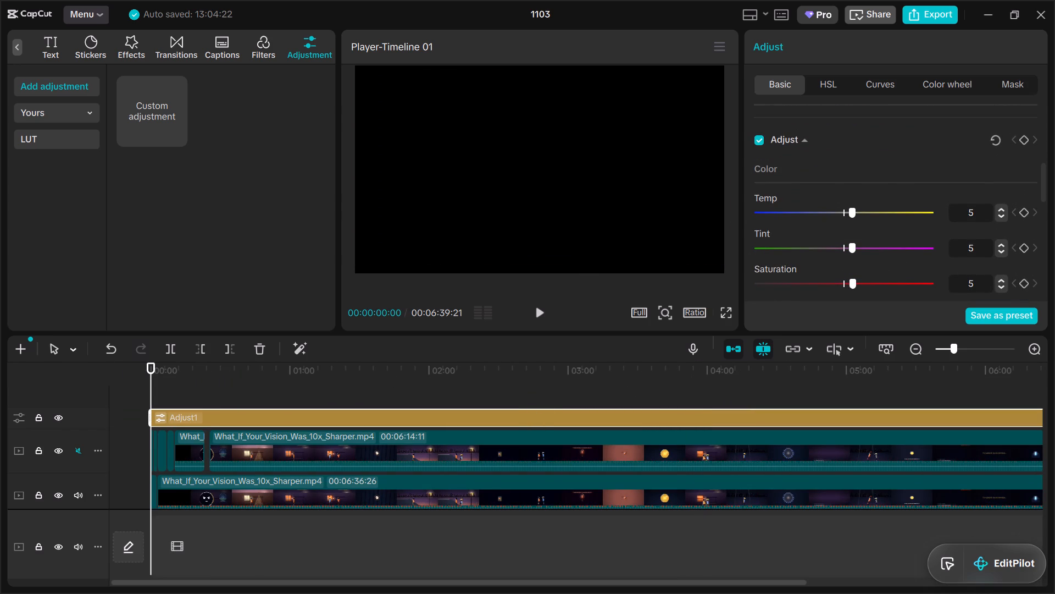
key(shift+super+s)
drag(749, 149, 880, 191)
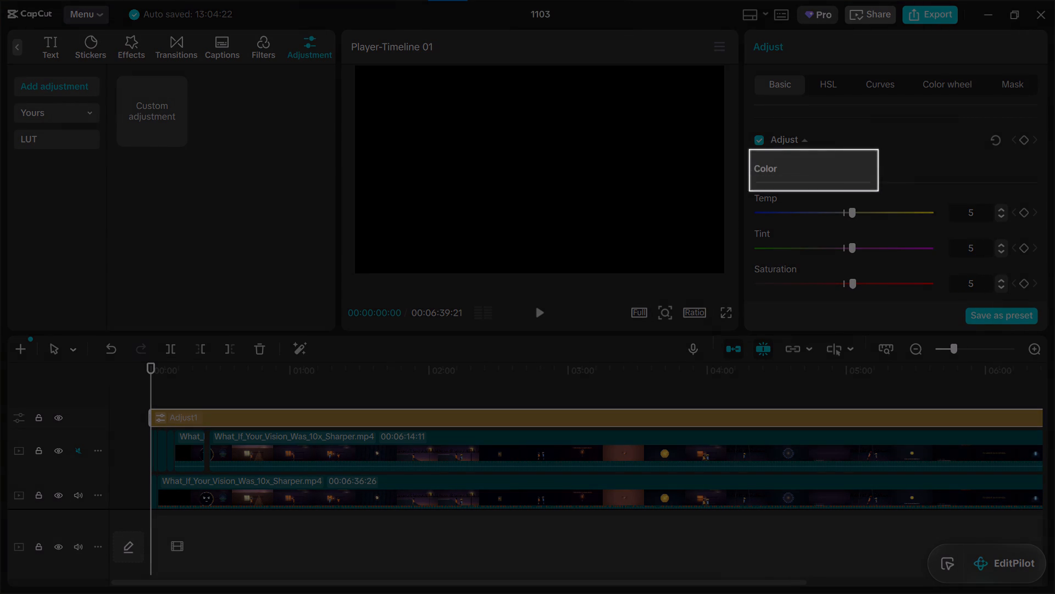
drag(880, 191, 1032, 298)
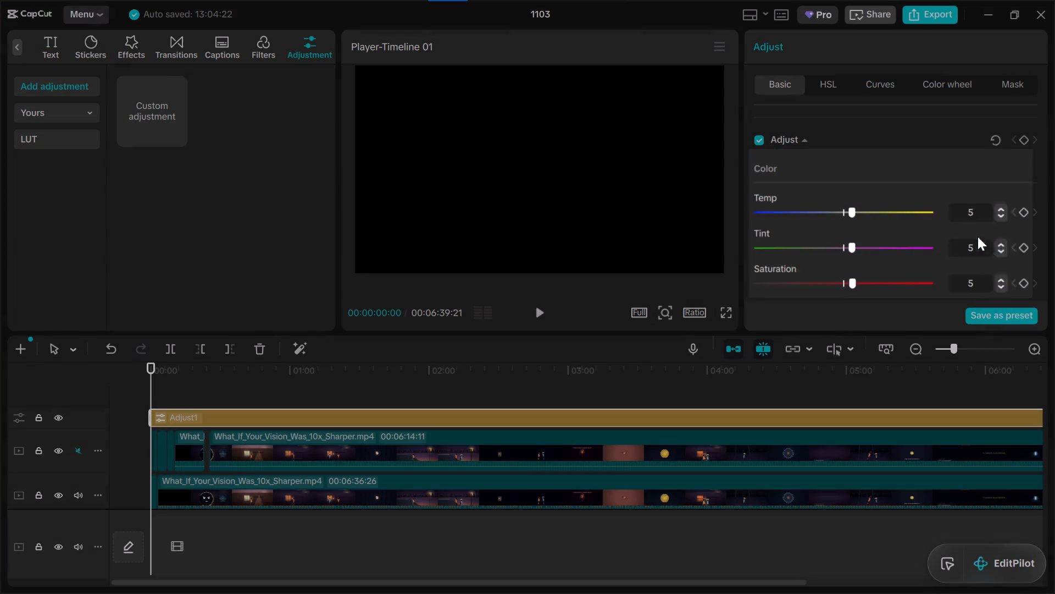
Undock the Adjust panel into a floating window and widen it.
scroll(924, 199, down, 2)
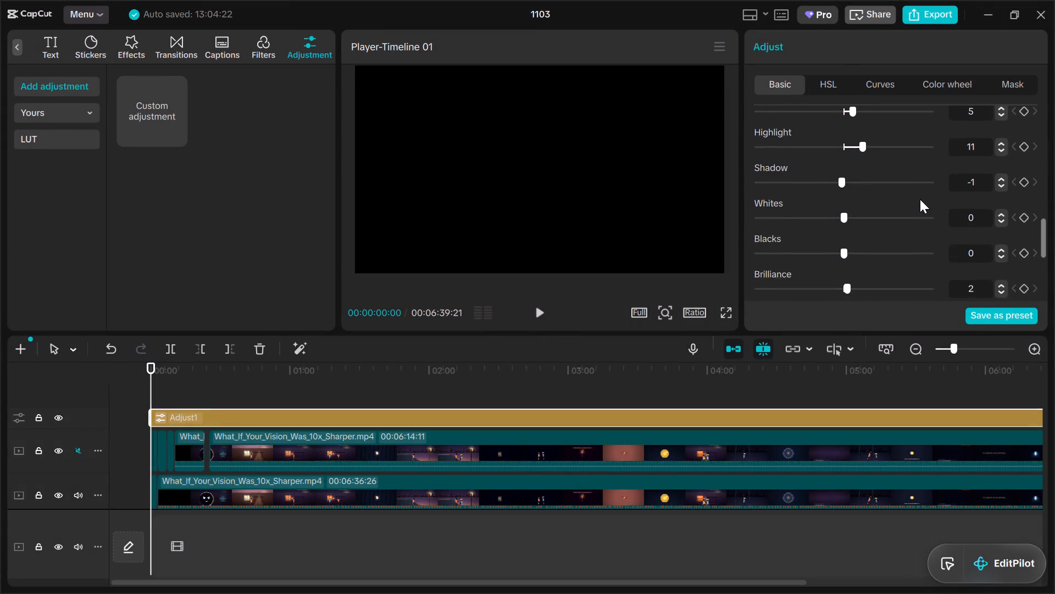
scroll(920, 199, down, 5)
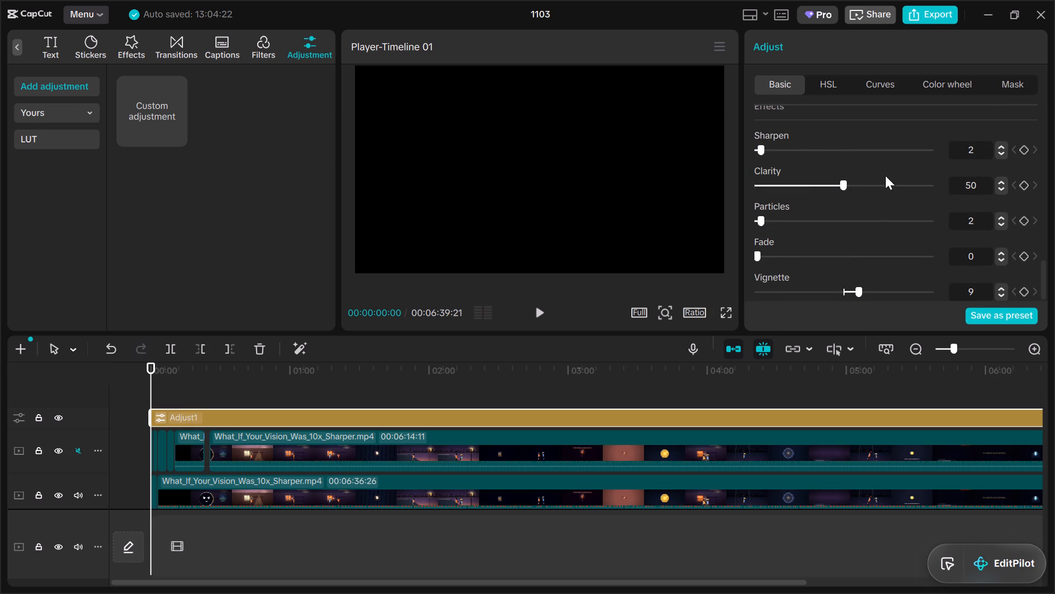
scroll(902, 183, down, 2)
drag(864, 38, 754, 81)
drag(754, 81, 575, 119)
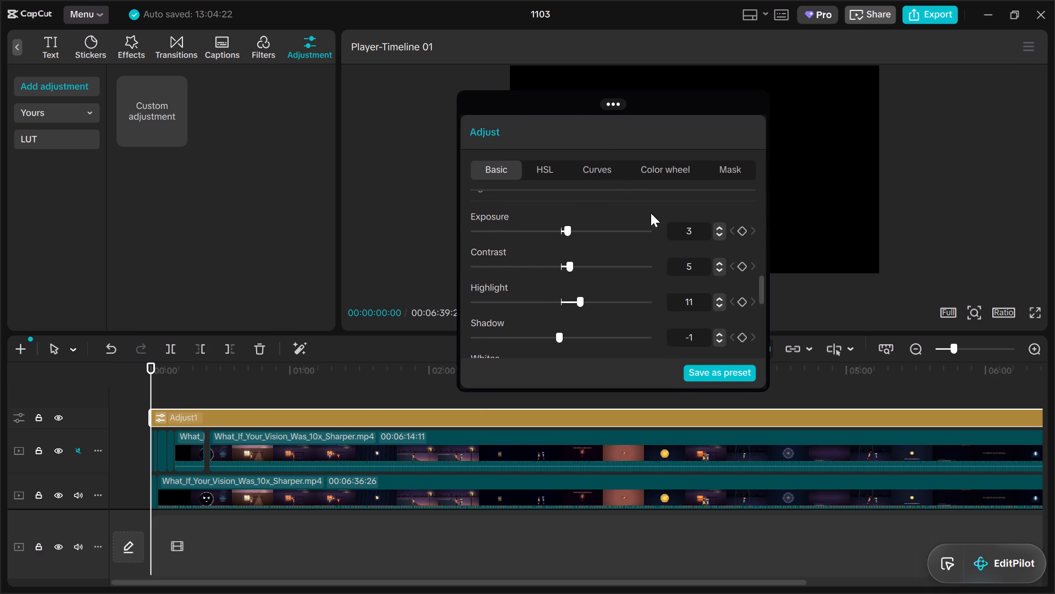
drag(765, 221, 902, 229)
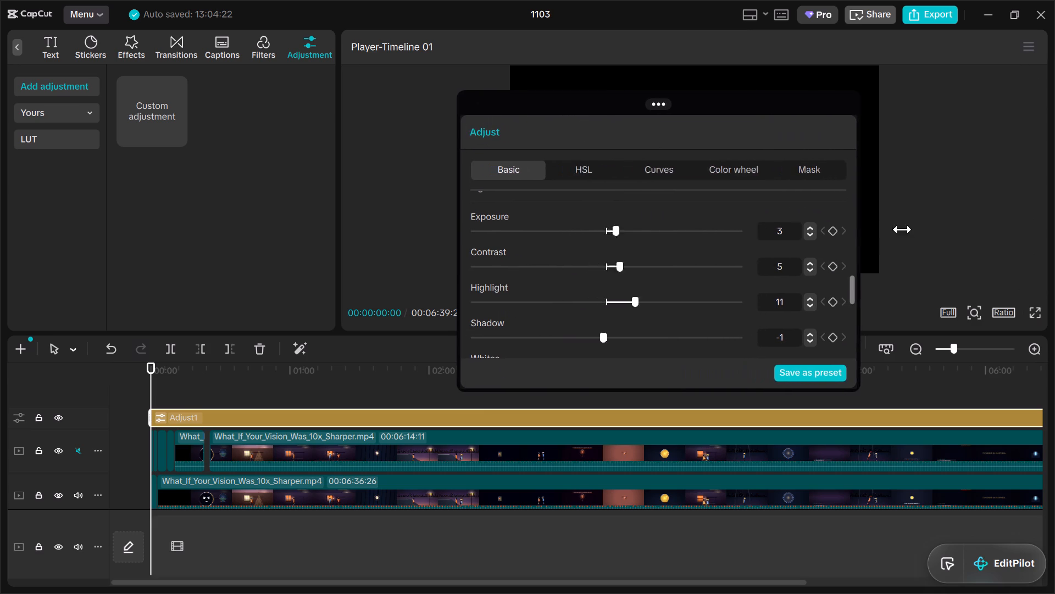
drag(902, 229, 1007, 240)
Enlarge the floating Adjust panel in width and height so more of the Color and Lightness settings fit at once.
scroll(786, 271, up, 1)
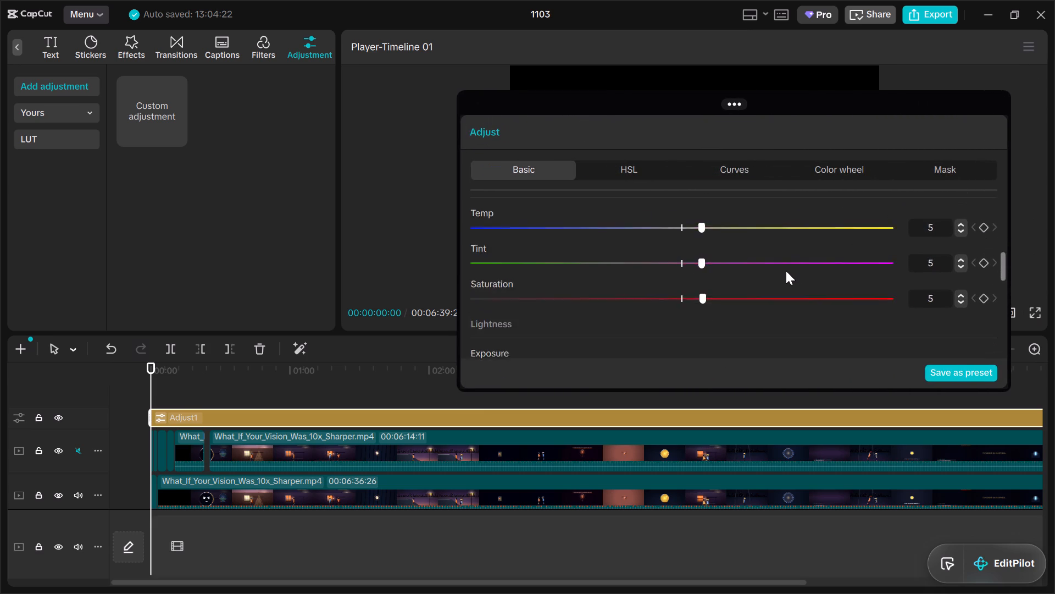
scroll(786, 271, up, 1)
scroll(785, 269, down, 1)
scroll(785, 269, up, 1)
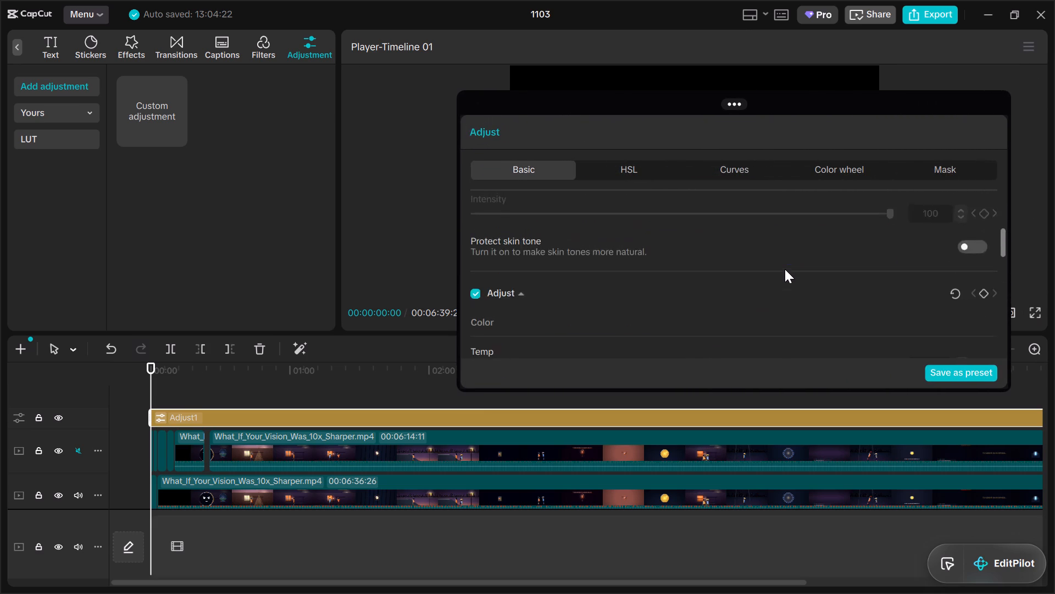
scroll(785, 269, up, 4)
scroll(785, 269, down, 3)
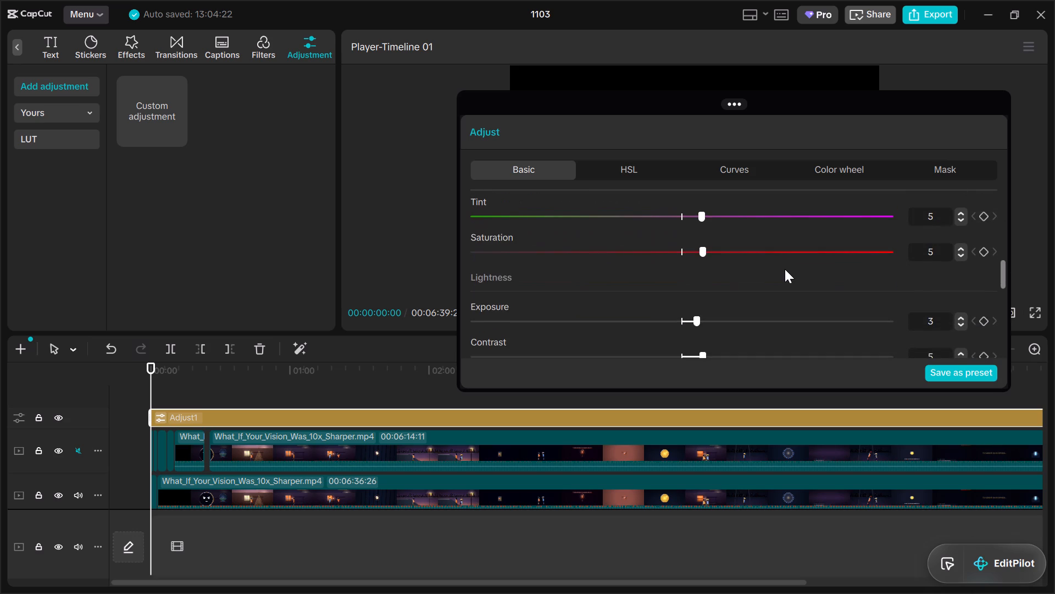
scroll(785, 269, up, 1)
drag(459, 245, 458, 245)
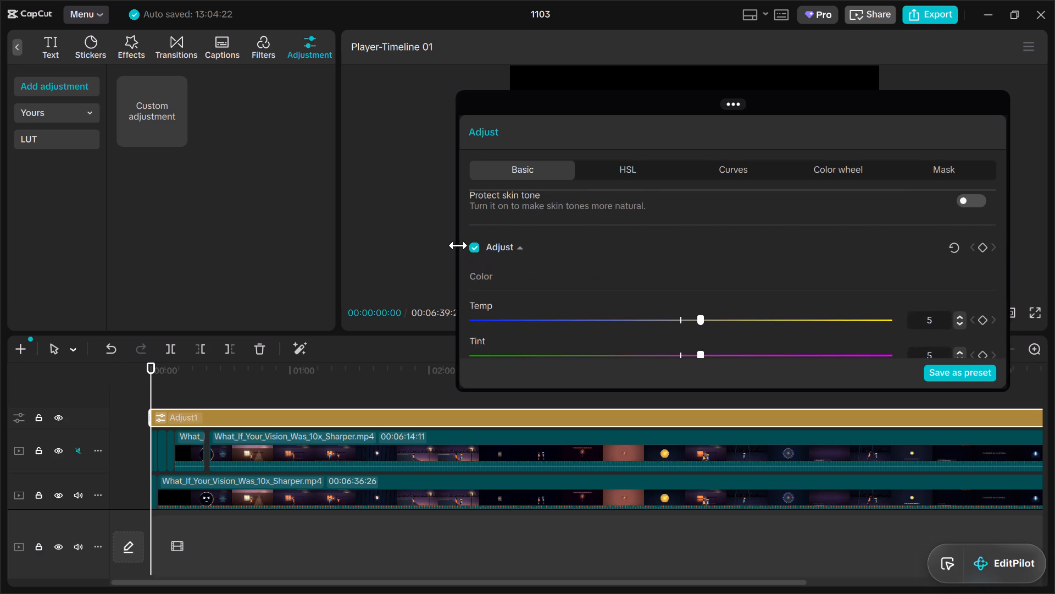
drag(458, 245, 135, 240)
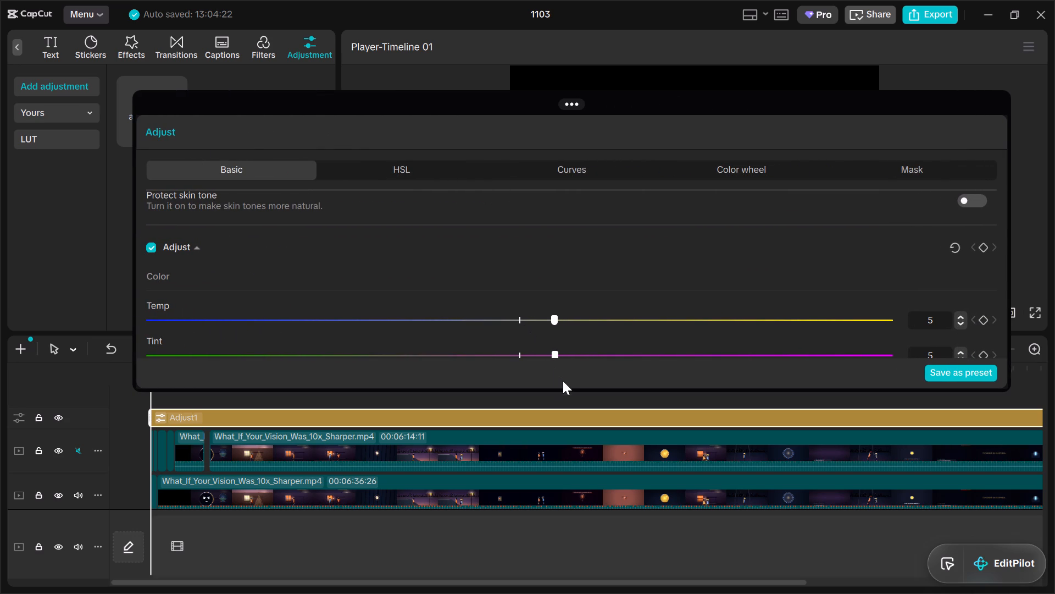
click(576, 386)
drag(577, 390, 579, 392)
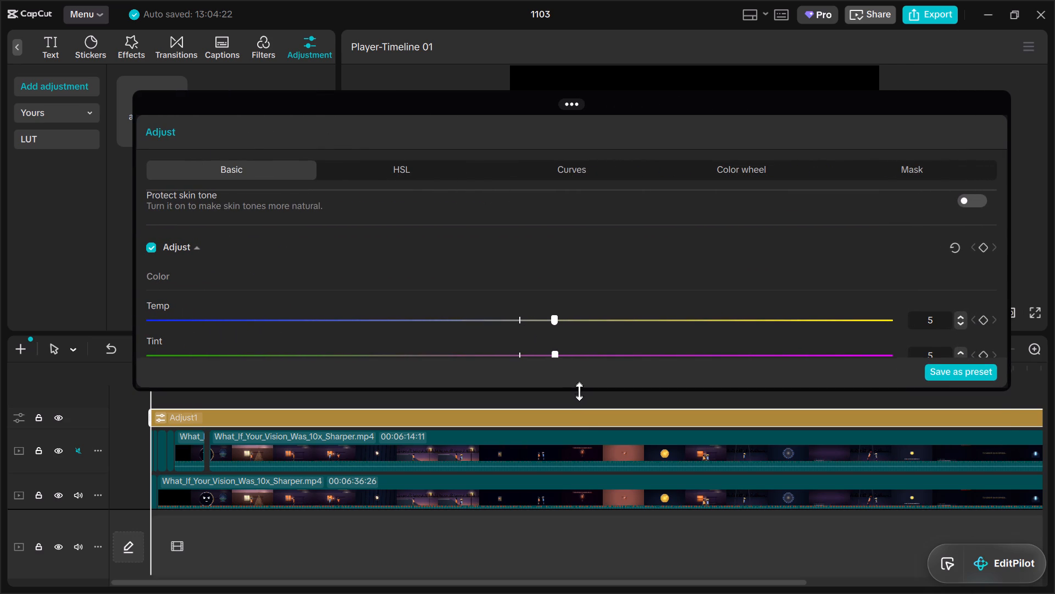
drag(579, 392, 576, 501)
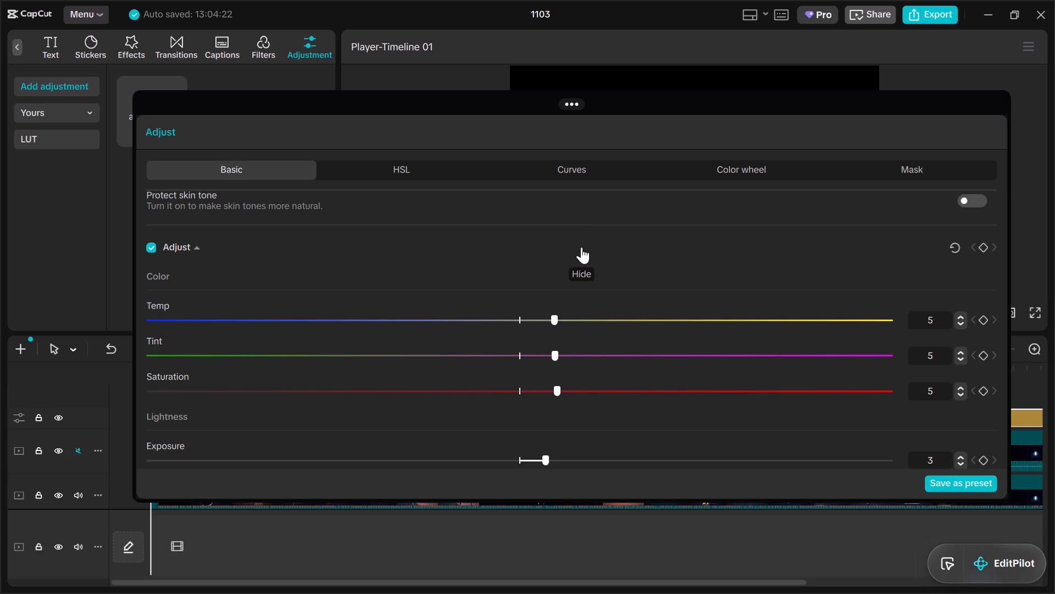
Save a full screenshot of the adjustment layer's Color settings from Temp to Saturation.
key(super+Print)
Save a full screenshot of the adjustment layer's Lightness settings from Exposure to Brilliance.
scroll(690, 316, down, 2)
scroll(687, 315, up, 1)
scroll(687, 315, down, 1)
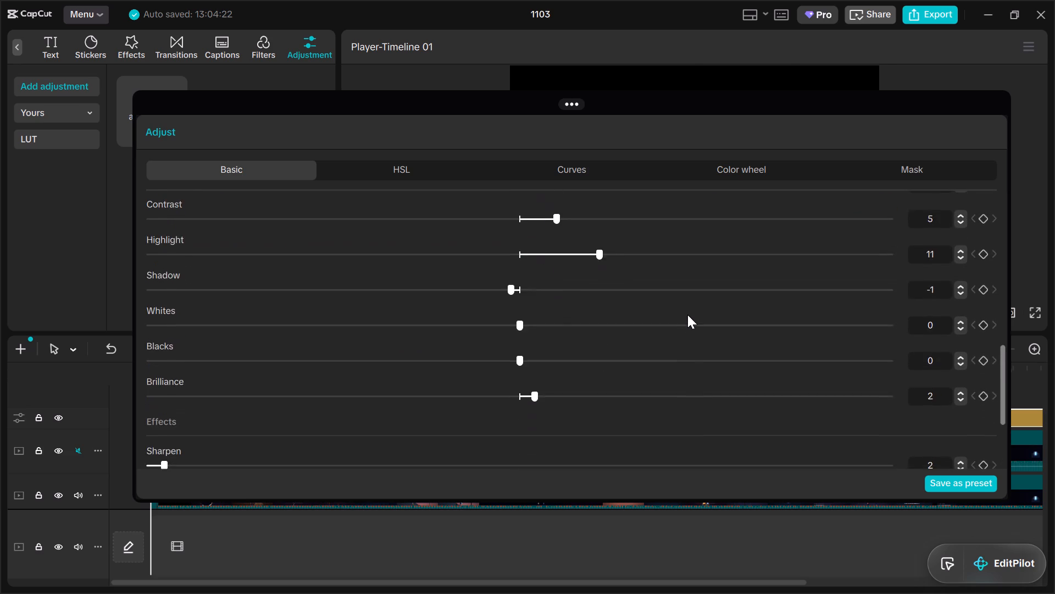
scroll(687, 315, up, 1)
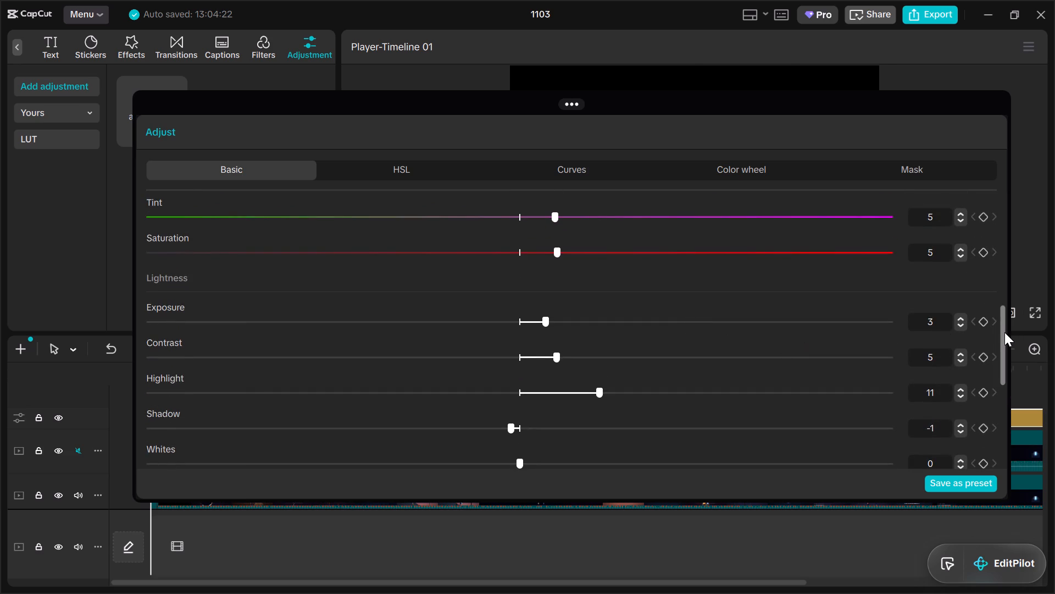
drag(1003, 334, 1008, 360)
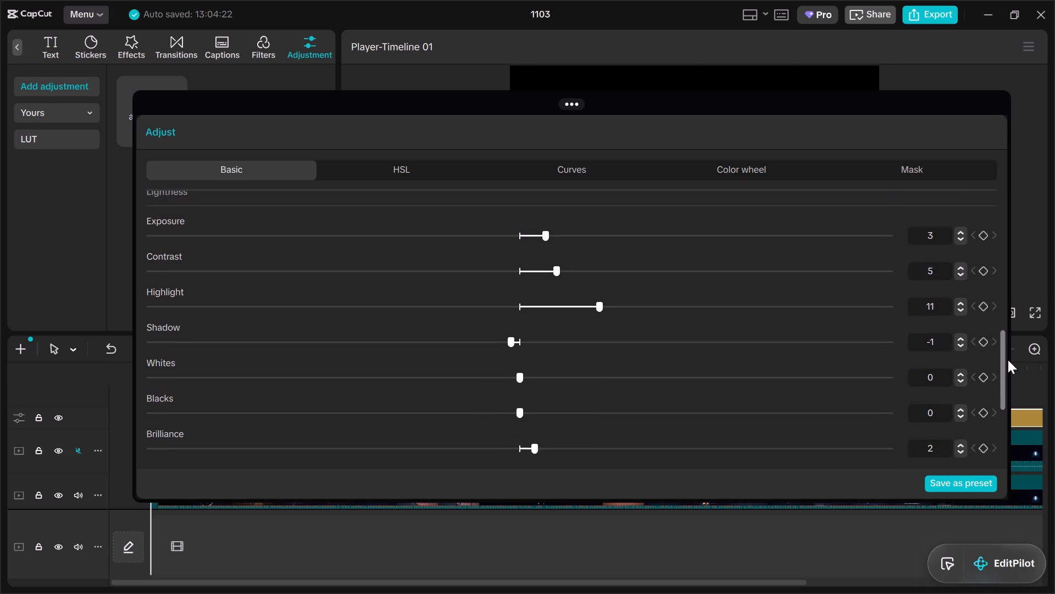
drag(1008, 360, 1008, 359)
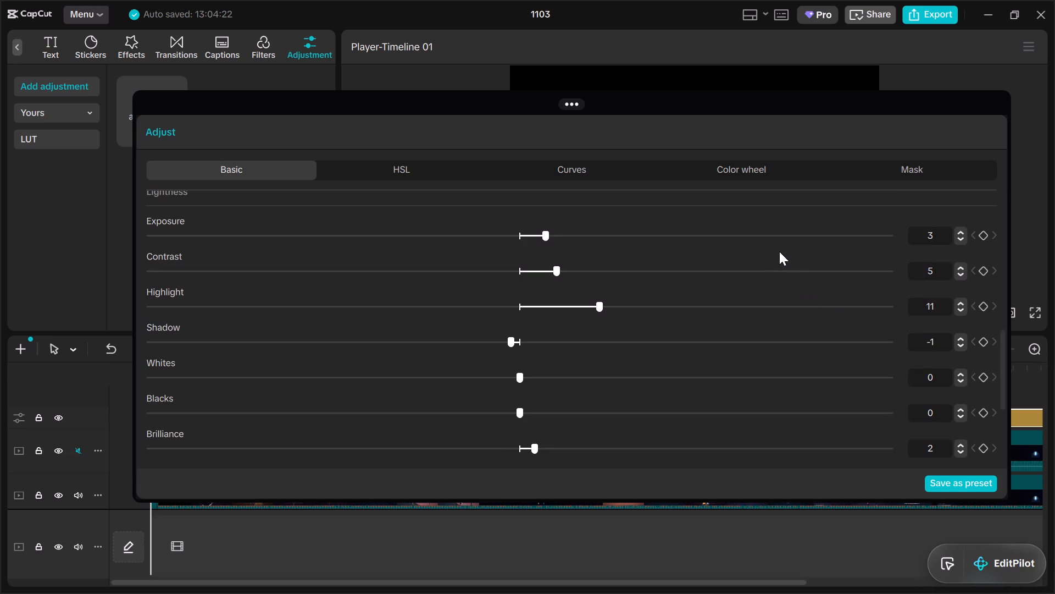
key(super+Print)
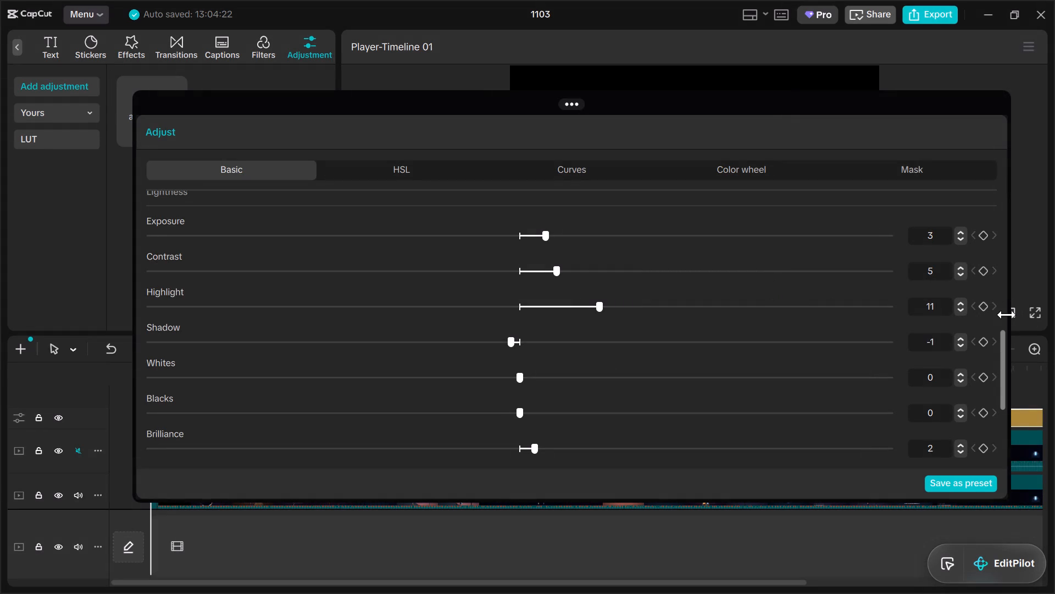
Save a full screenshot of the adjustment layer's Effects settings from Sharpen to Vignette.
drag(1002, 338, 997, 422)
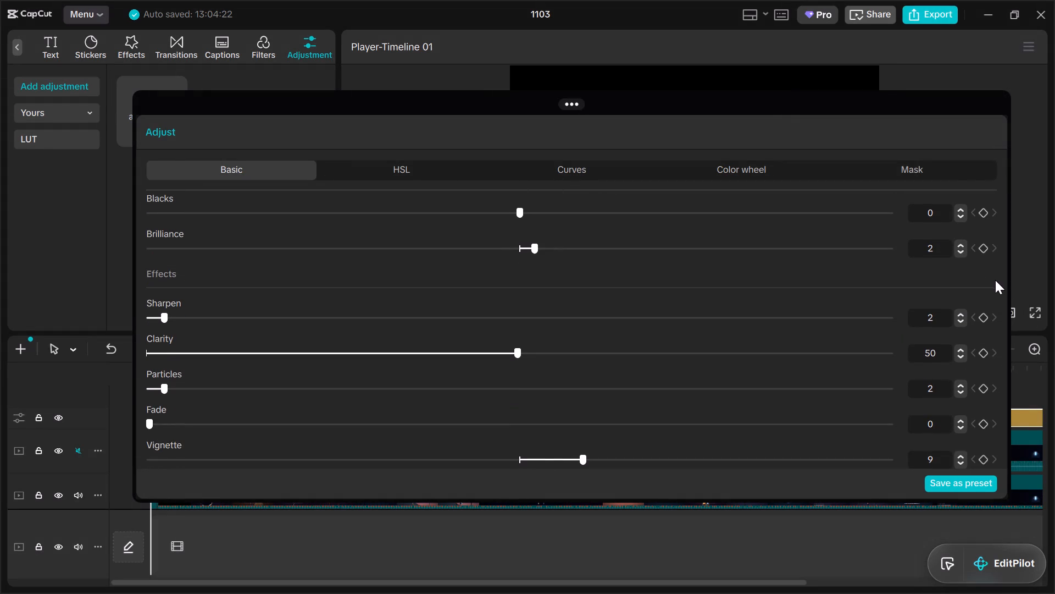
key(super+Print)
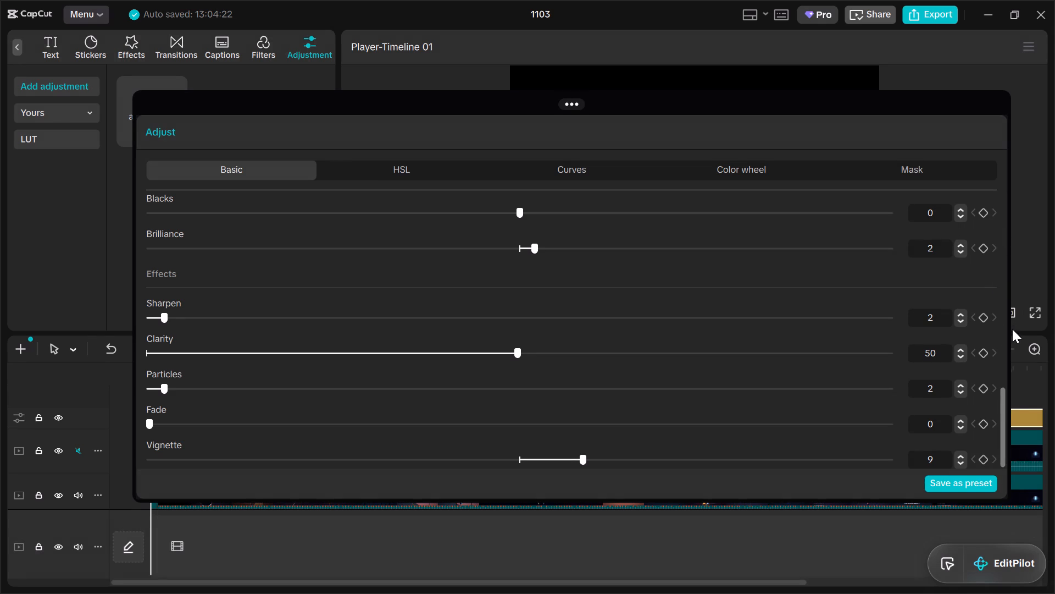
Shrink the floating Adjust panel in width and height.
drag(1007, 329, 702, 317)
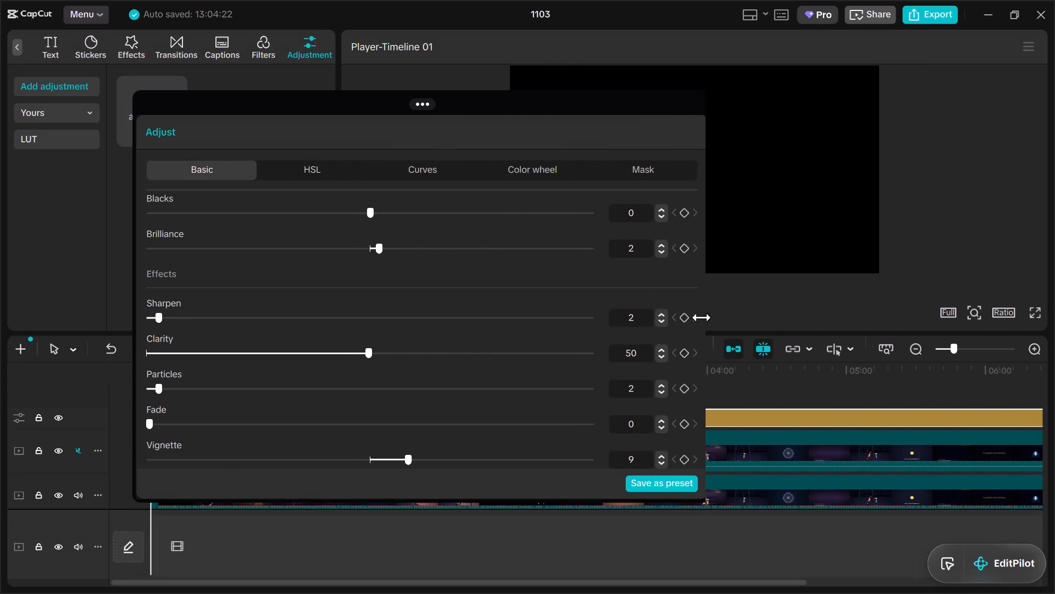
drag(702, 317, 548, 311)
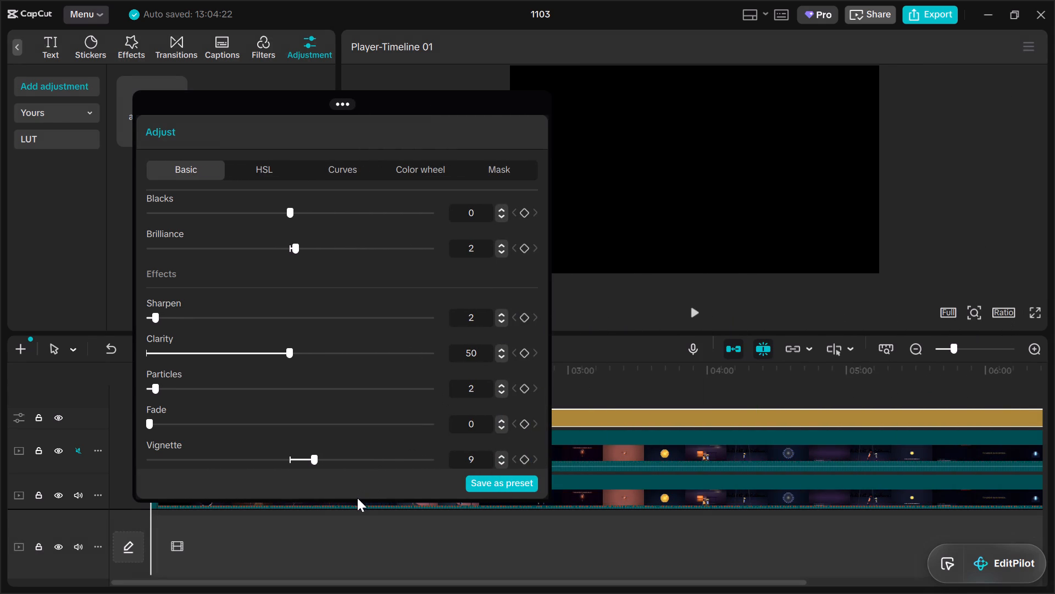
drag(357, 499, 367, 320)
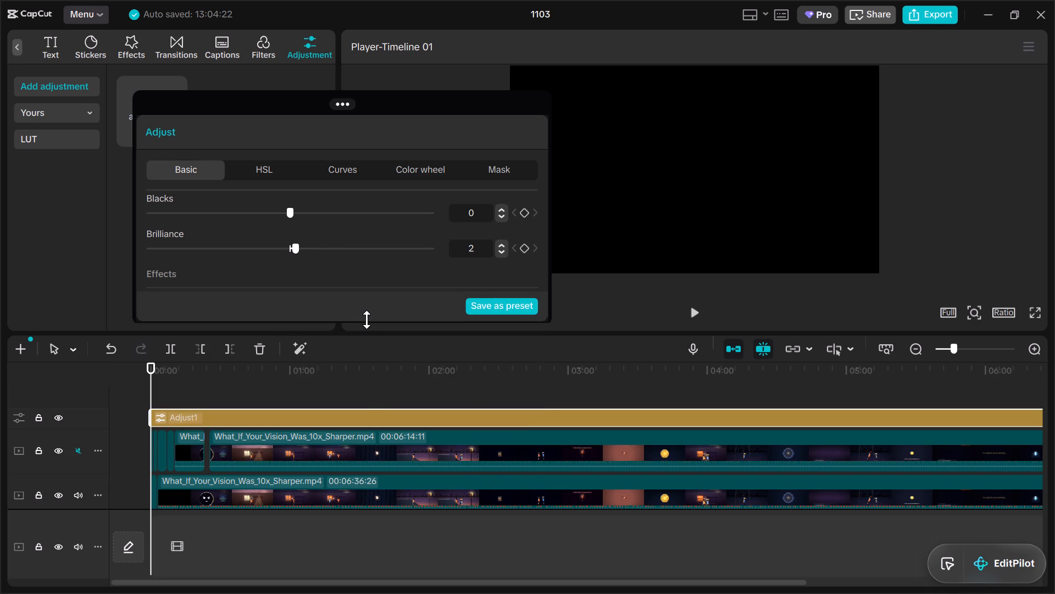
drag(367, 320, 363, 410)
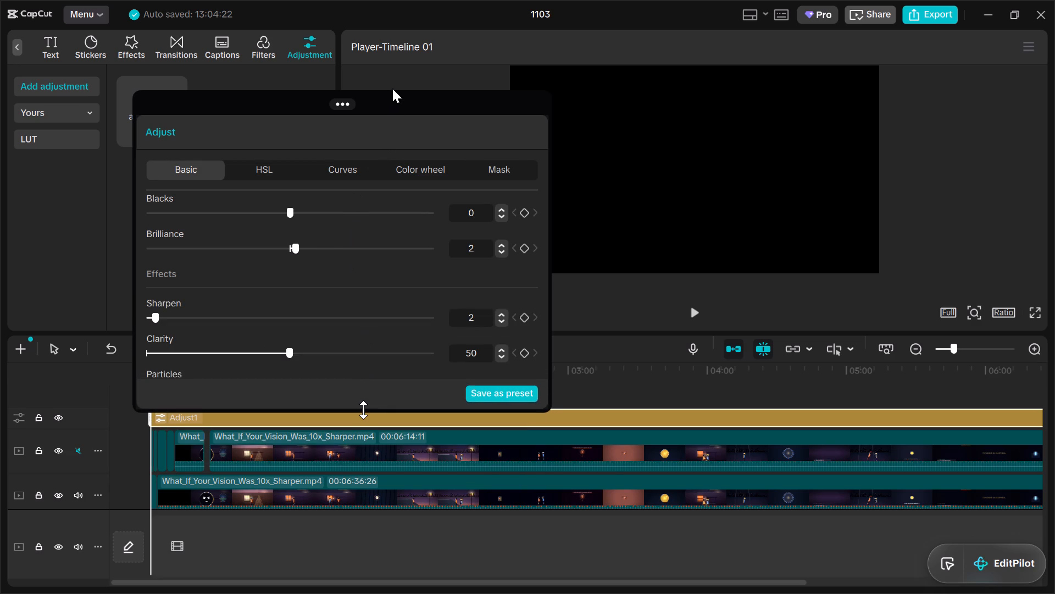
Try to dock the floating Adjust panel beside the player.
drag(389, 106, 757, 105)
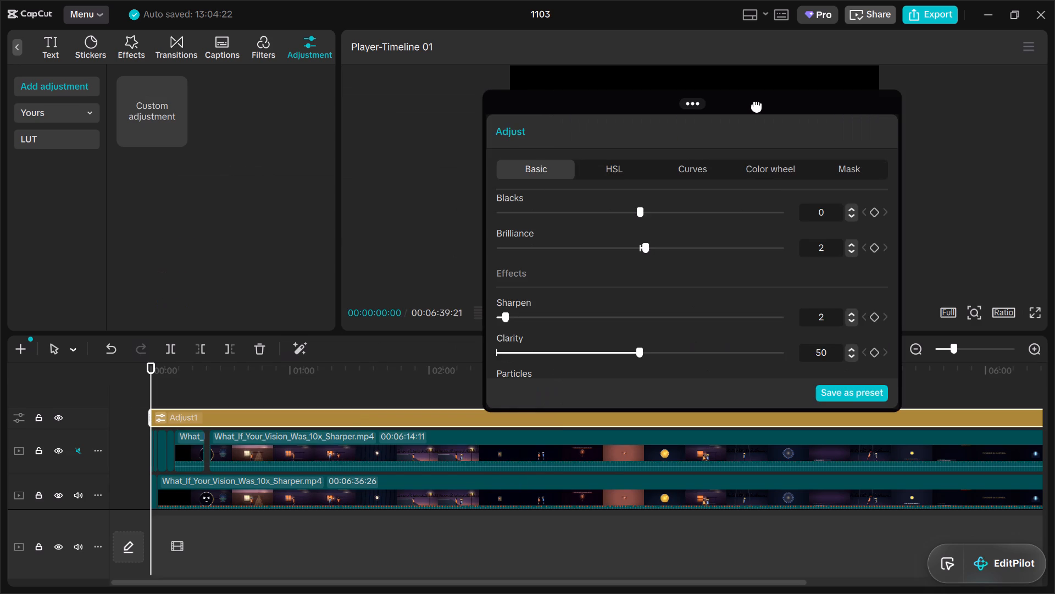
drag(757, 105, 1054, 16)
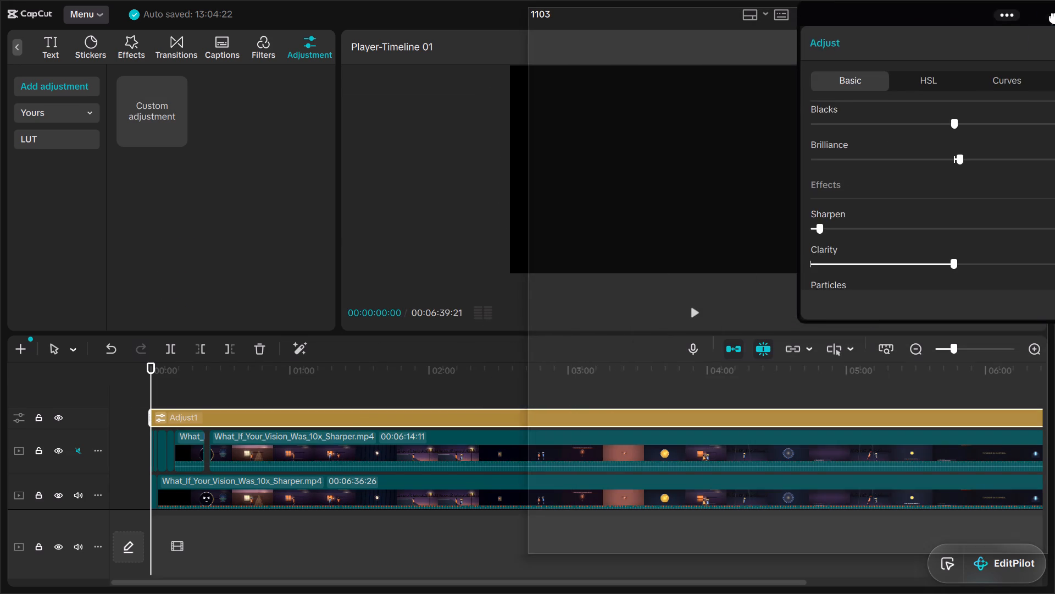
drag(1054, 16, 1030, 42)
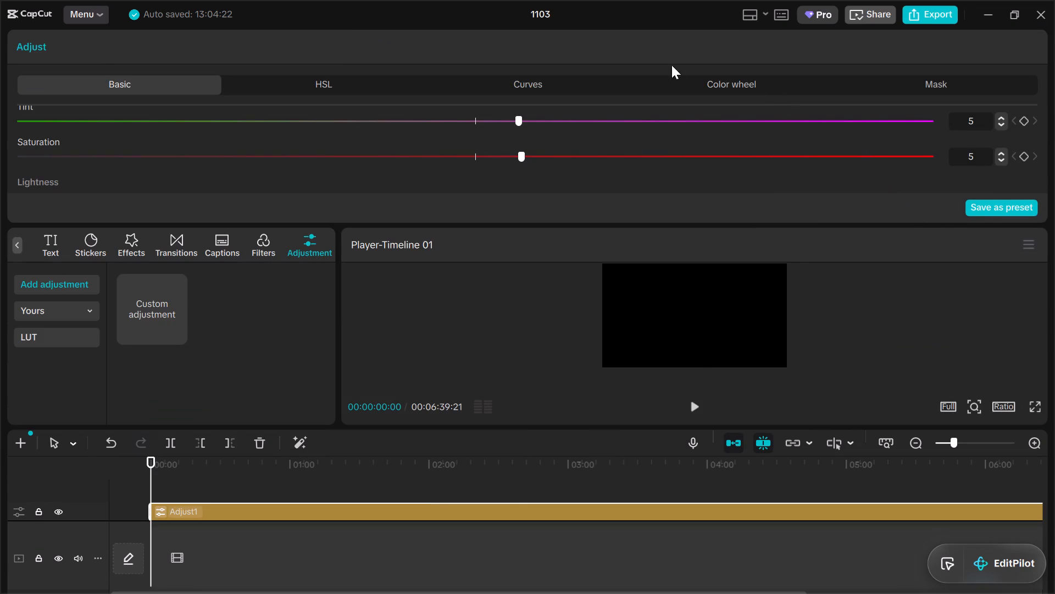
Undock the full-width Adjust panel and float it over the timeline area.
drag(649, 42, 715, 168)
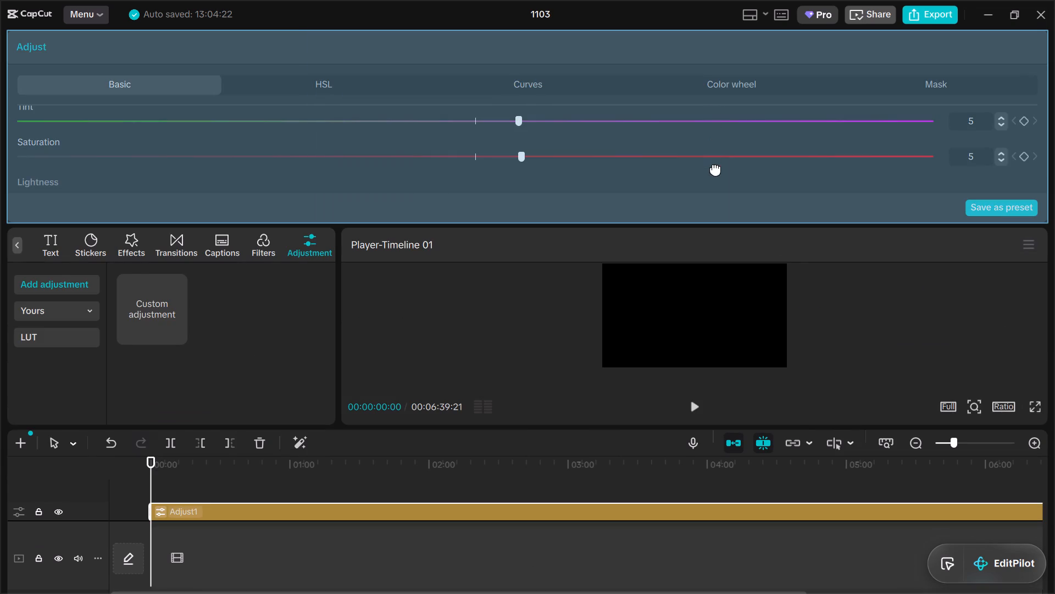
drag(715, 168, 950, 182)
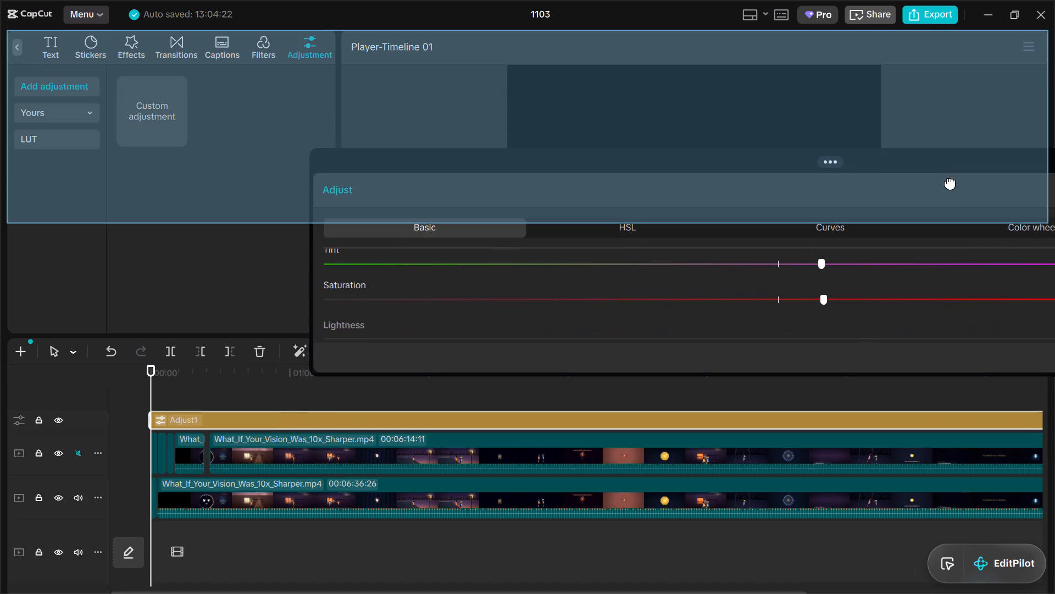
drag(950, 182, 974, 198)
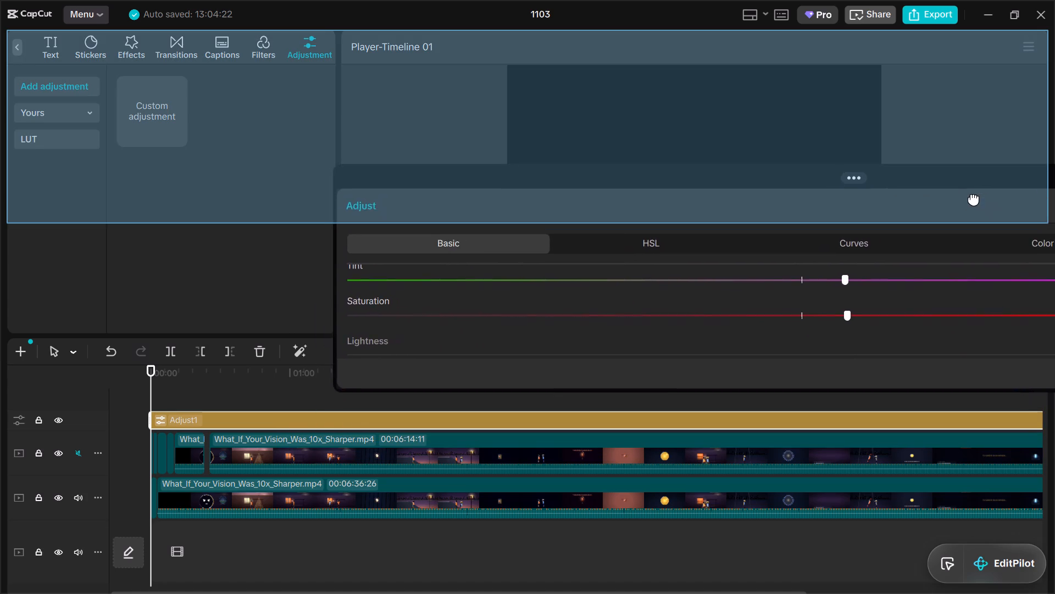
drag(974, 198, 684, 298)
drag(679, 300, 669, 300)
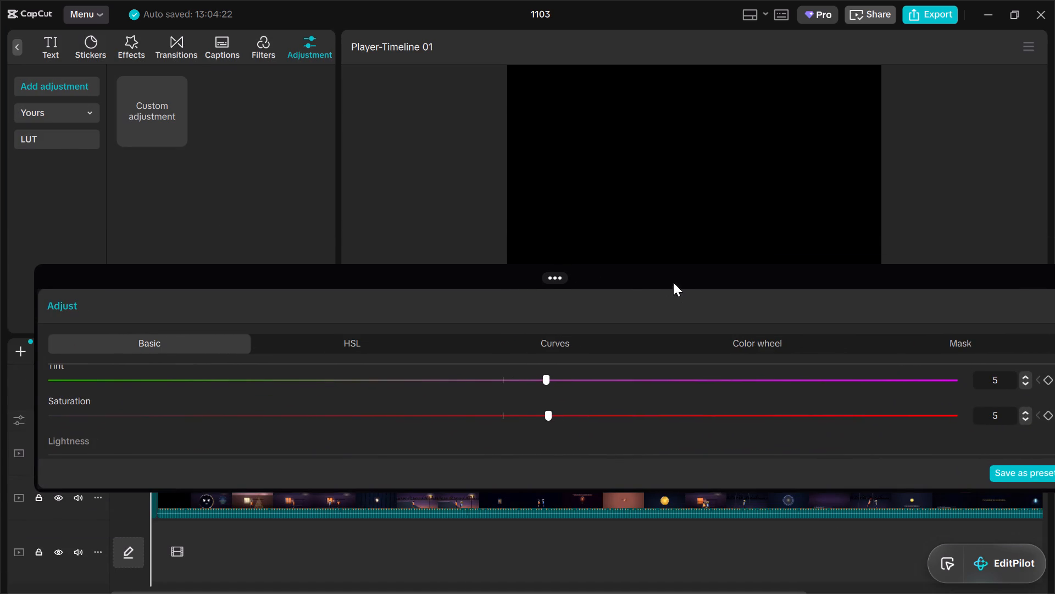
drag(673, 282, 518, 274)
Resize the undocked Adjust panel to a compact floating size that shows Tint through Exposure.
drag(920, 342, 918, 342)
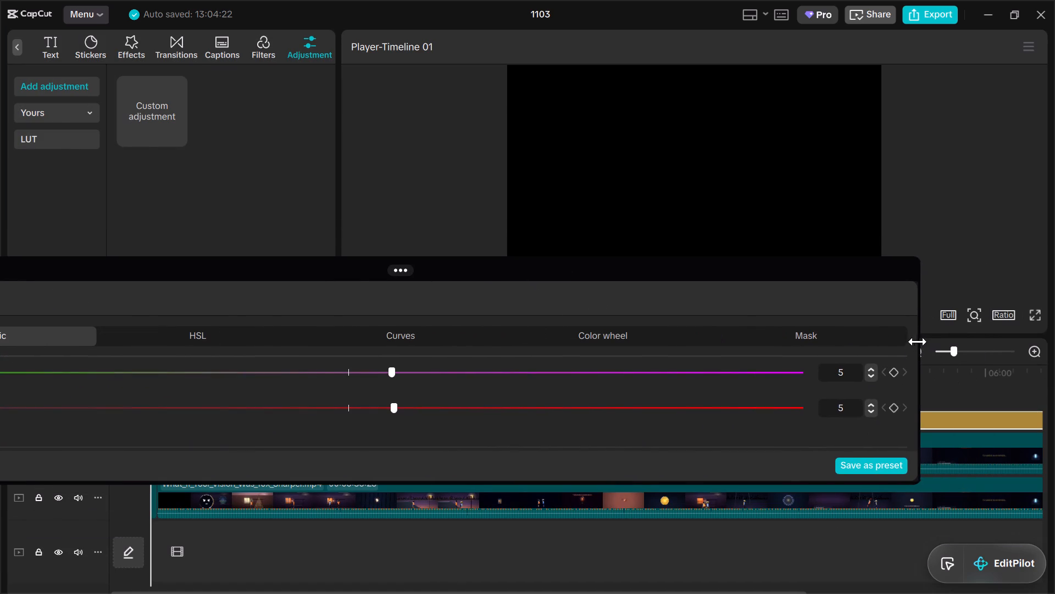
drag(918, 342, 258, 332)
drag(202, 271, 370, 283)
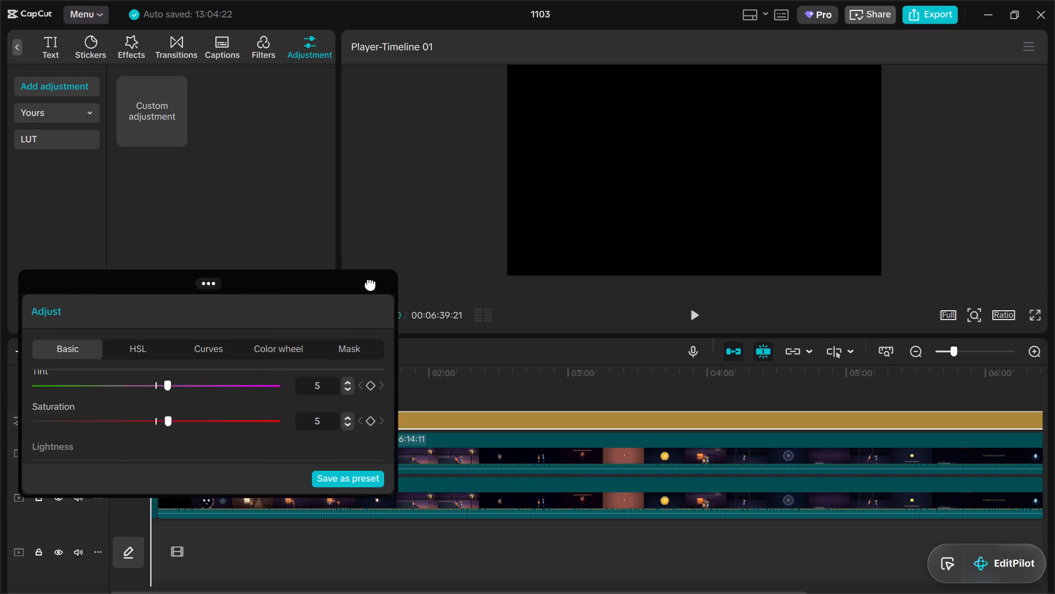
drag(370, 283, 516, 249)
drag(571, 316, 414, 313)
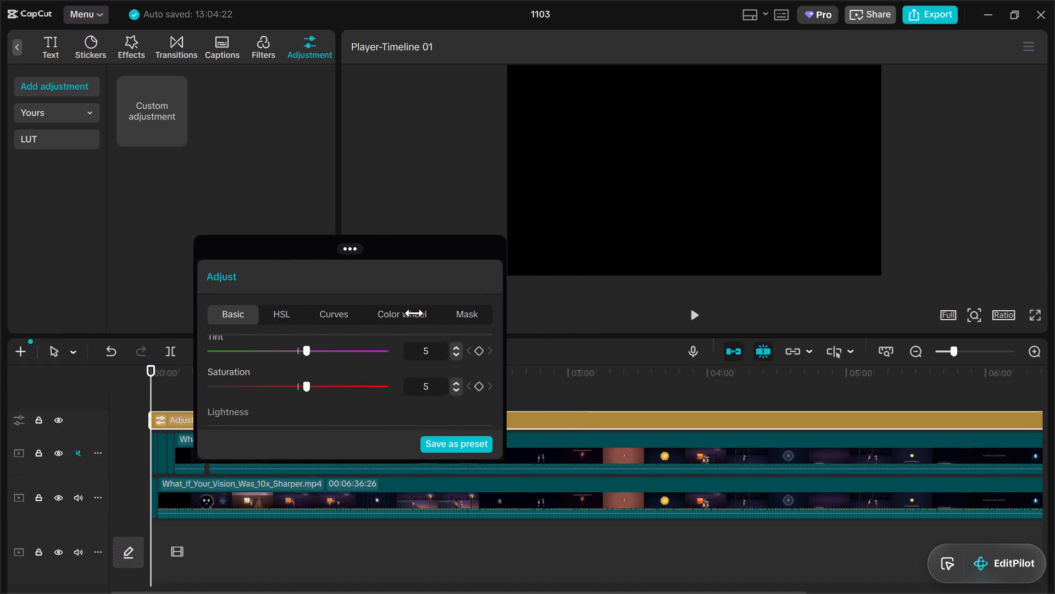
drag(414, 313, 414, 313)
drag(346, 461, 345, 503)
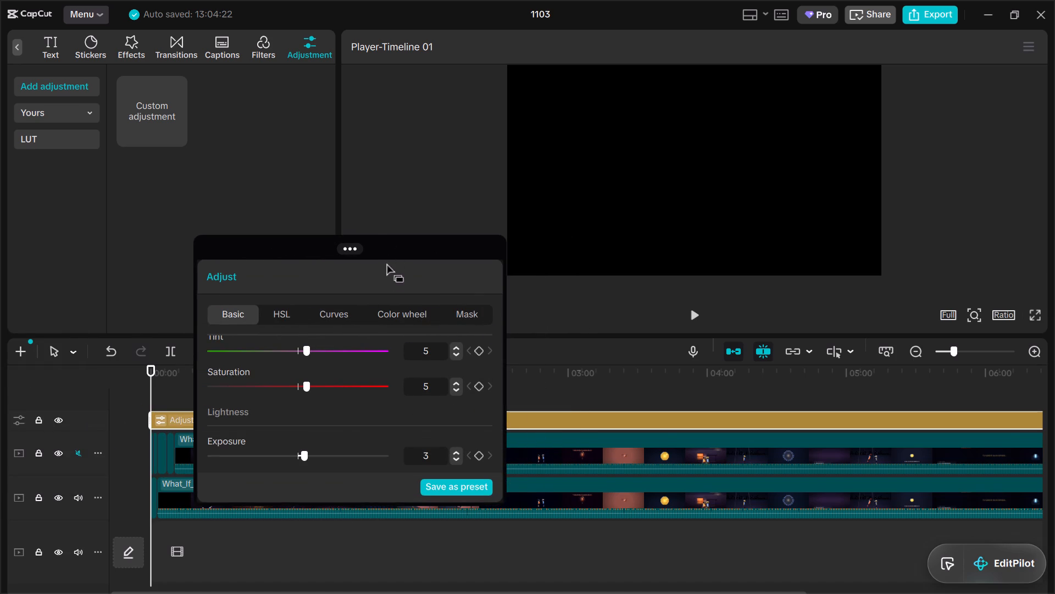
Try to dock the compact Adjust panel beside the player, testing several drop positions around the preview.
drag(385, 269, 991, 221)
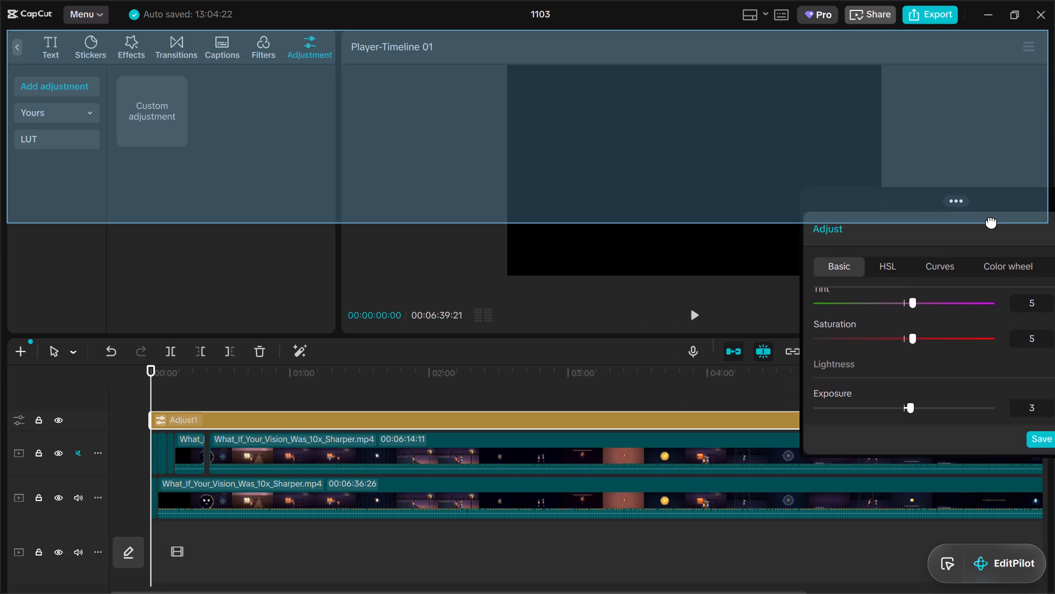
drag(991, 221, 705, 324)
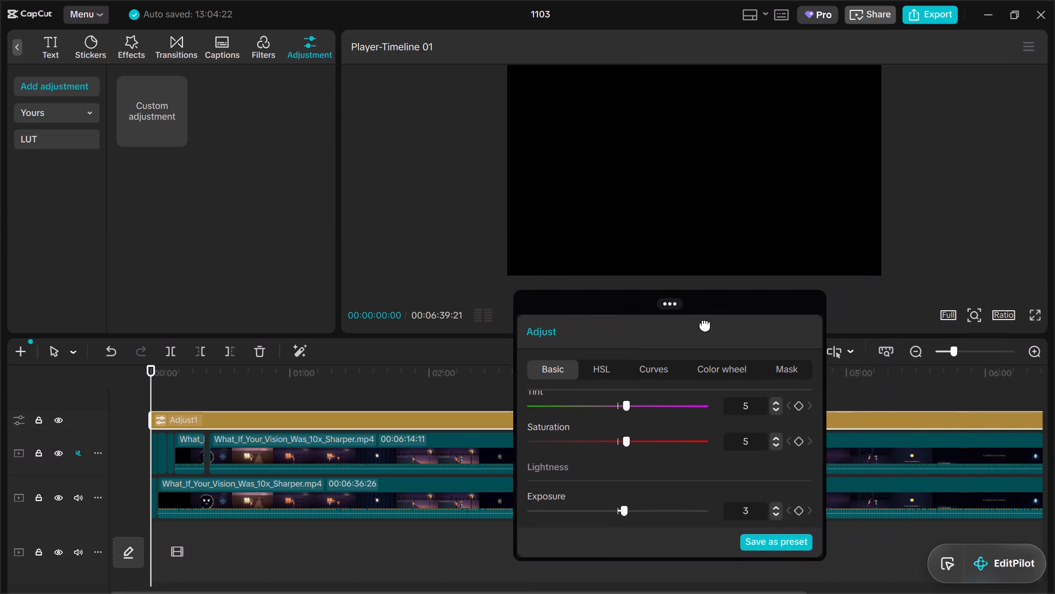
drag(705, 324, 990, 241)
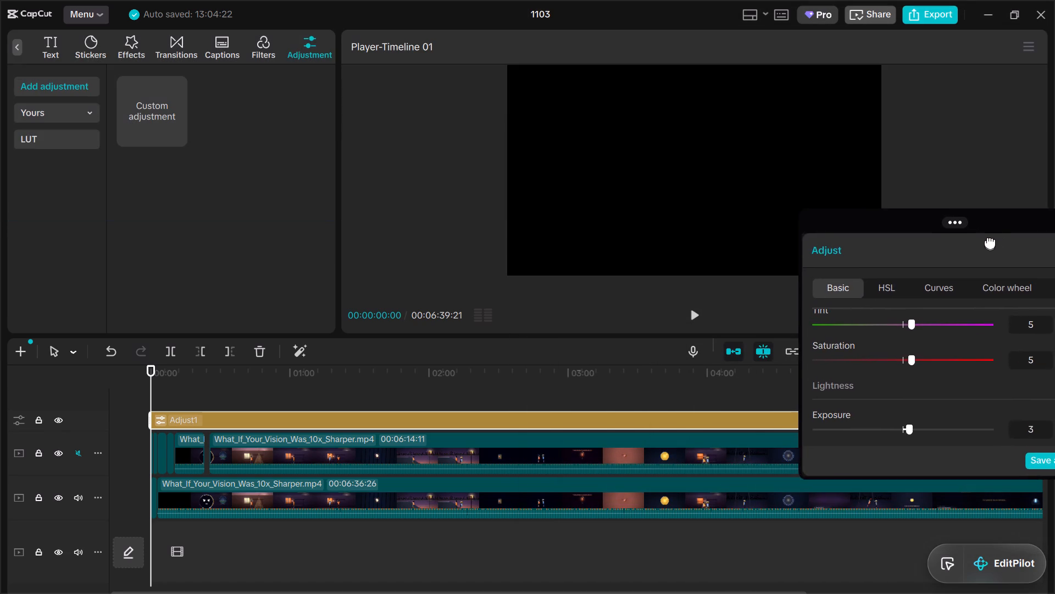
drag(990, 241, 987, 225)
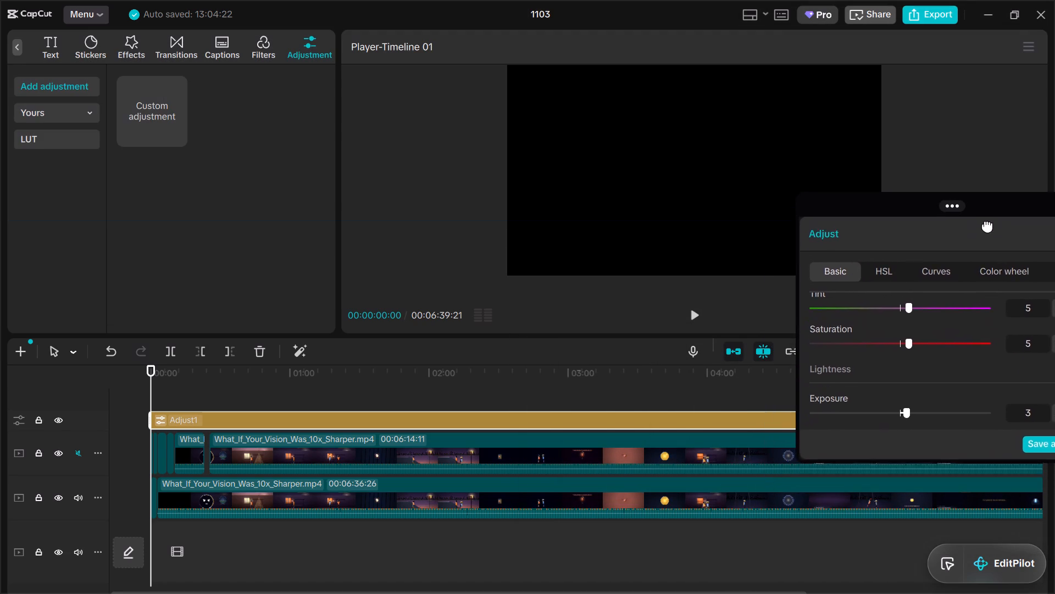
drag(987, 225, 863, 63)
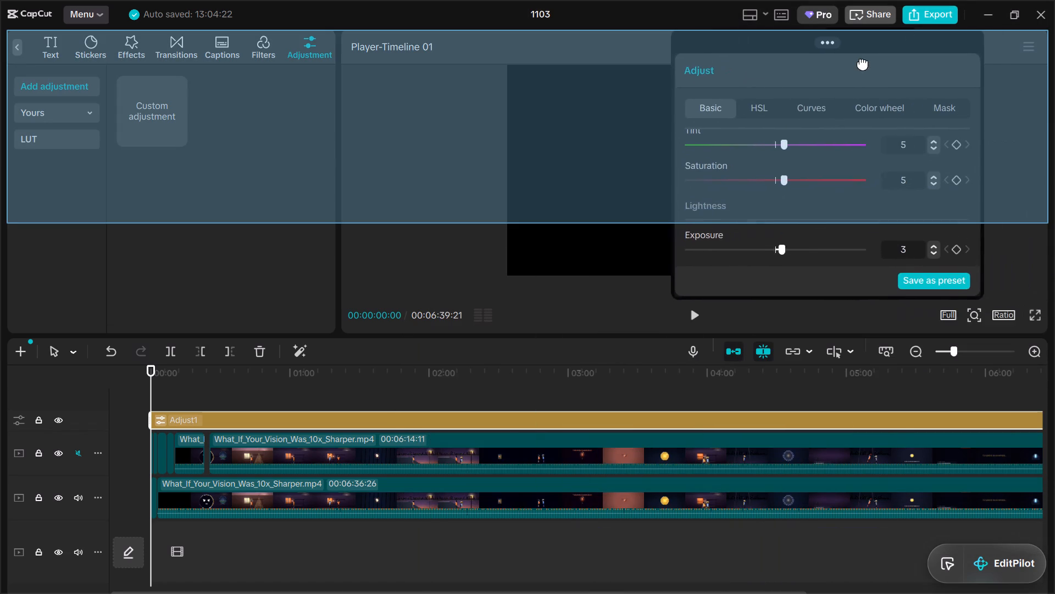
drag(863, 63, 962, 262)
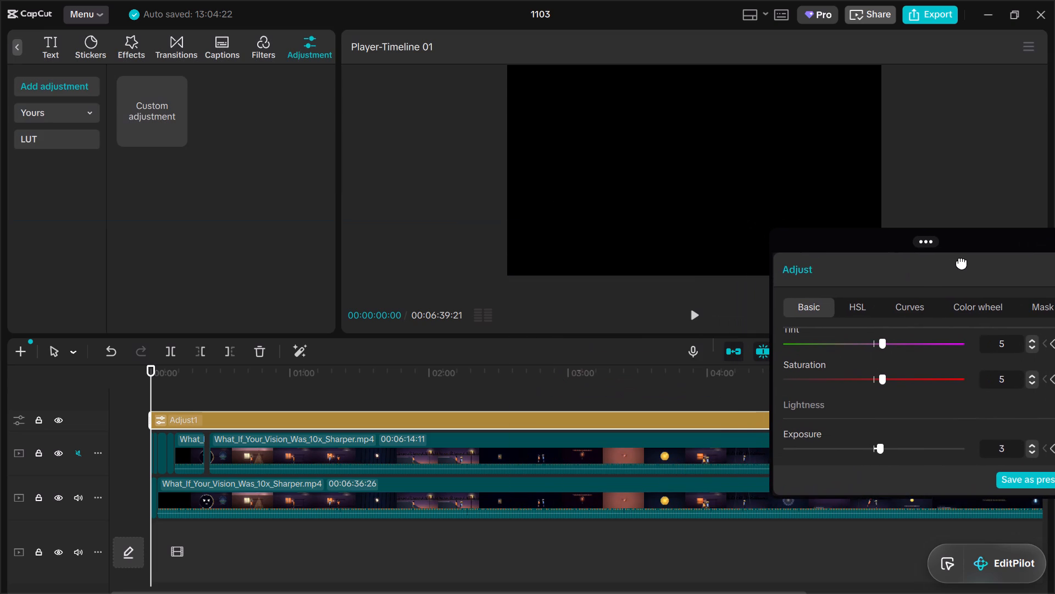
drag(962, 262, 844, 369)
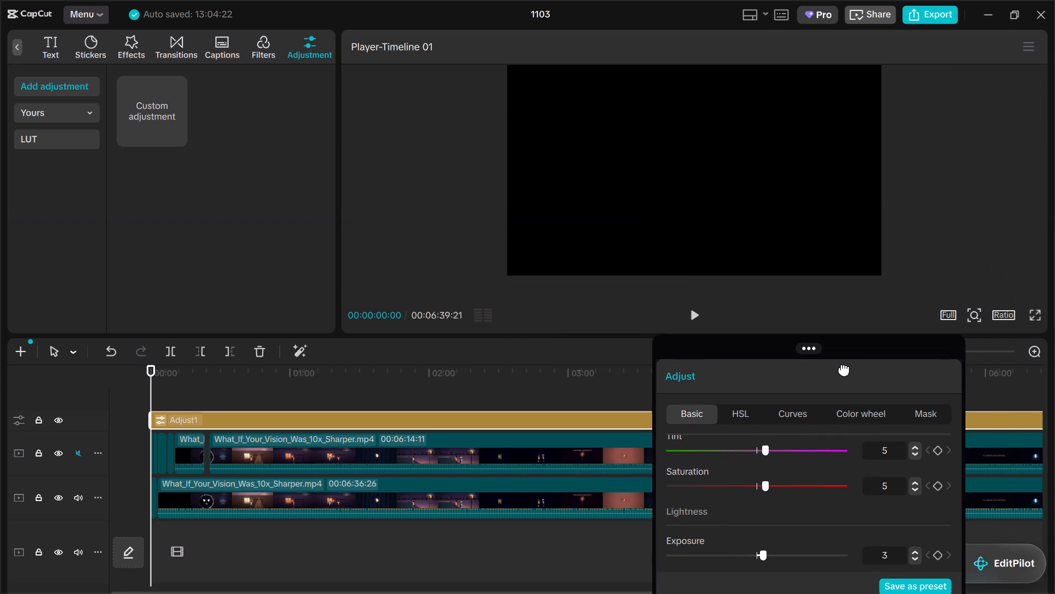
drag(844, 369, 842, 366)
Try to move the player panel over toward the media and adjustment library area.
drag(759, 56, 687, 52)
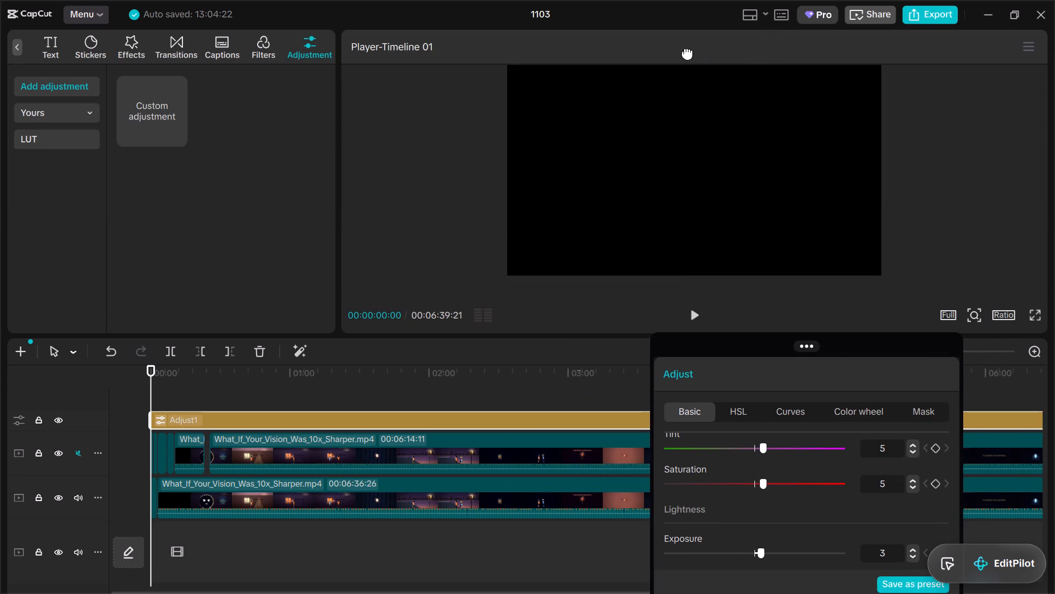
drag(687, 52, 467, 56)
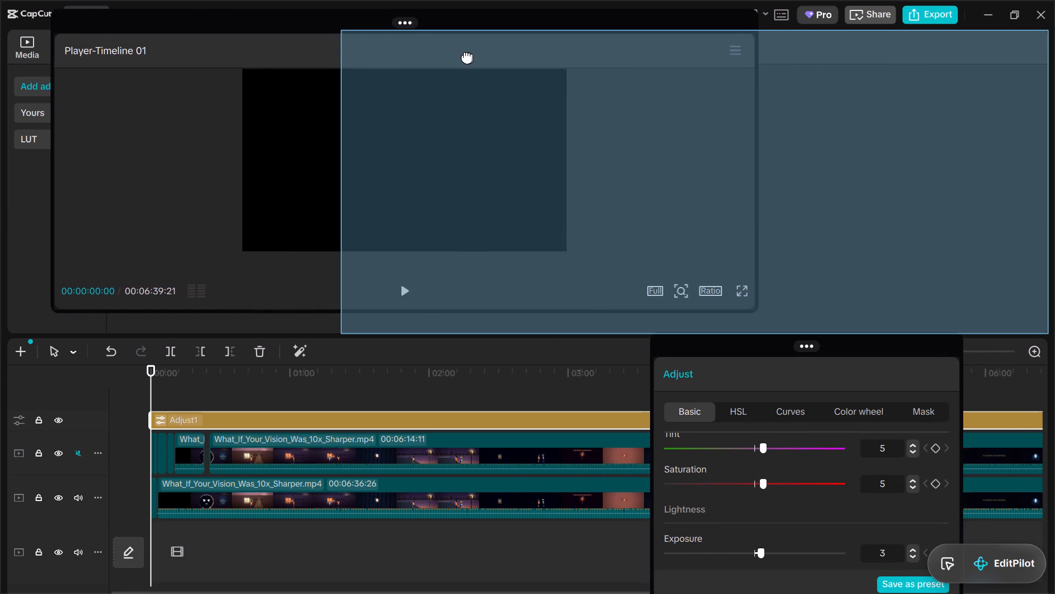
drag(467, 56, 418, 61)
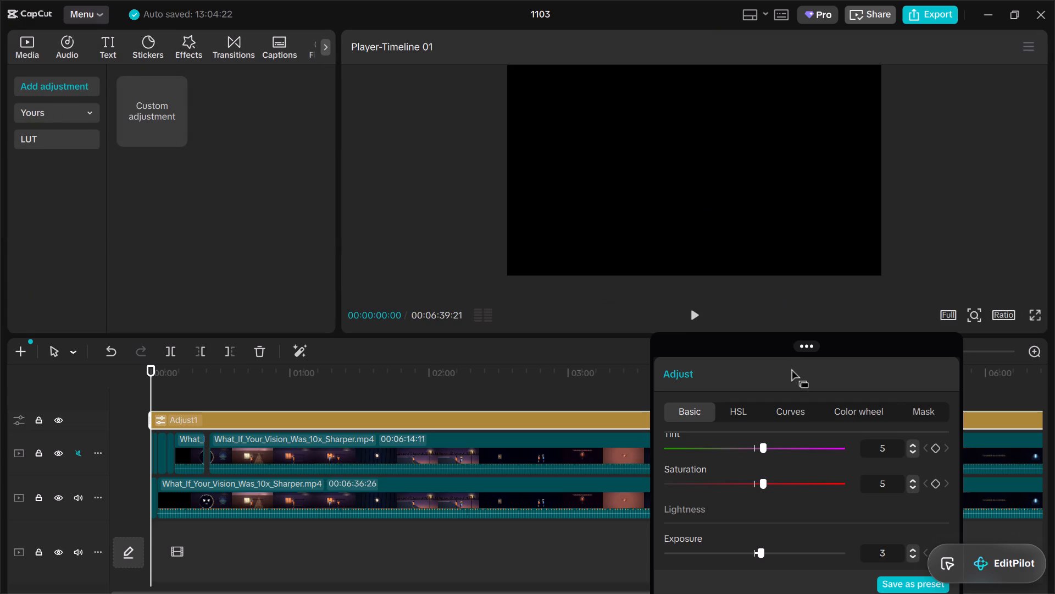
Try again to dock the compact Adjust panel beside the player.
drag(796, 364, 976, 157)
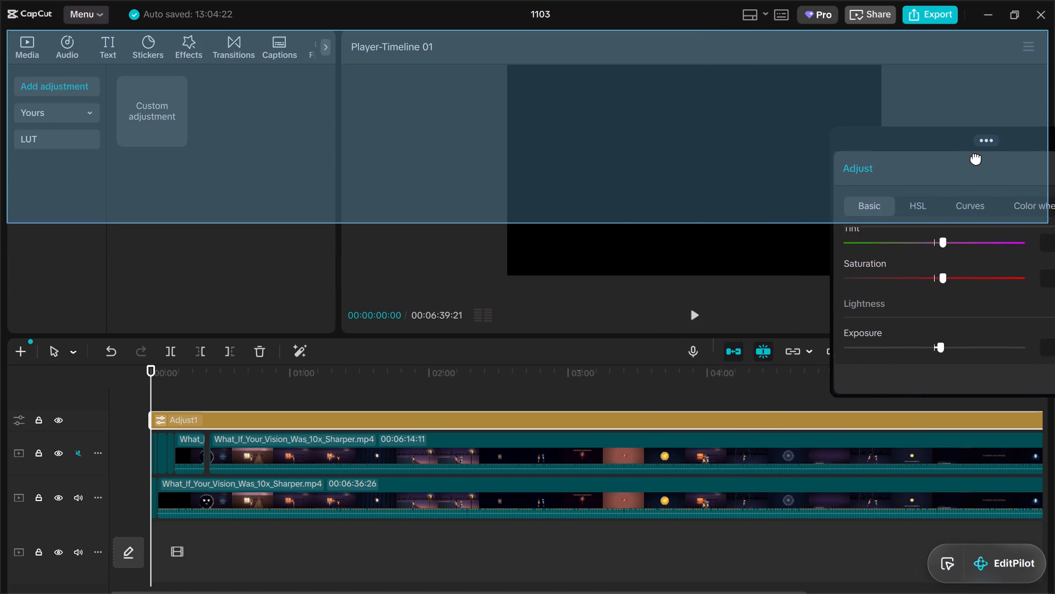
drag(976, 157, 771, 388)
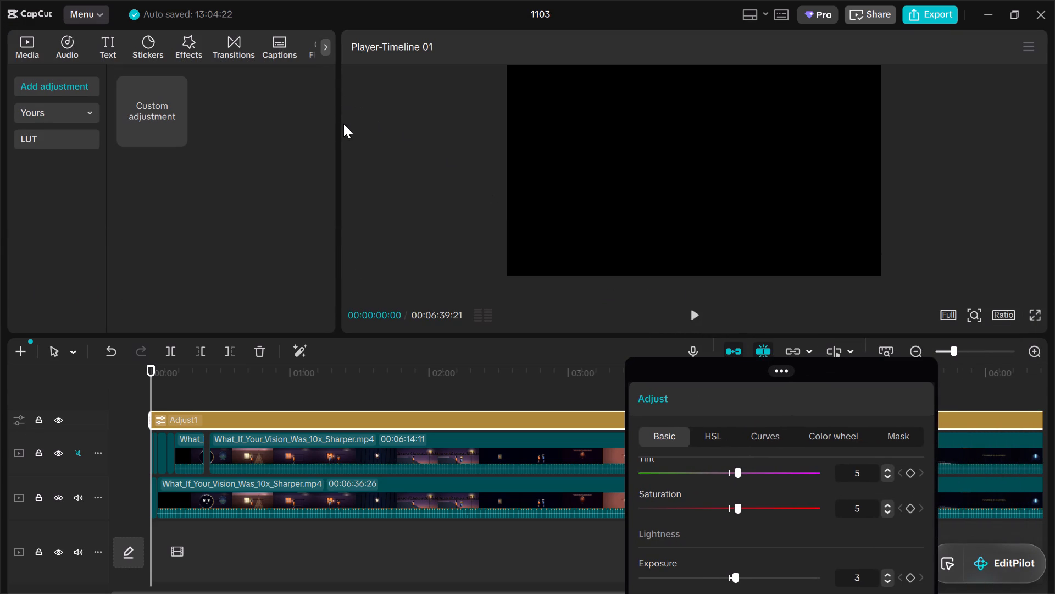
Resize the editor window and maximize it again with the Windows taskbar showing.
drag(340, 125, 310, 131)
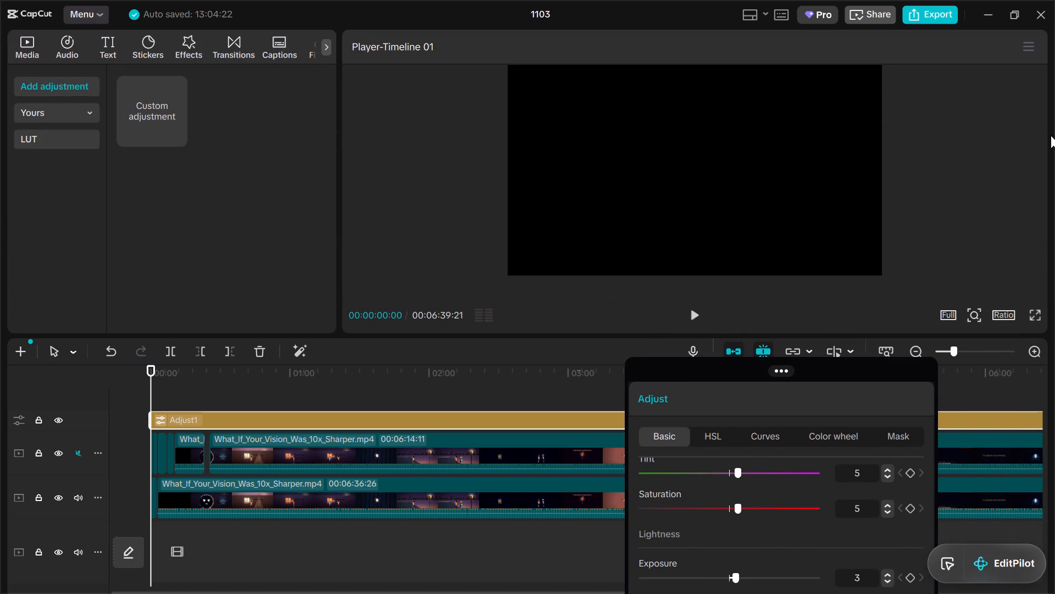
drag(1054, 139, 1019, 146)
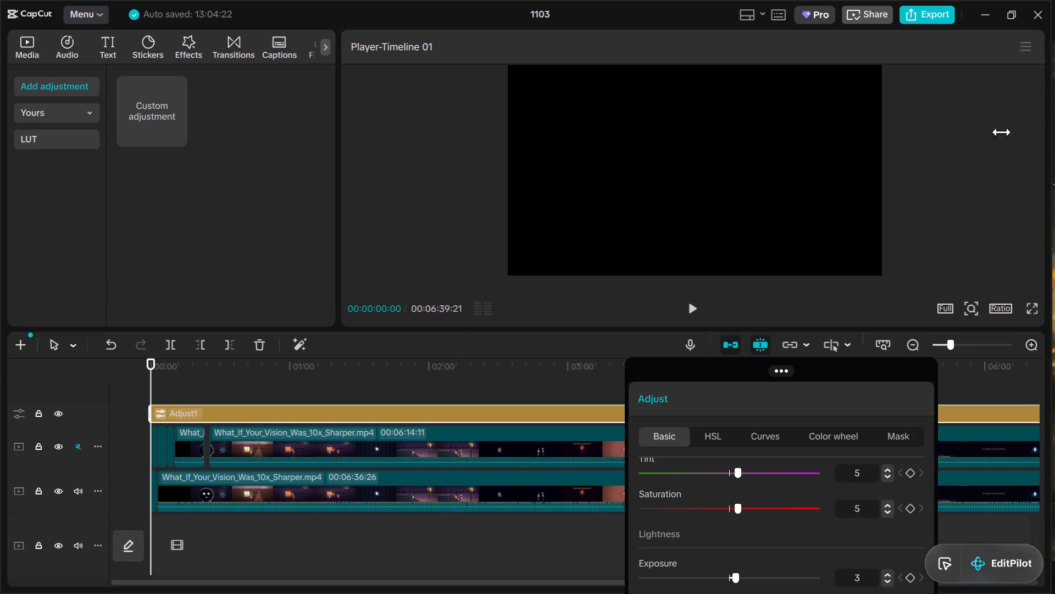
click(1003, 15)
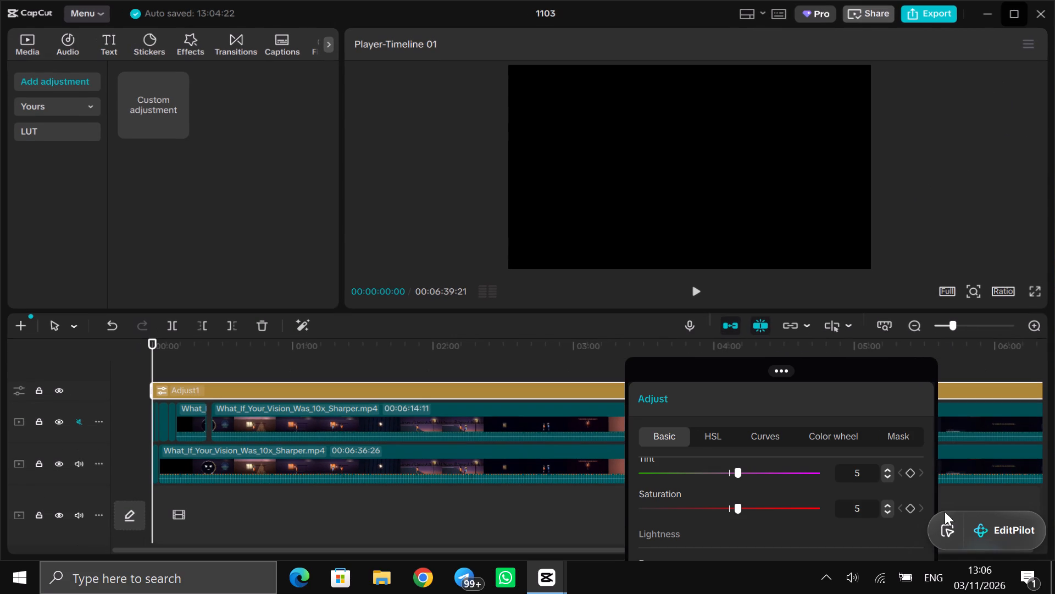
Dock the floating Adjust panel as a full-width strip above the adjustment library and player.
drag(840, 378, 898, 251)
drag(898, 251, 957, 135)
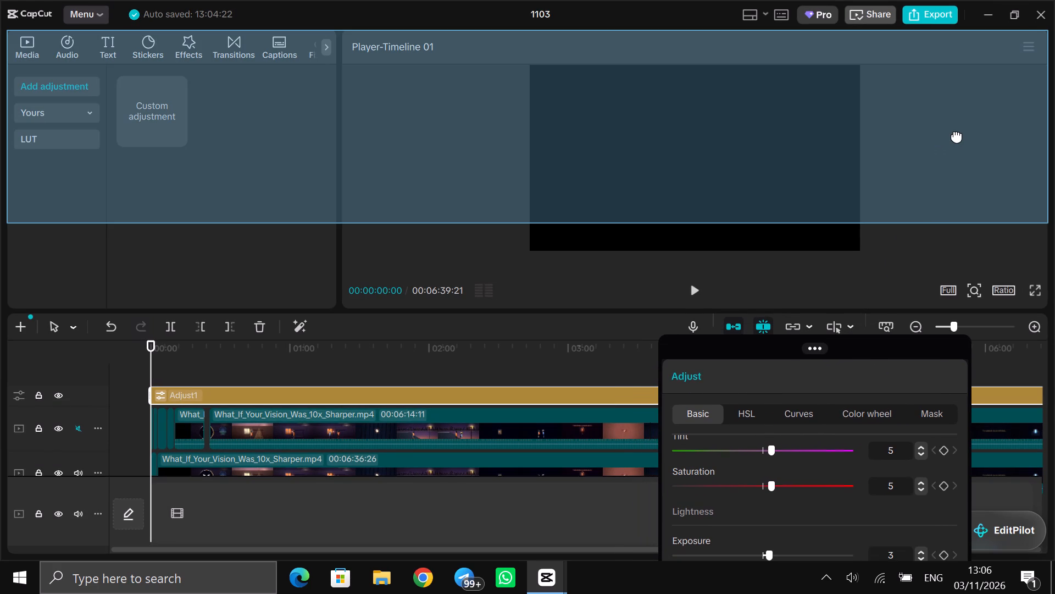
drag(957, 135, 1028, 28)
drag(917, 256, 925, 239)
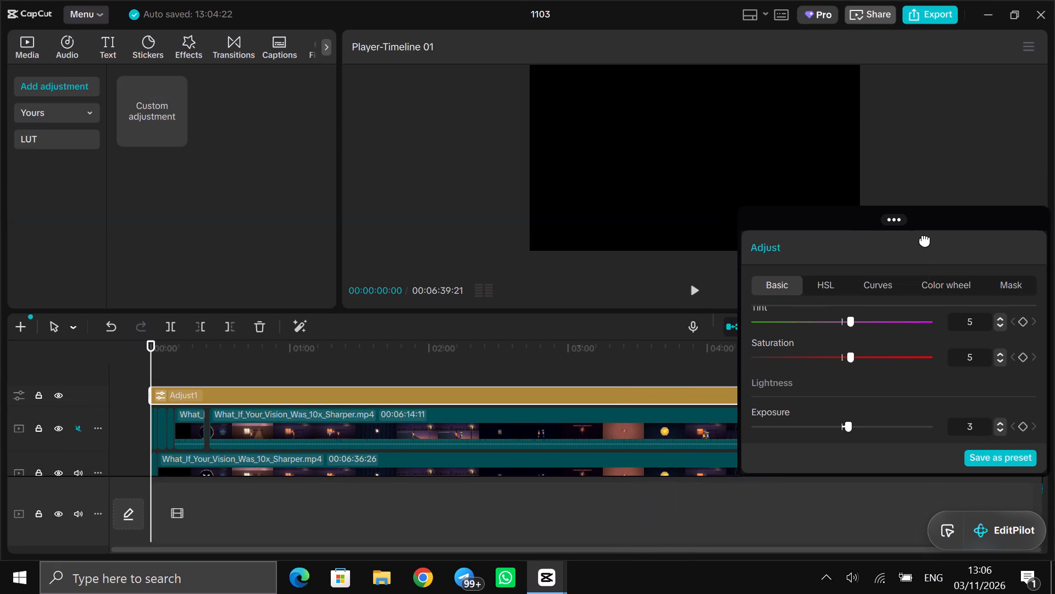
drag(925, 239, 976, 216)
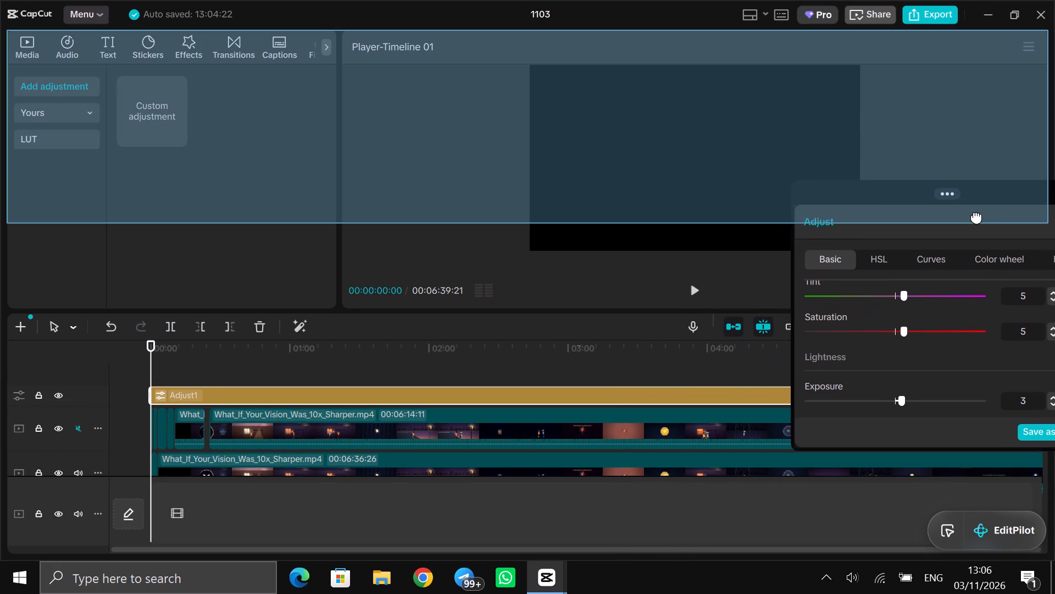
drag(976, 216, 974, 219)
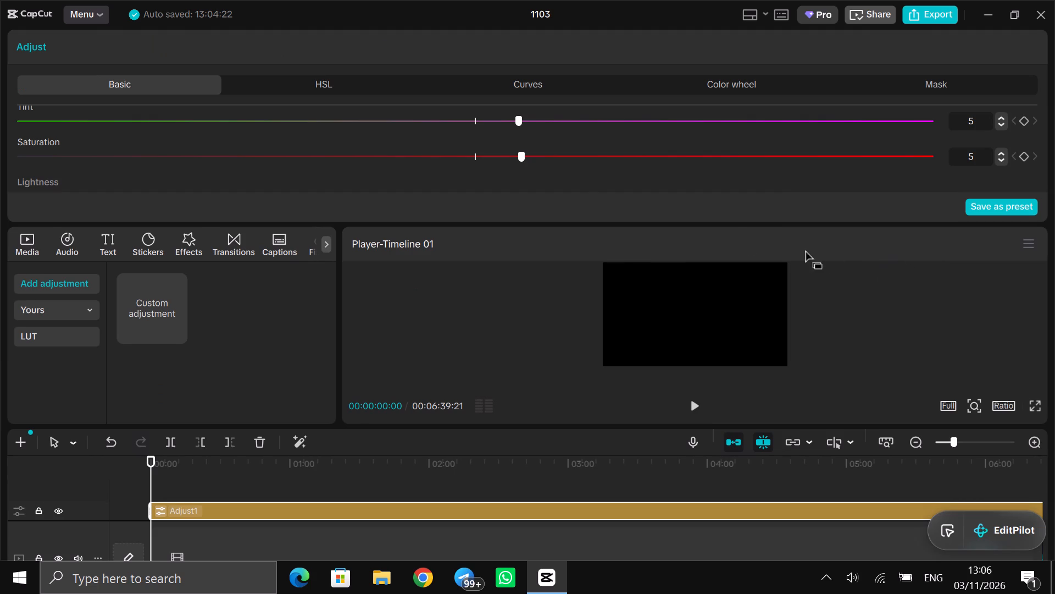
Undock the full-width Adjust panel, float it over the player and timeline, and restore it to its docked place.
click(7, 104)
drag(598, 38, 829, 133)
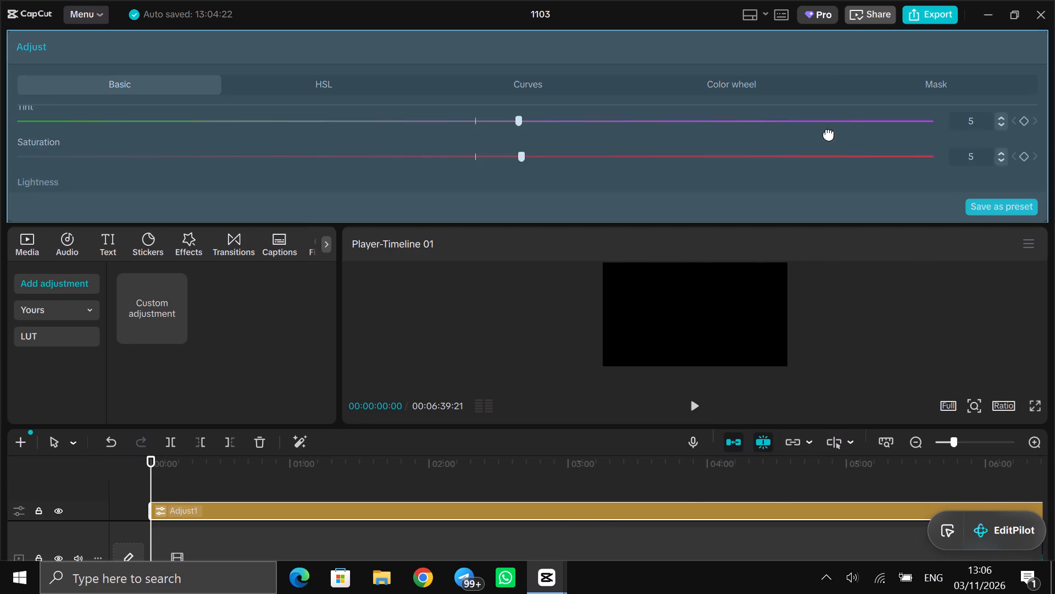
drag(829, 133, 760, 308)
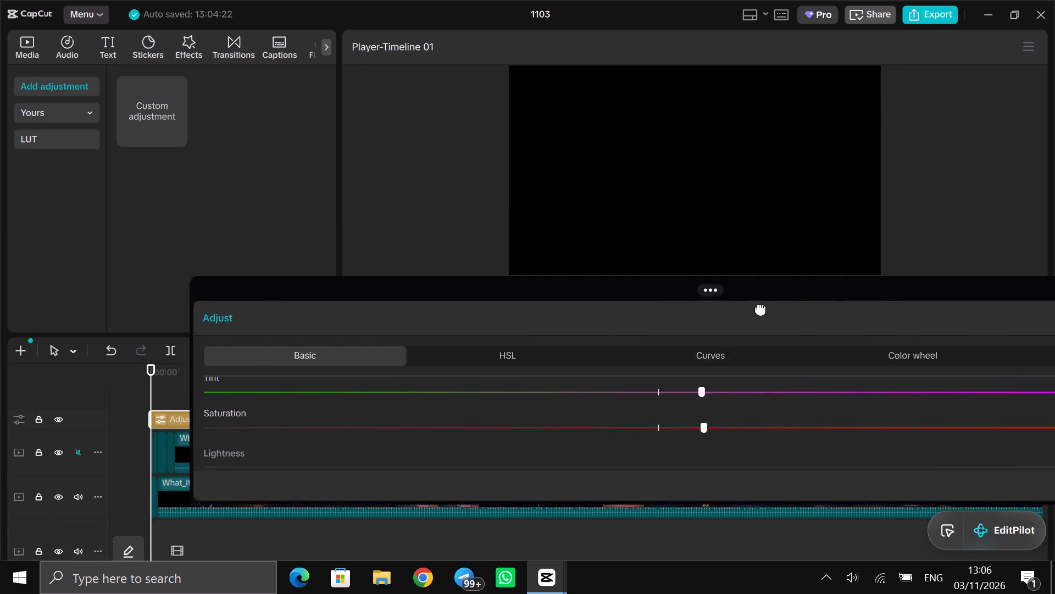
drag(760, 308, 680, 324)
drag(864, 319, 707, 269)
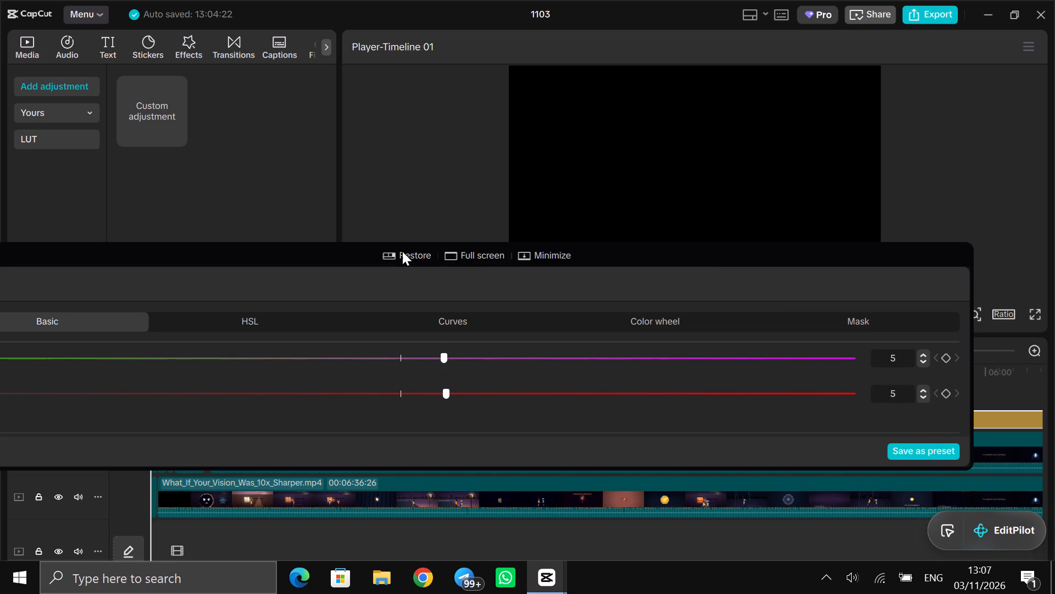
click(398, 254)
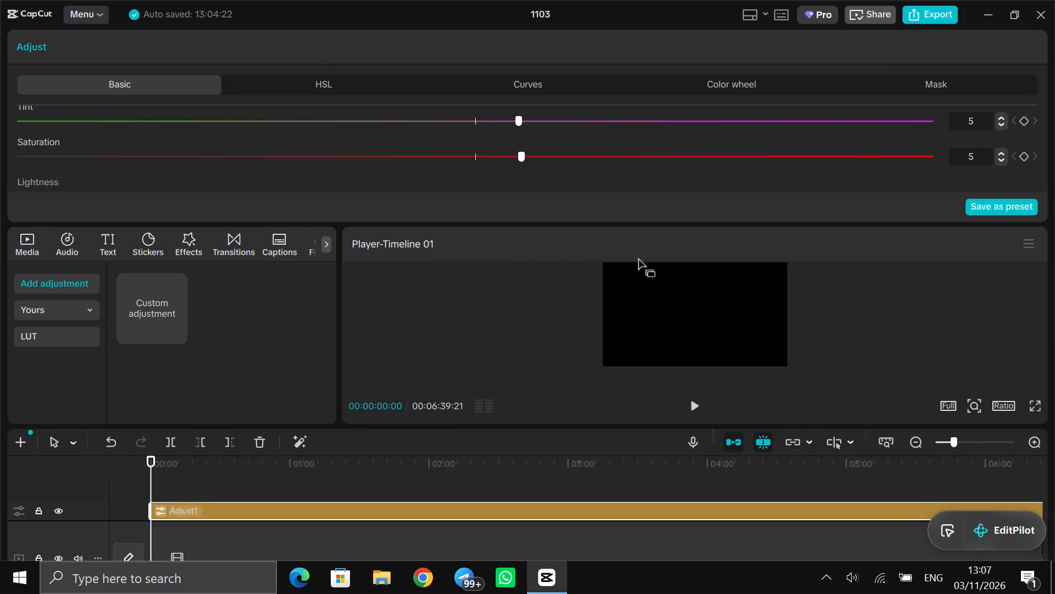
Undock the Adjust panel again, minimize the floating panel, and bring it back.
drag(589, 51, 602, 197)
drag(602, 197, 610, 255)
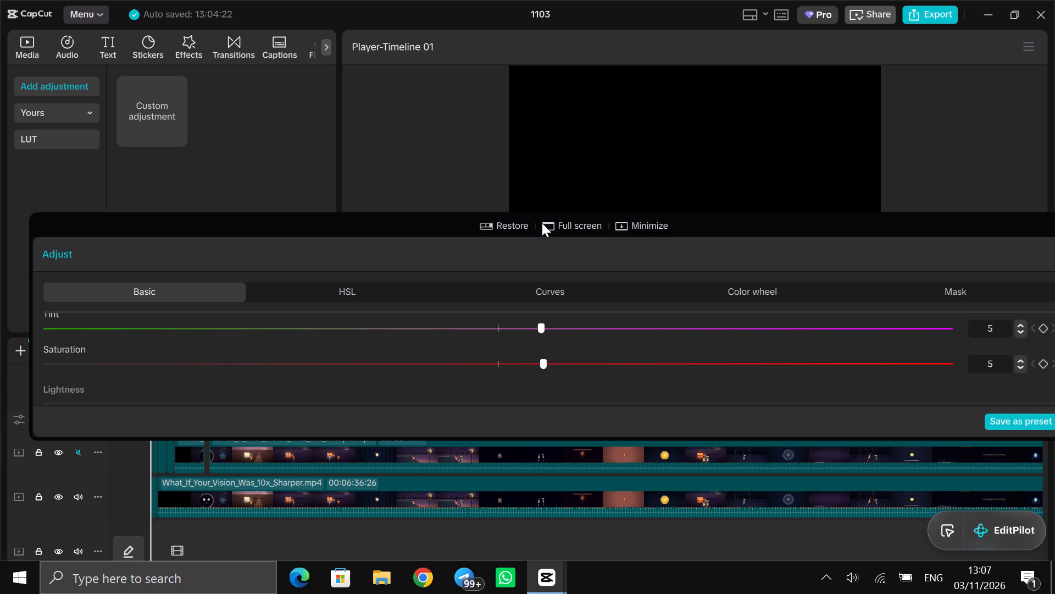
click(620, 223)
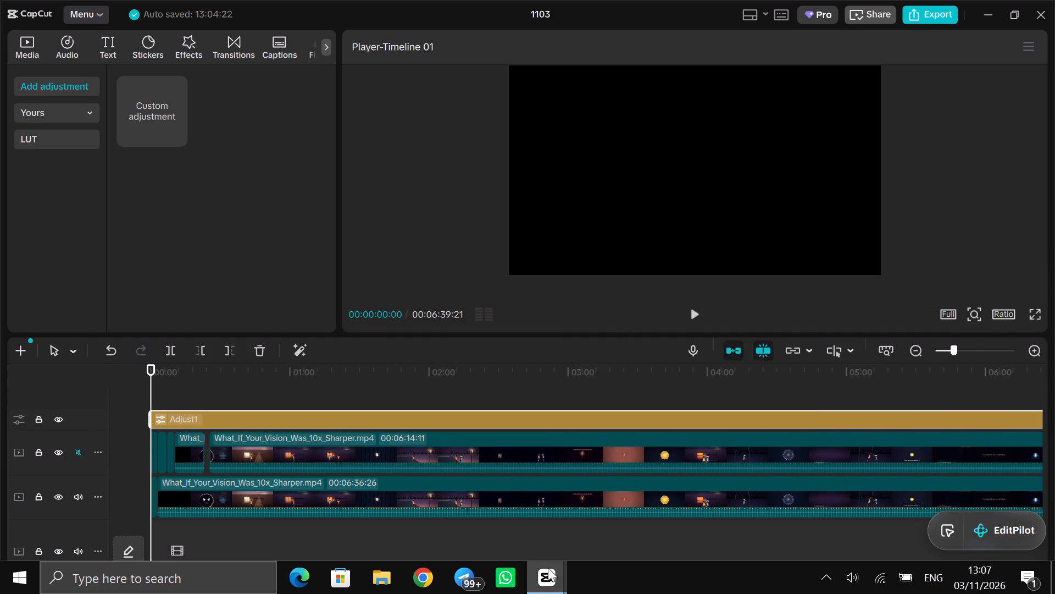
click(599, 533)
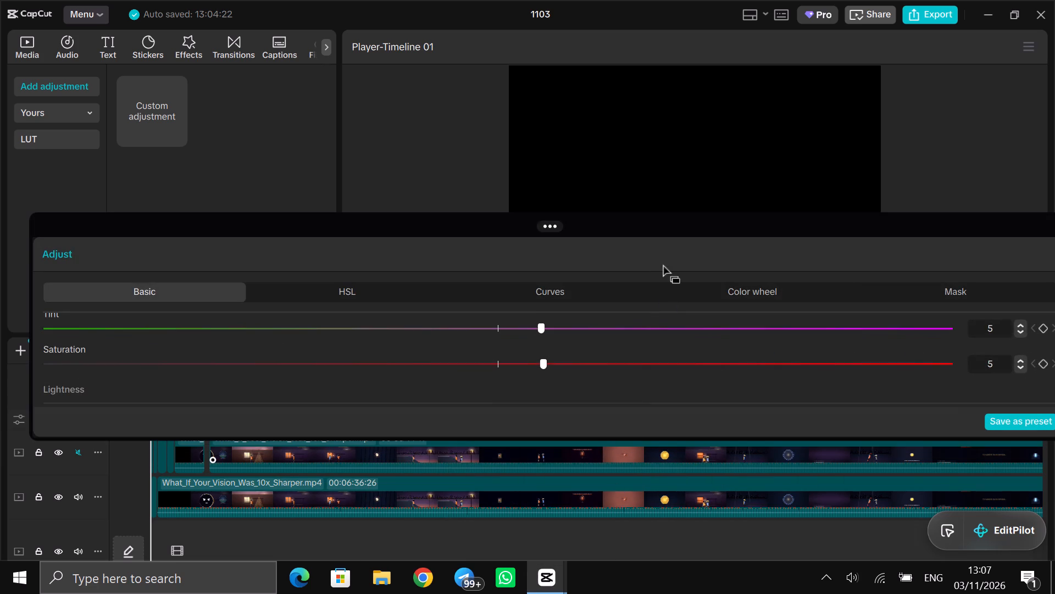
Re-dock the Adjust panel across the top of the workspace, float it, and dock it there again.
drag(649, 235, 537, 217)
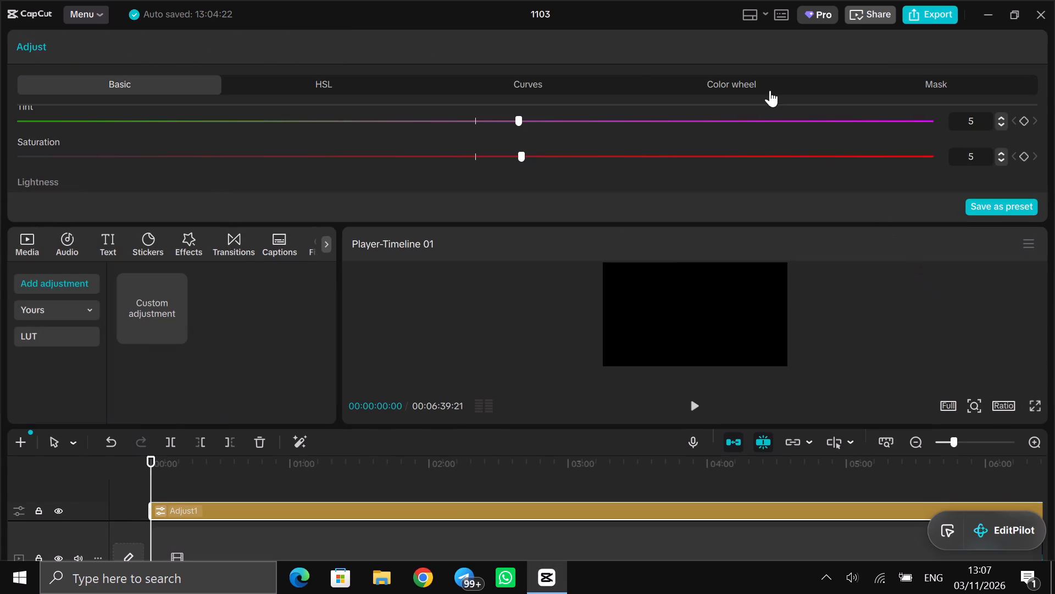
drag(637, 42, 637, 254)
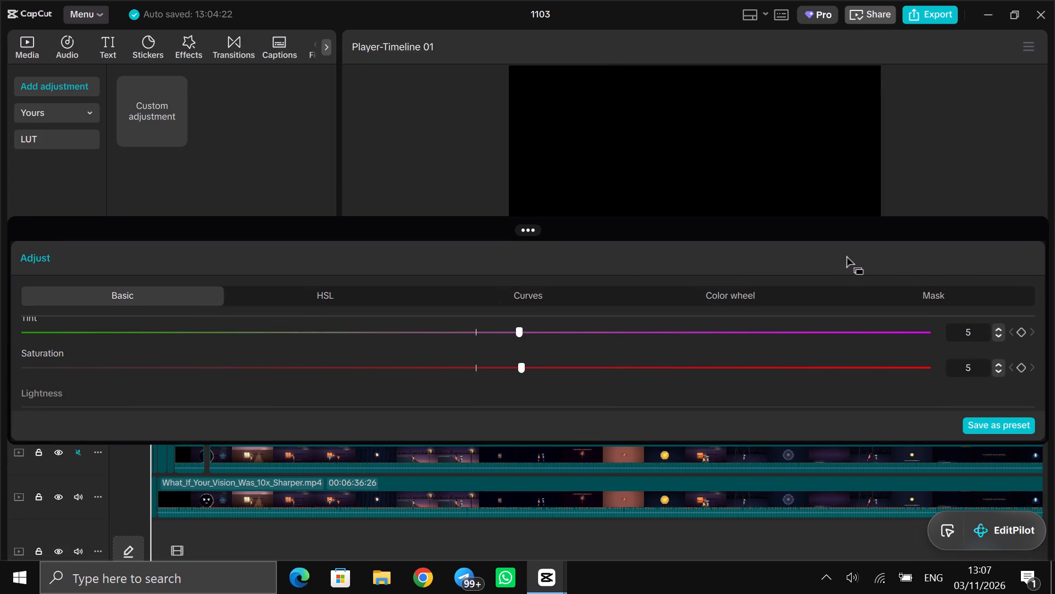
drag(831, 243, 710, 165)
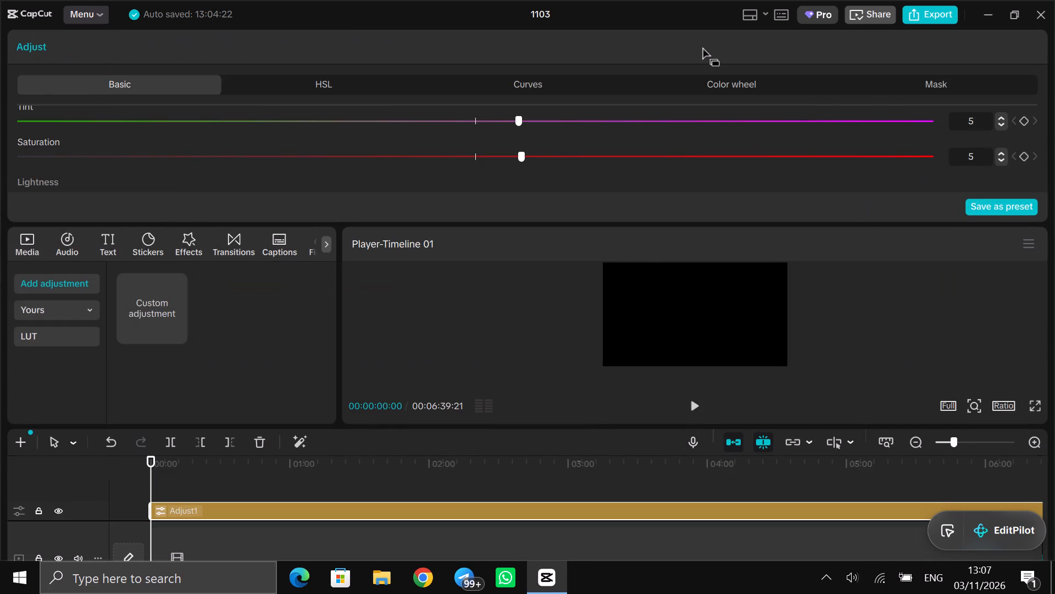
Undock the Adjust panel, shrink it to compact width, make it taller, and place it over the timeline's far end.
drag(702, 45, 676, 272)
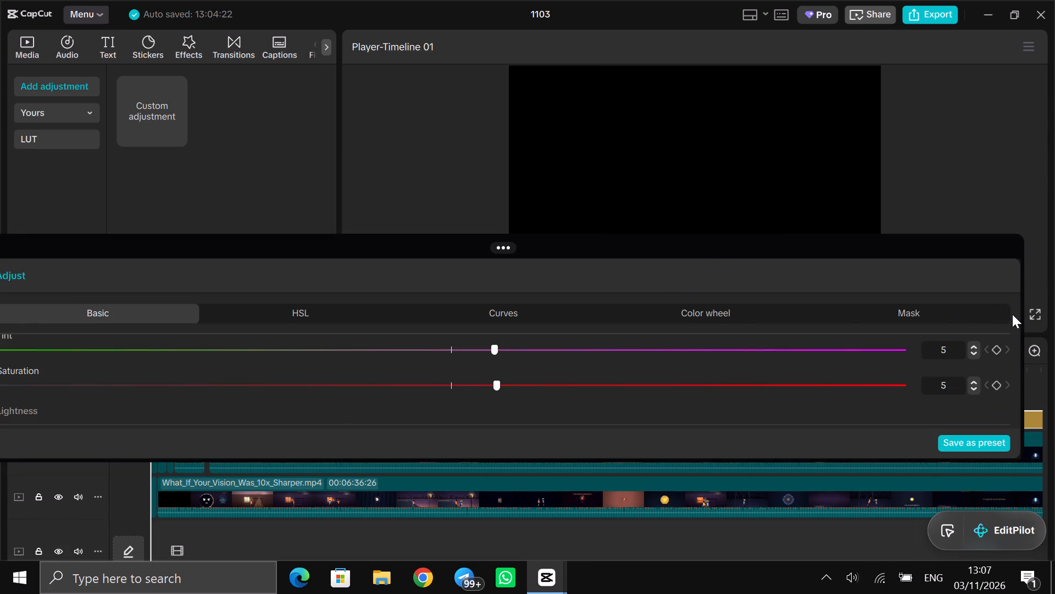
drag(1022, 314, 174, 334)
drag(193, 271, 513, 248)
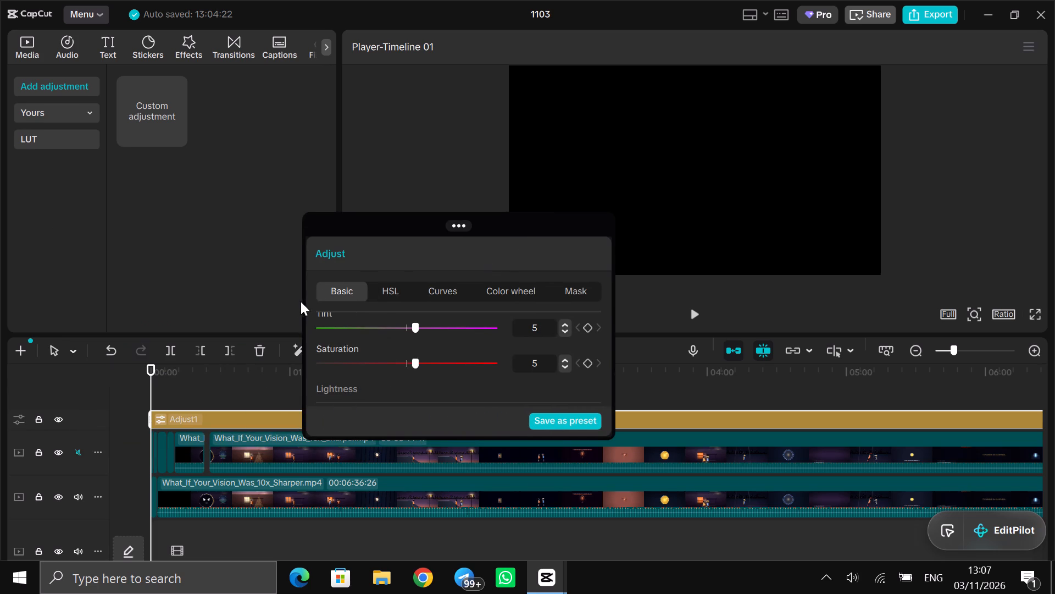
drag(305, 300, 359, 303)
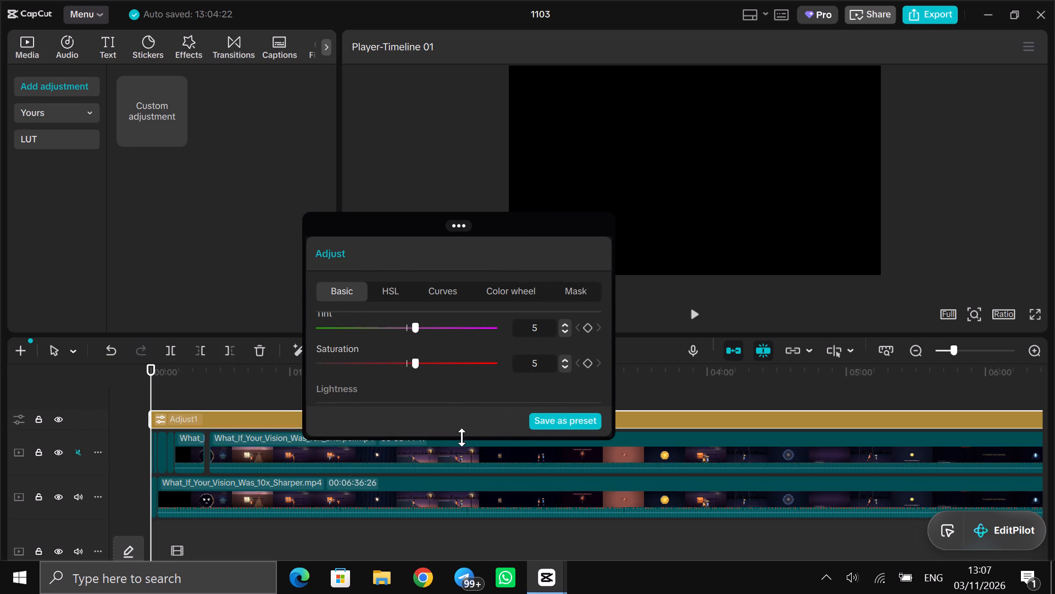
click(462, 436)
drag(467, 438, 476, 515)
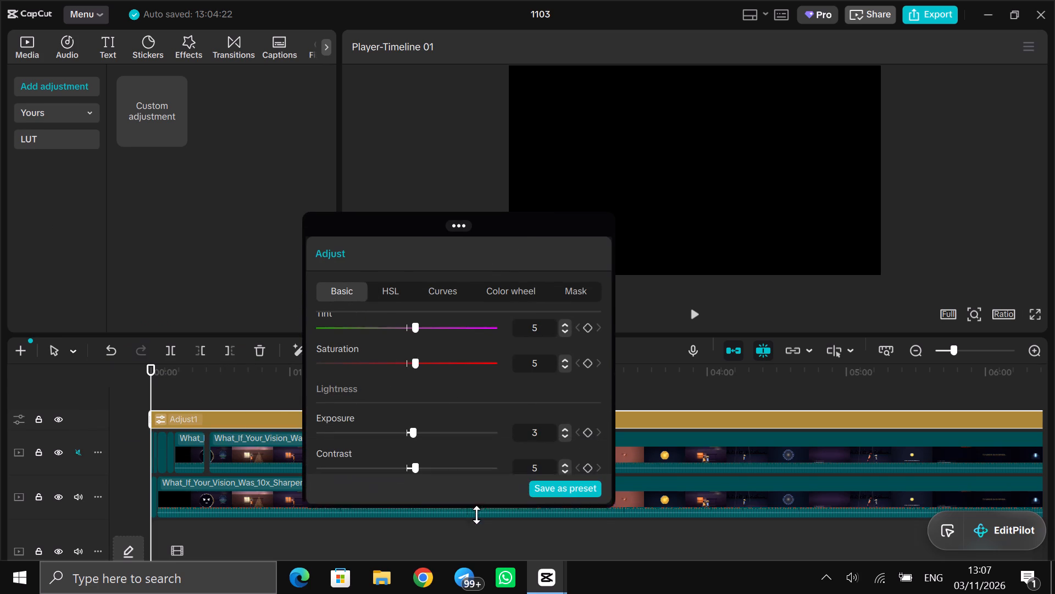
drag(476, 515, 471, 499)
drag(510, 262, 930, 310)
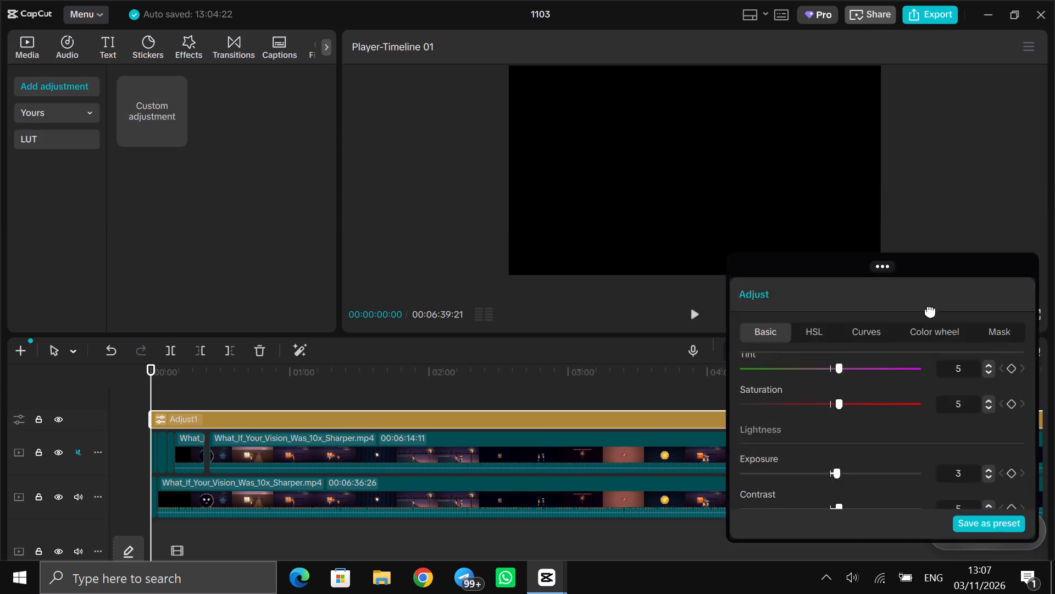
drag(930, 310, 881, 382)
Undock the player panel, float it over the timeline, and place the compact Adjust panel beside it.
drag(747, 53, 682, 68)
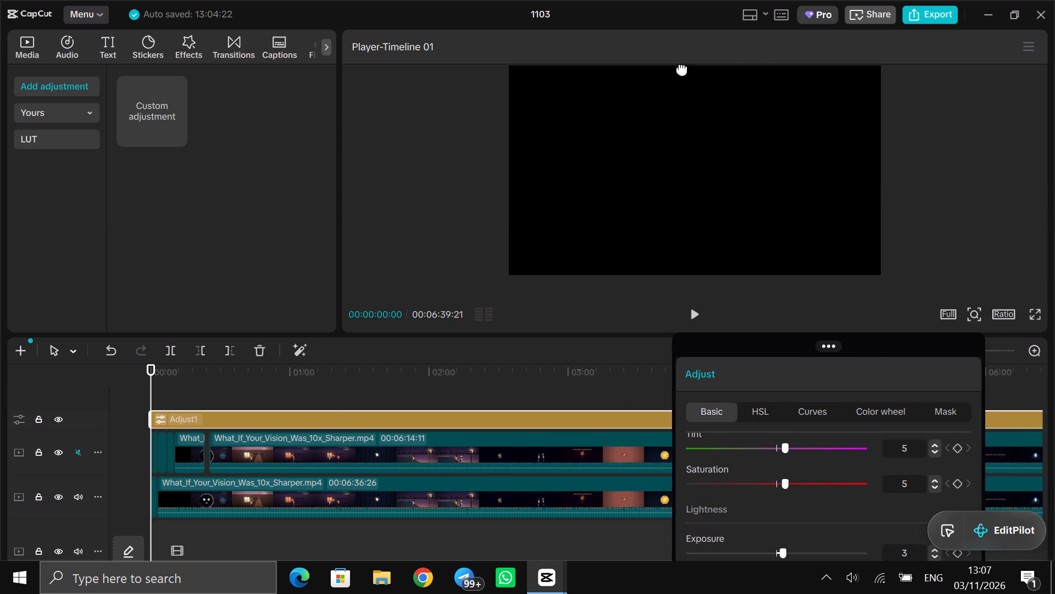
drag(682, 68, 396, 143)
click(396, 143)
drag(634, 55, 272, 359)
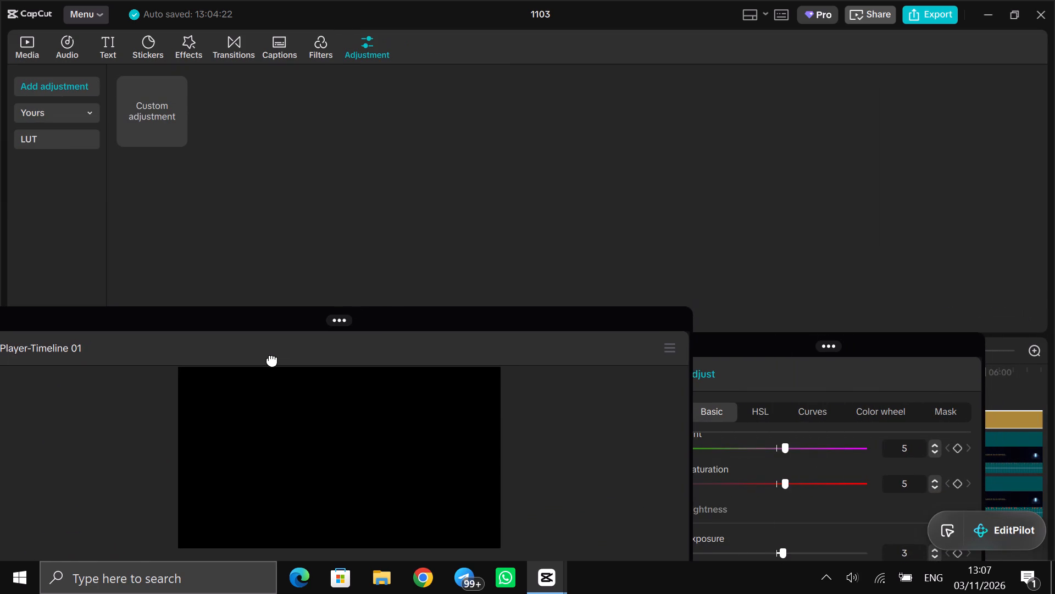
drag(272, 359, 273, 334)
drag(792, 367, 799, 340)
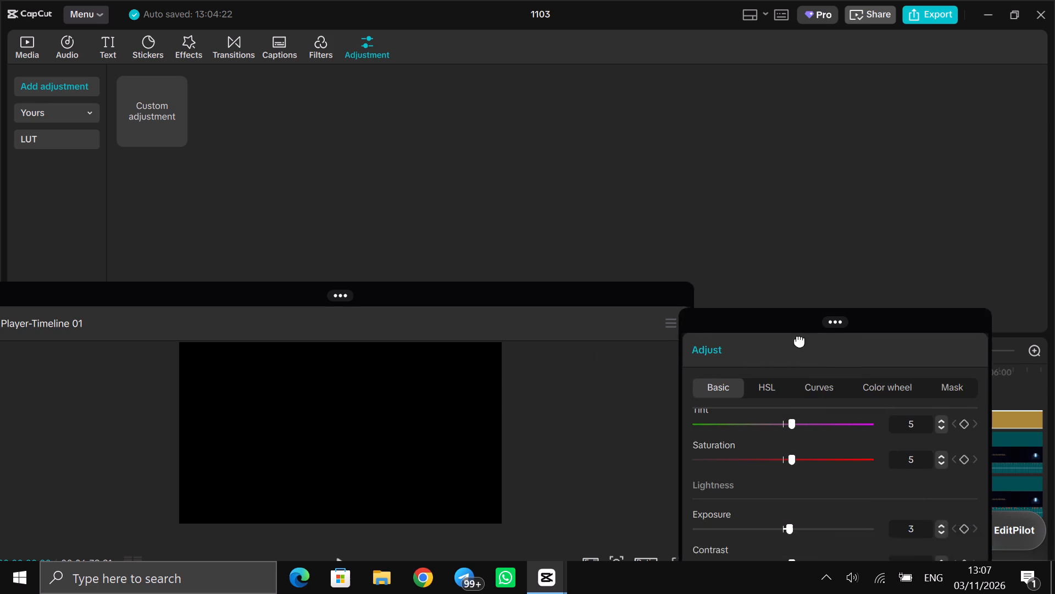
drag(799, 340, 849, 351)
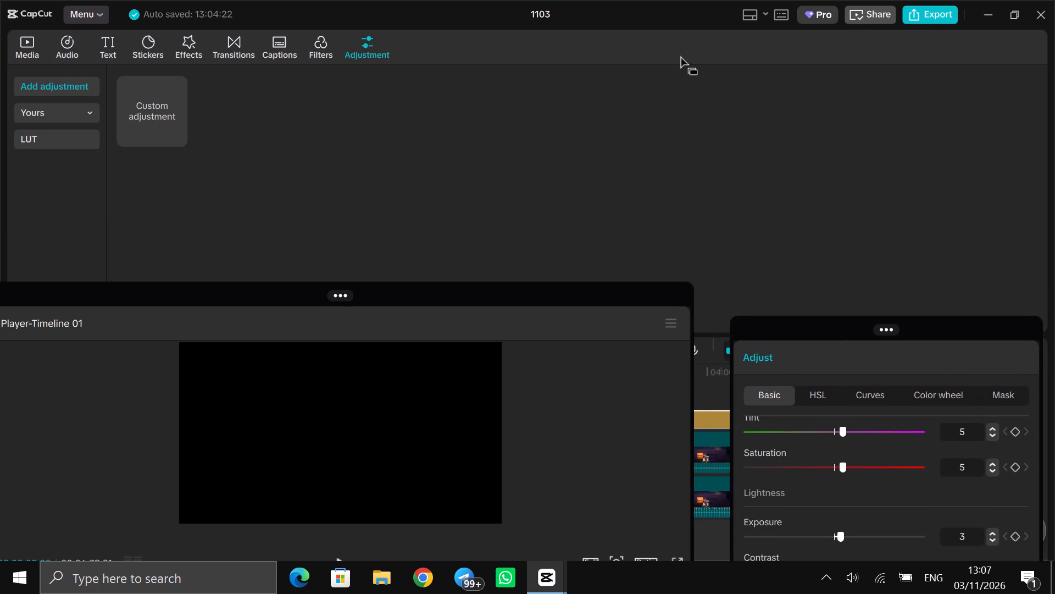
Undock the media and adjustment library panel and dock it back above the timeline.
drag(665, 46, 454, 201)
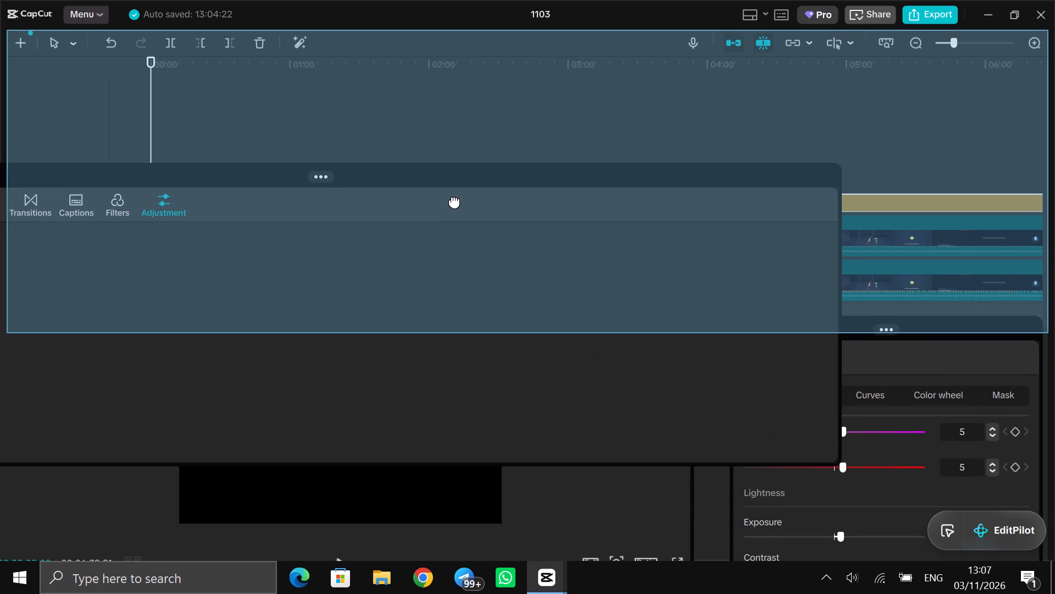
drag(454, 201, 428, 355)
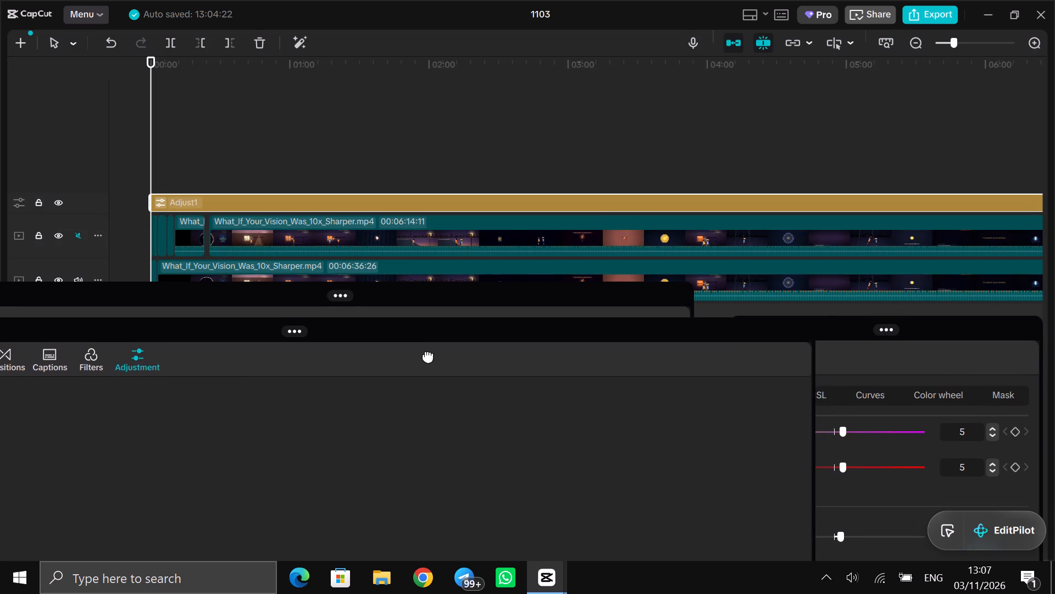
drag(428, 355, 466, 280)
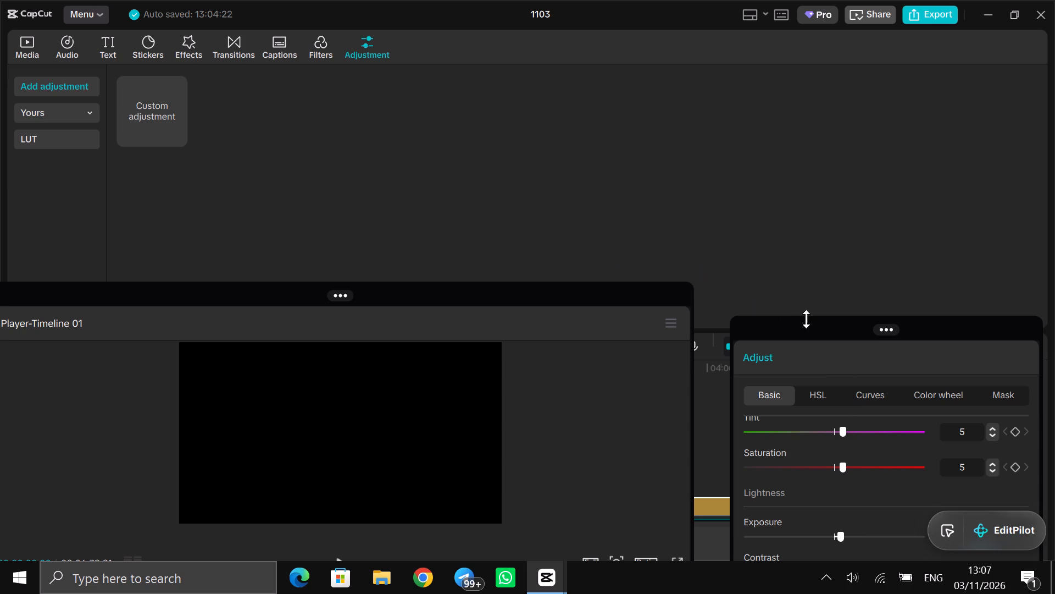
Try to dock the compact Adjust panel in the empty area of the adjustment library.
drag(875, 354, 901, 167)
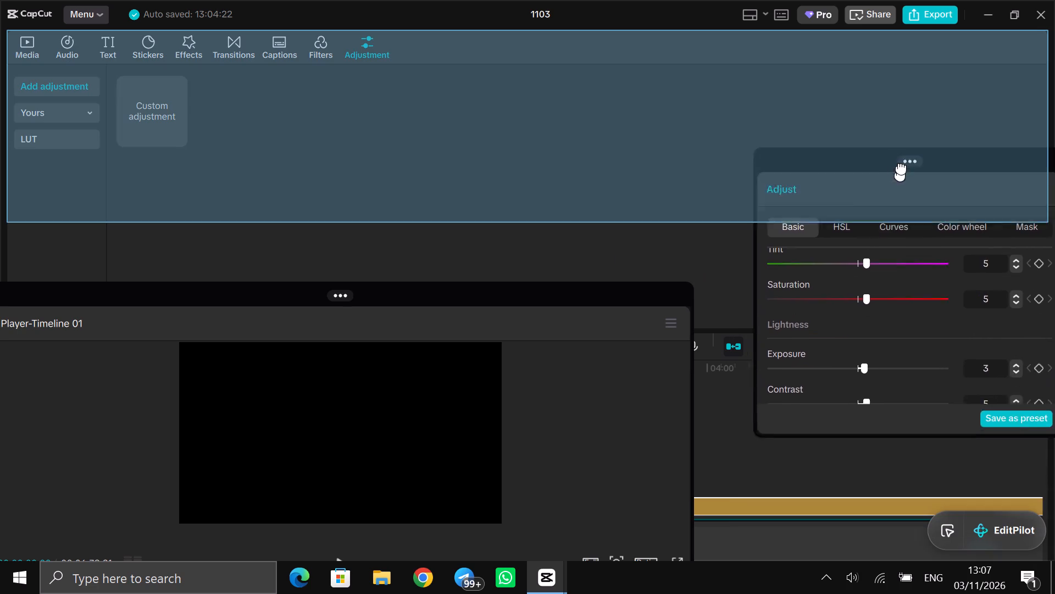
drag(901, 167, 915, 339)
Dock the floating player panel back beside the adjustment library.
drag(495, 303, 534, 271)
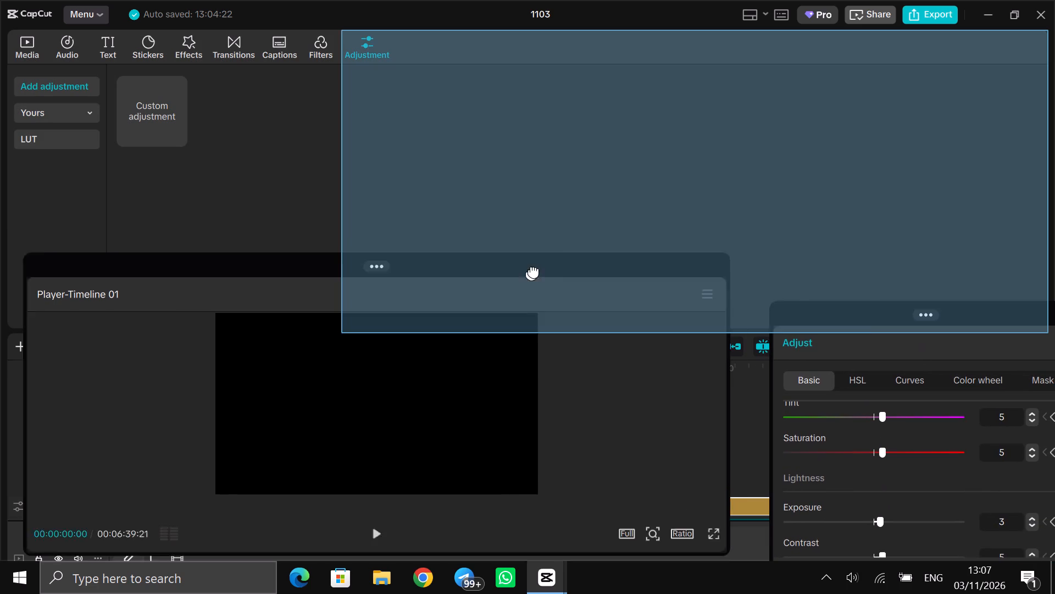
drag(534, 271, 784, 100)
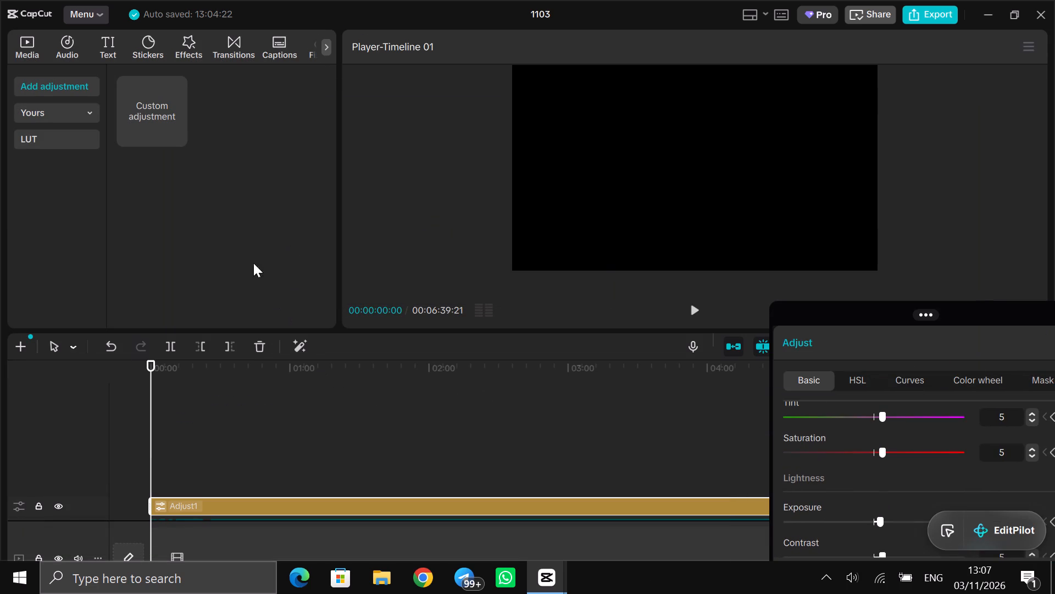
Widen the adjustment library by shifting its divider with the player until the player preview is narrower.
drag(340, 108, 338, 108)
drag(338, 108, 235, 111)
drag(338, 121, 678, 128)
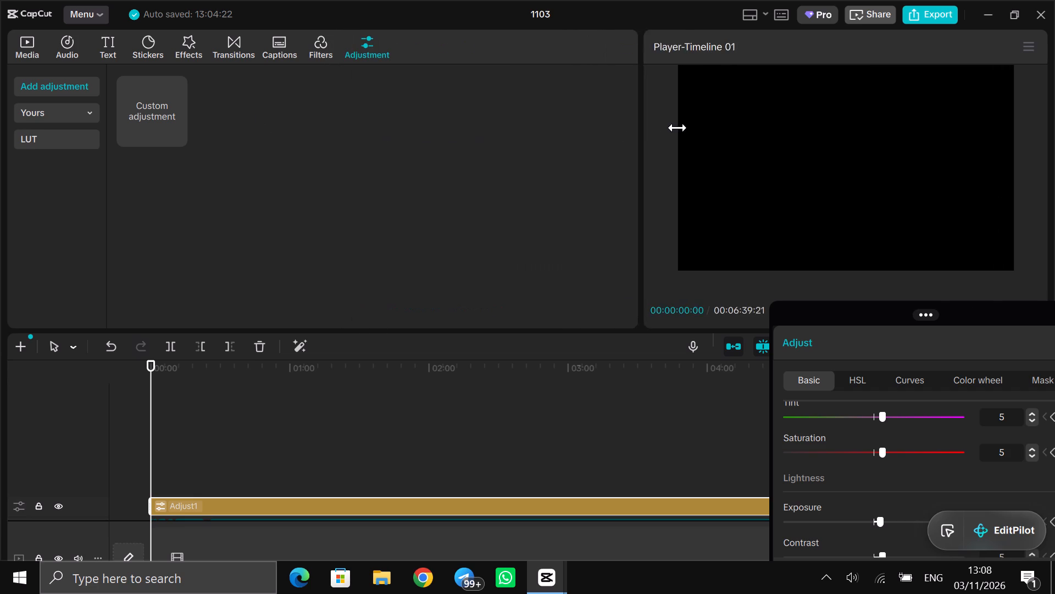
Narrow the adjustment library by shifting its divider with the player until the player preview is much wider.
drag(678, 128, 196, 139)
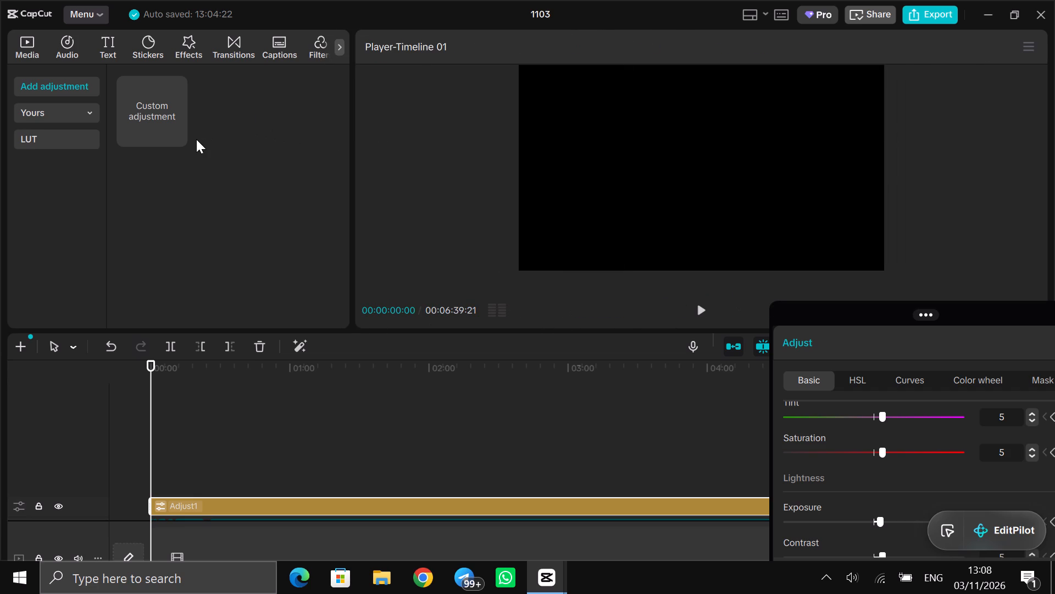
drag(196, 139, 197, 142)
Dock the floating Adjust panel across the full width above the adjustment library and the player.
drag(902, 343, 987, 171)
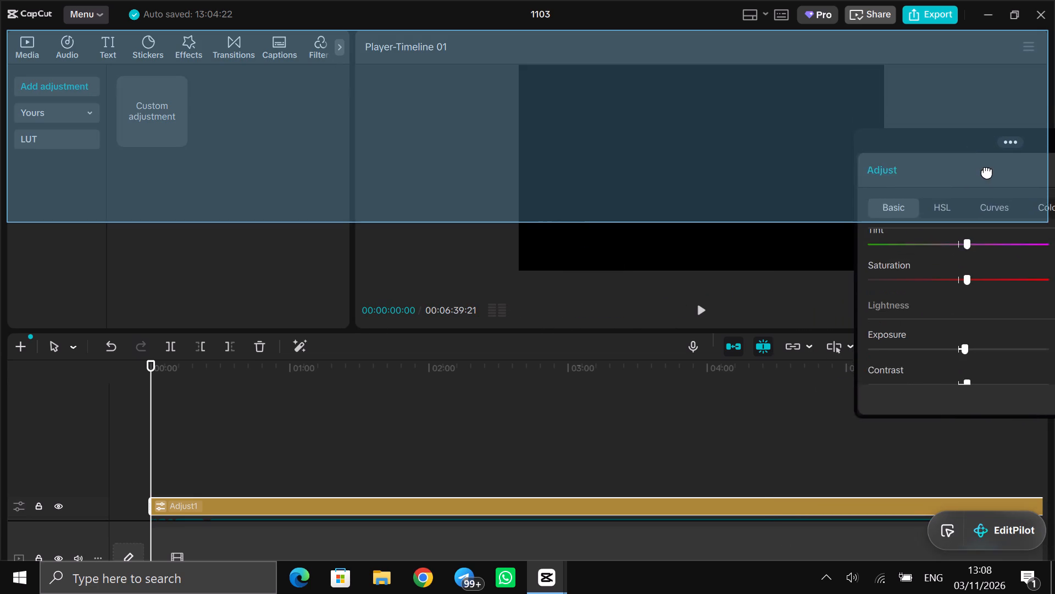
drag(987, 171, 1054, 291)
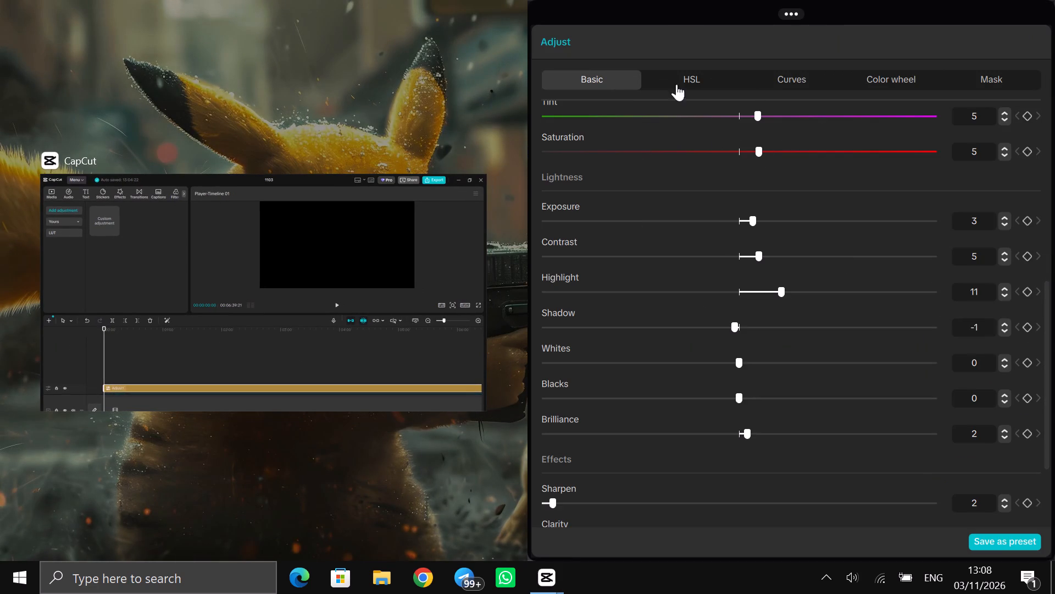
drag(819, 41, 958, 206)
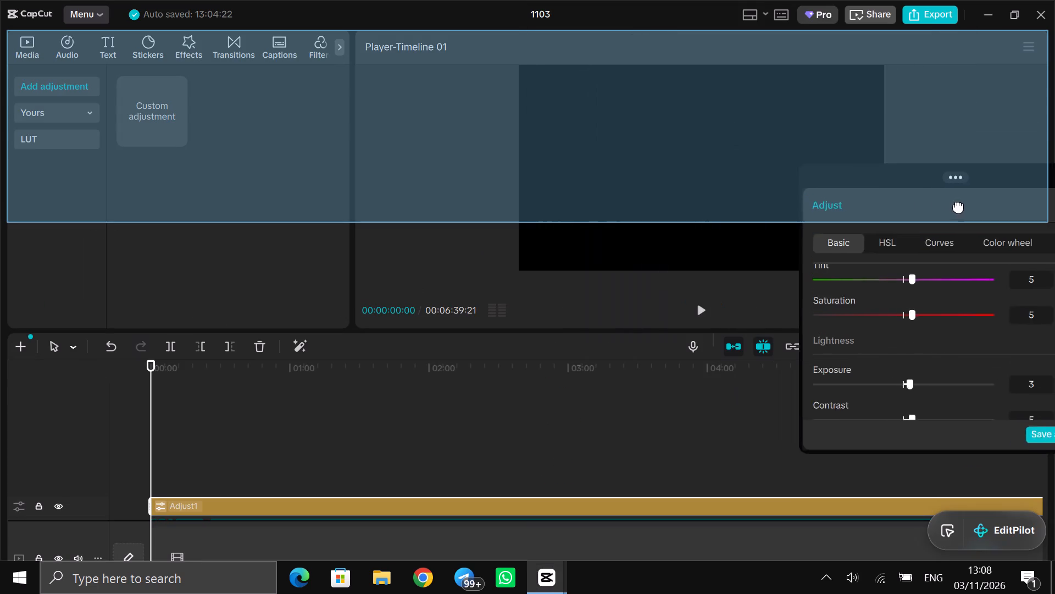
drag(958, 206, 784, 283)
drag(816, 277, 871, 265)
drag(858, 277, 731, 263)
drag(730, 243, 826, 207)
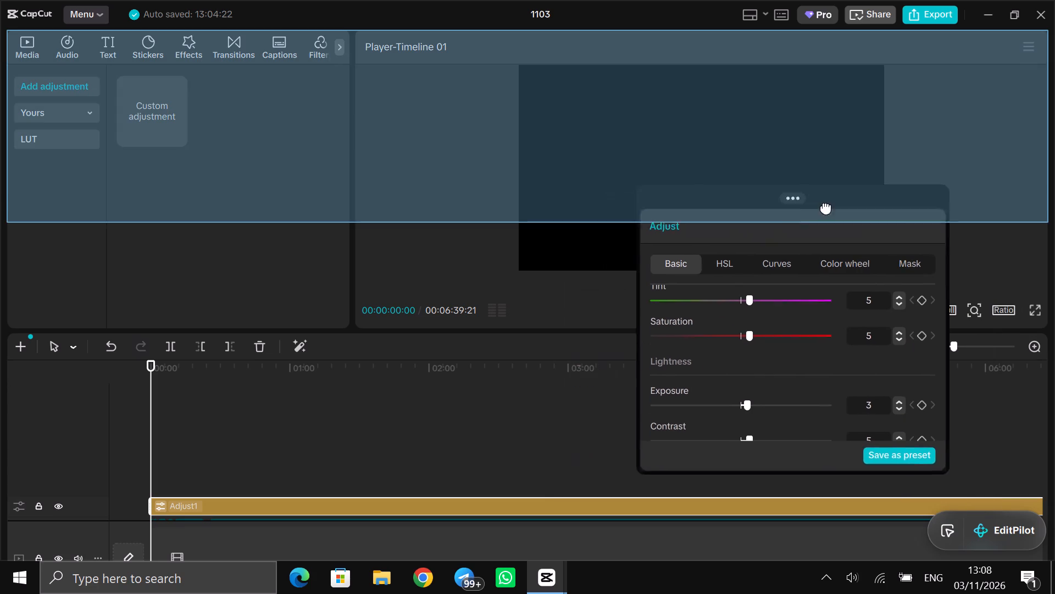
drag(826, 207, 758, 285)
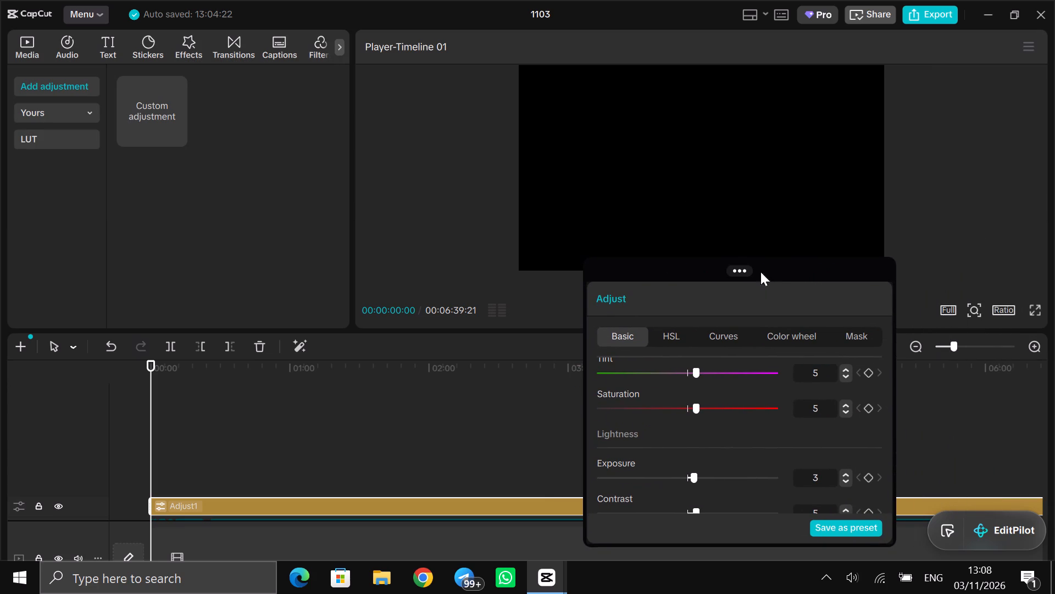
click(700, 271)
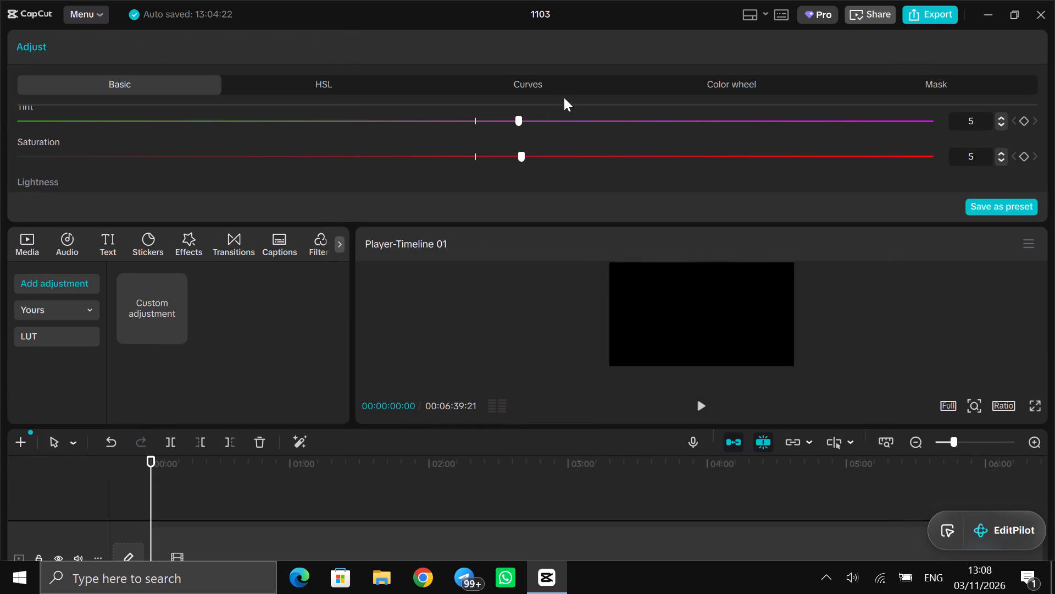
Undock the player panel and try to dock it in the area of the Adjust panel above the adjustment library.
drag(619, 241, 631, 230)
drag(633, 242, 562, 74)
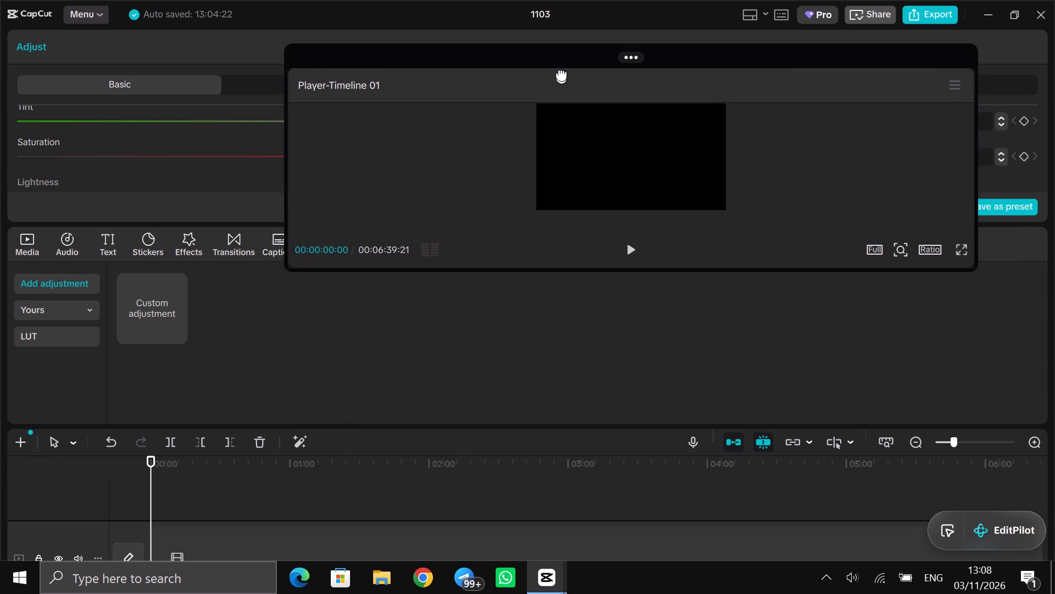
drag(562, 74, 556, 78)
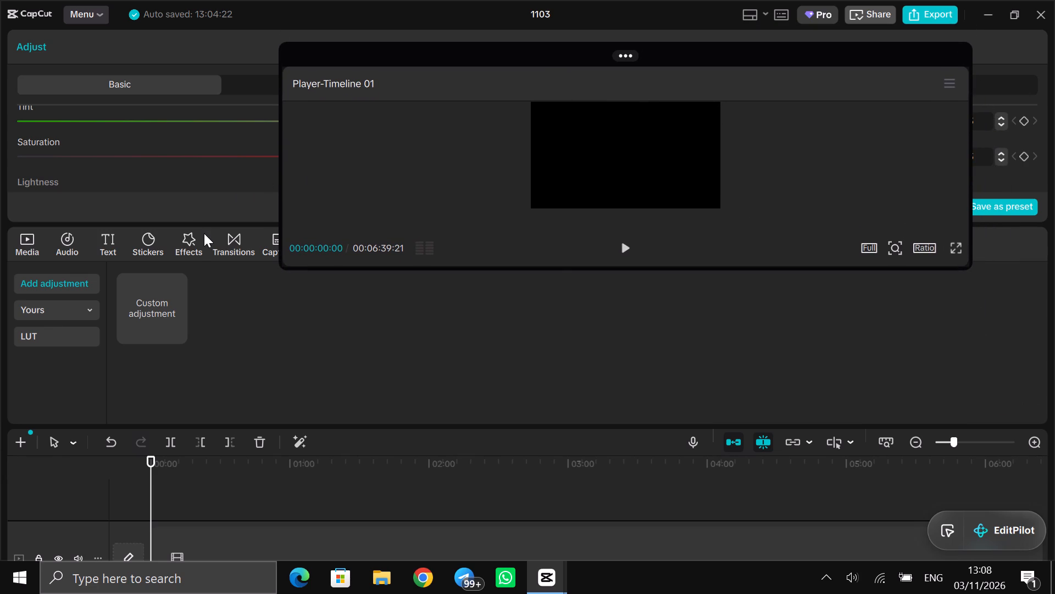
drag(200, 238, 204, 209)
drag(129, 237, 141, 205)
drag(684, 51, 592, 1)
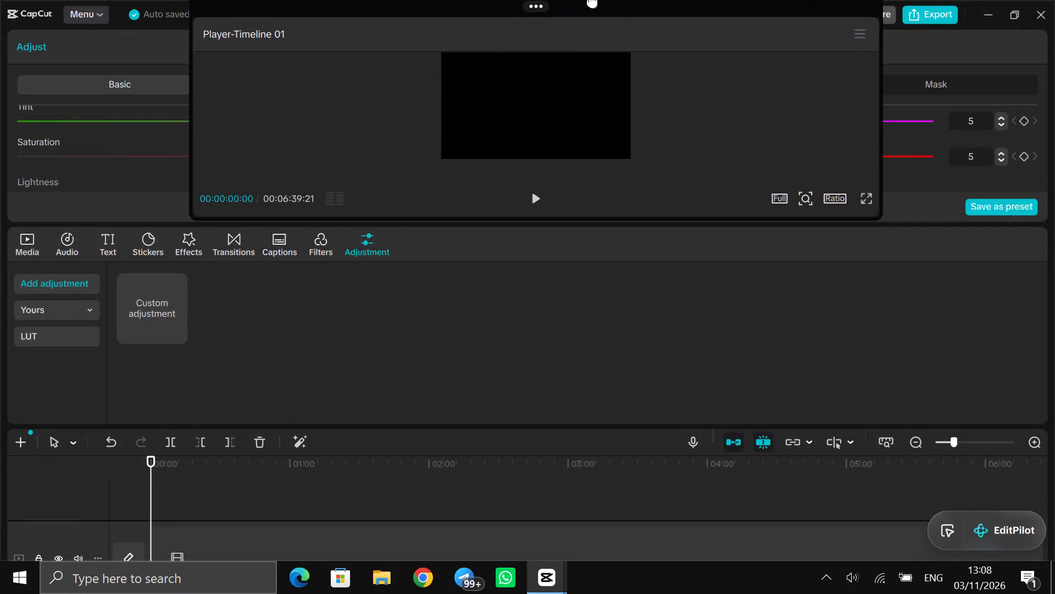
drag(592, 1, 497, 65)
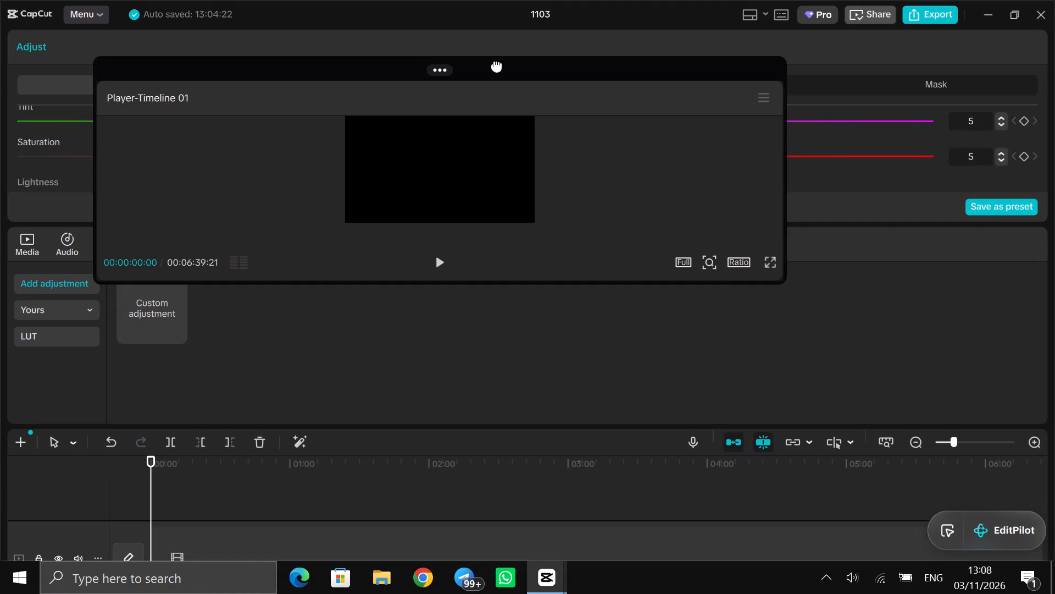
drag(497, 65, 466, 60)
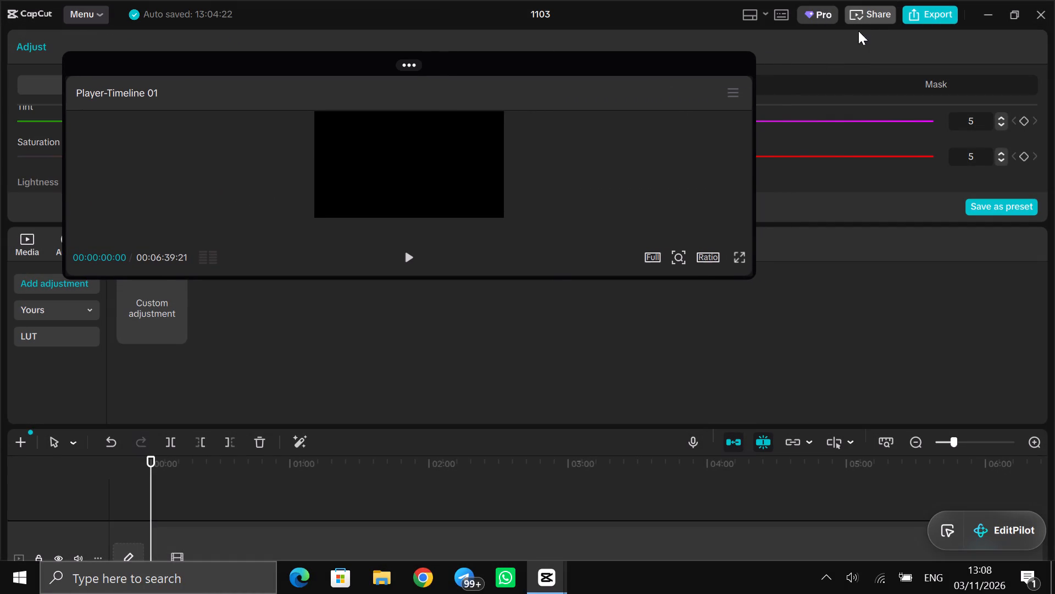
Undock the full-width Adjust panel, shrink it to a compact width and place it over the timeline's far end.
drag(849, 40, 964, 243)
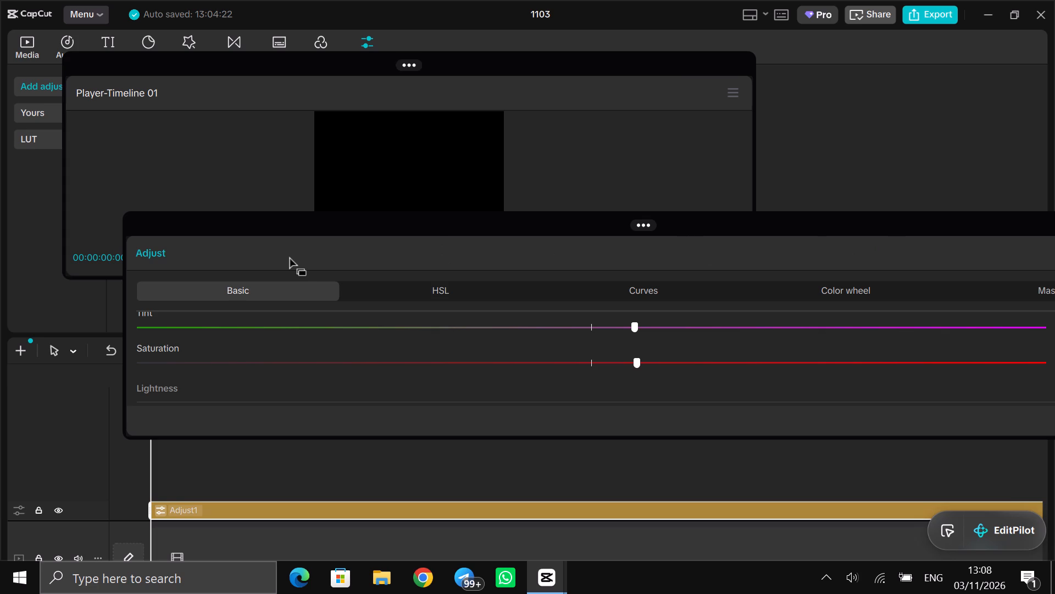
drag(126, 290, 862, 290)
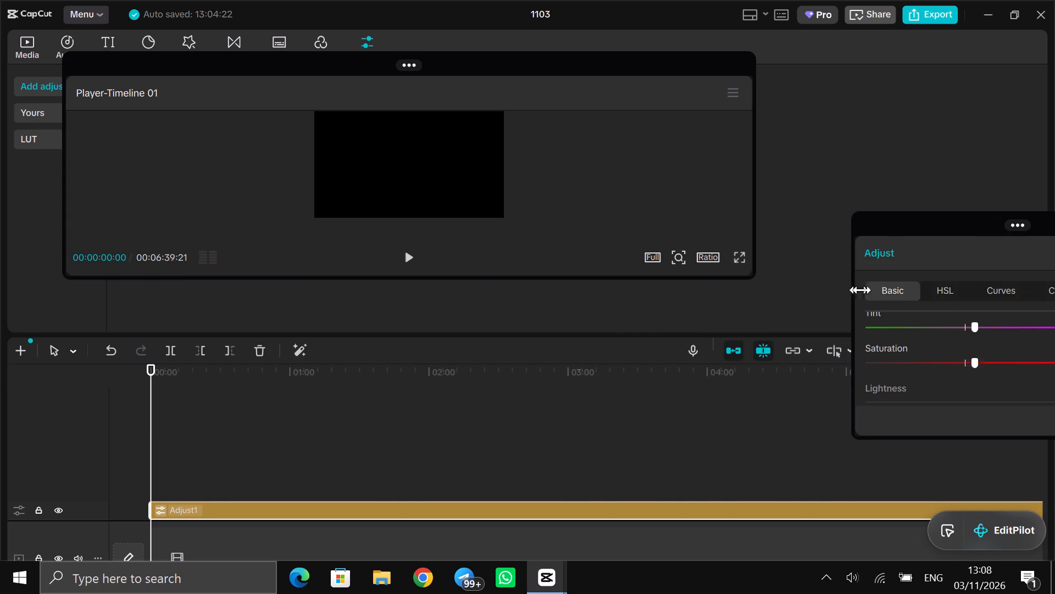
drag(862, 290, 890, 282)
drag(972, 239, 891, 338)
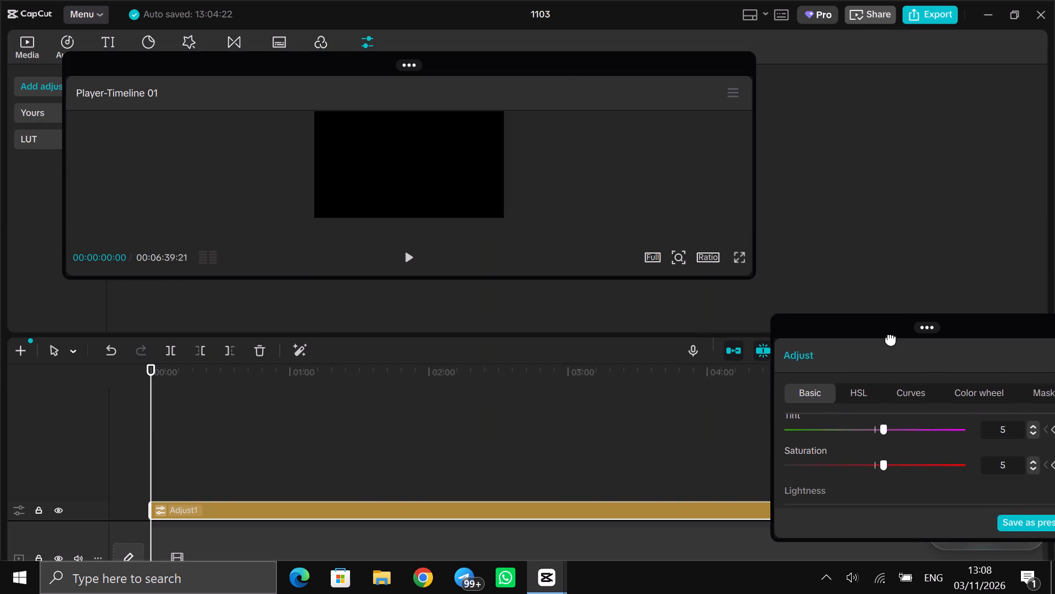
drag(891, 338, 887, 333)
Try to dock the floating player panel back beside the adjustment library.
drag(568, 76, 738, 123)
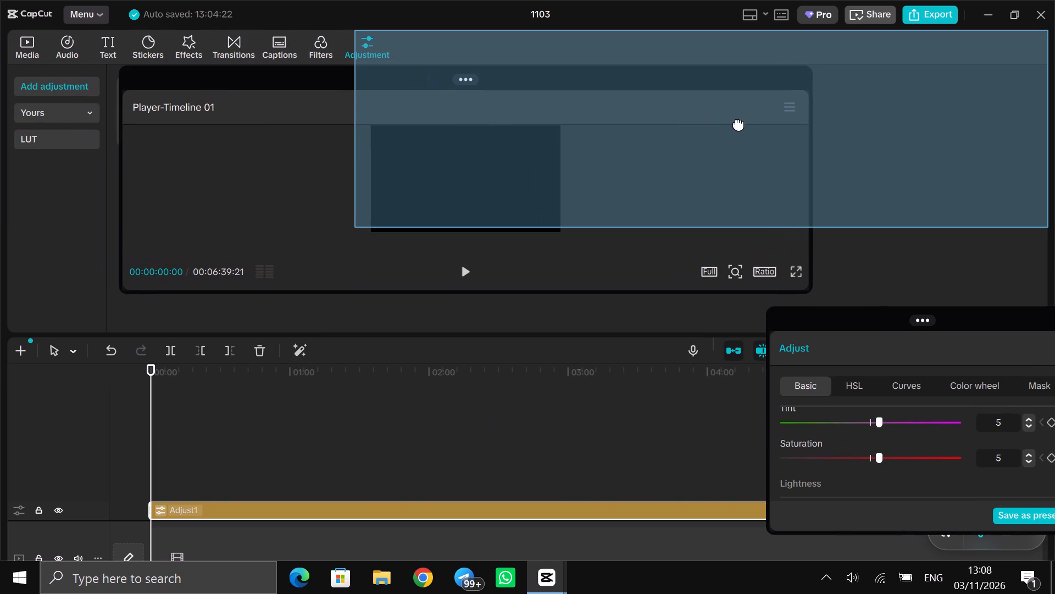
drag(738, 123, 813, 189)
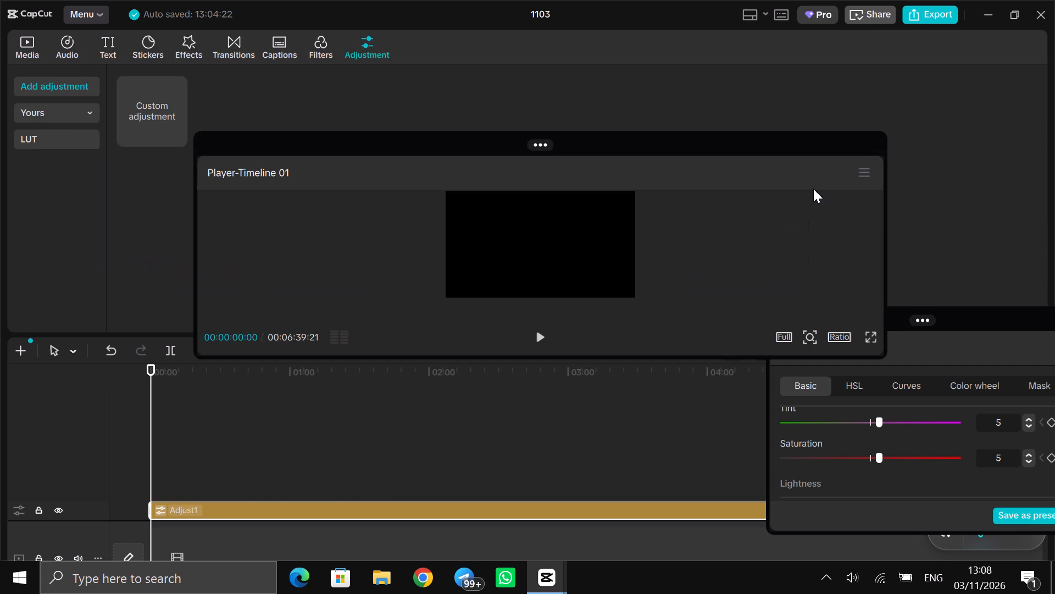